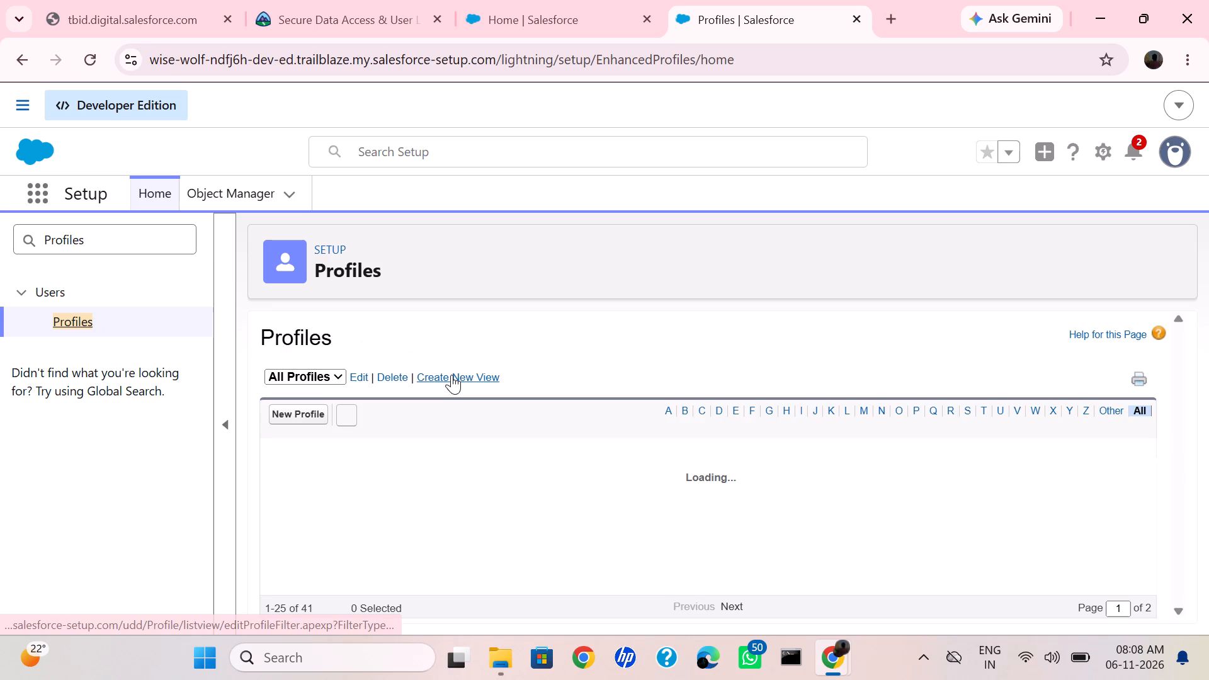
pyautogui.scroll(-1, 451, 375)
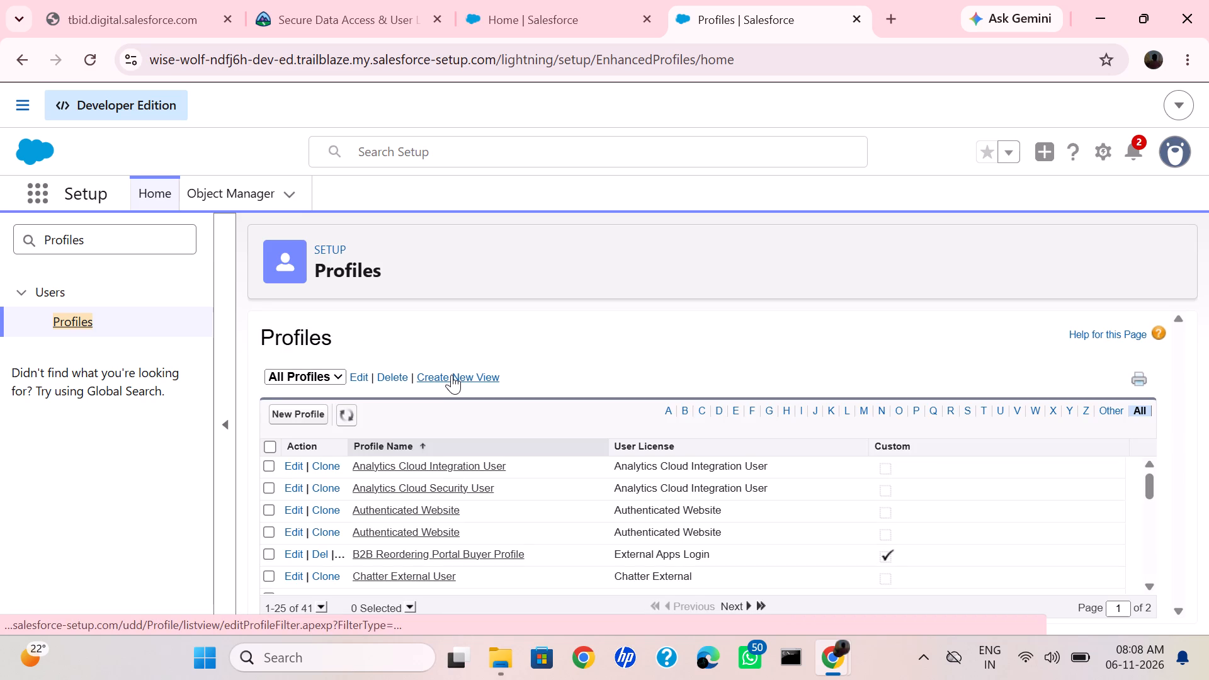
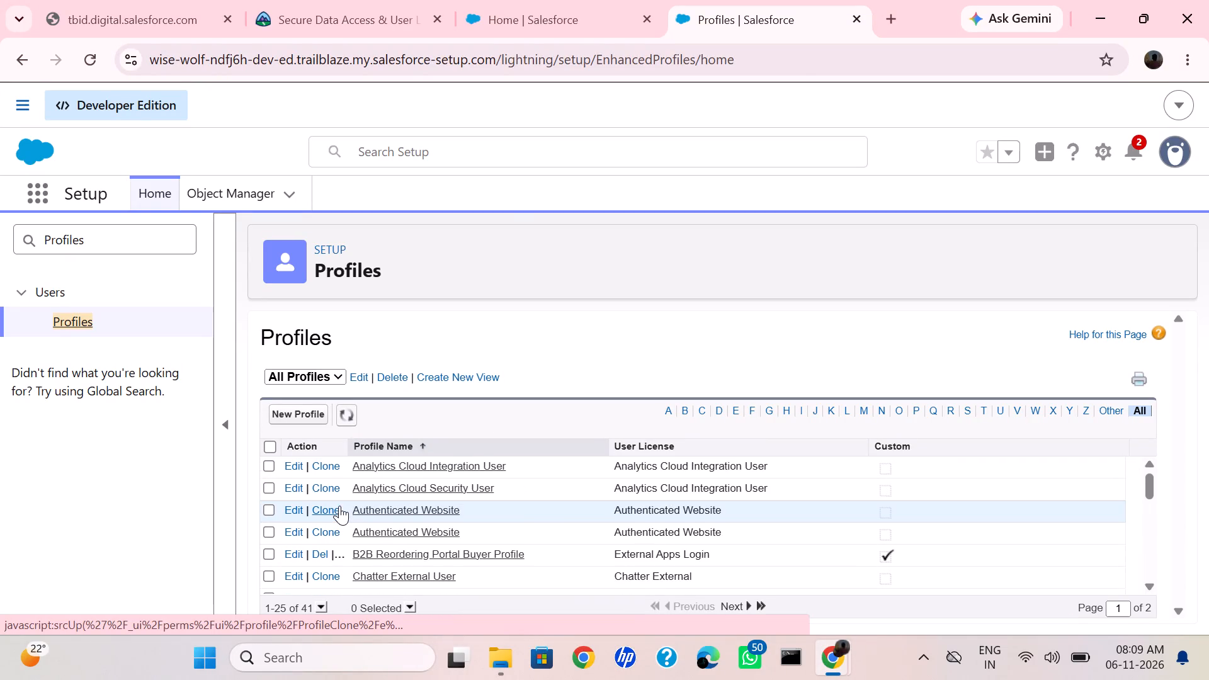
# Look through the profiles in the All Profiles list and check which list views are available.
pyautogui.scroll(-14, 339, 506)
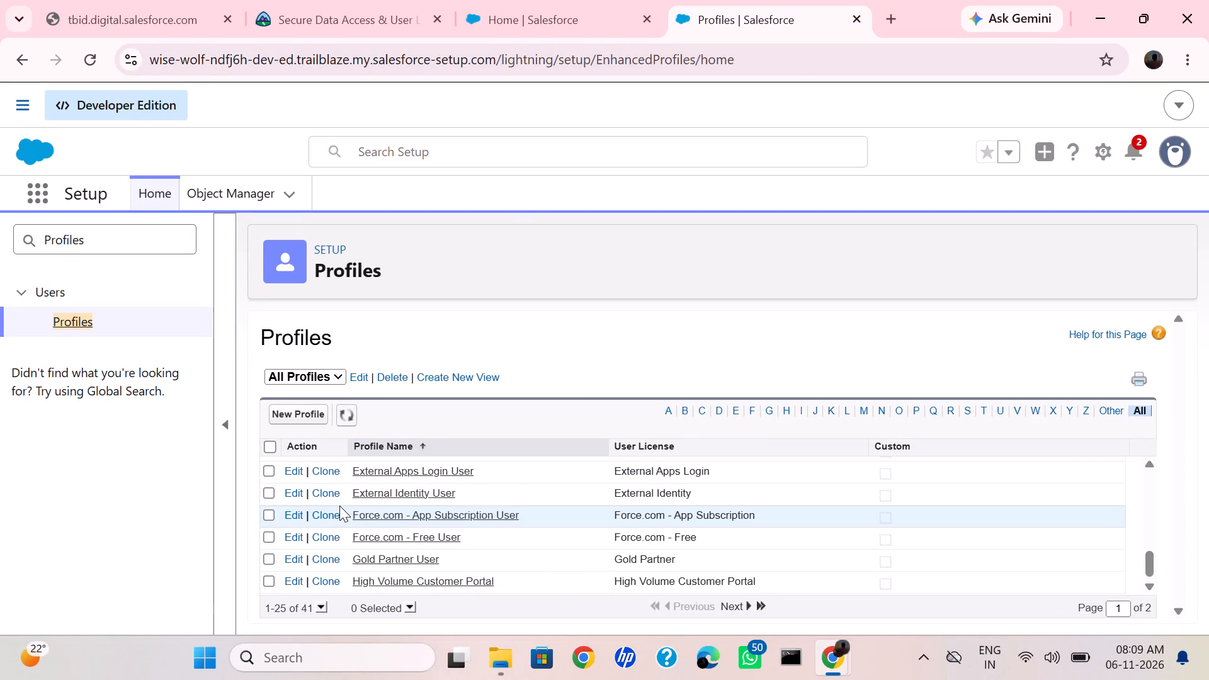
pyautogui.scroll(6, 339, 506)
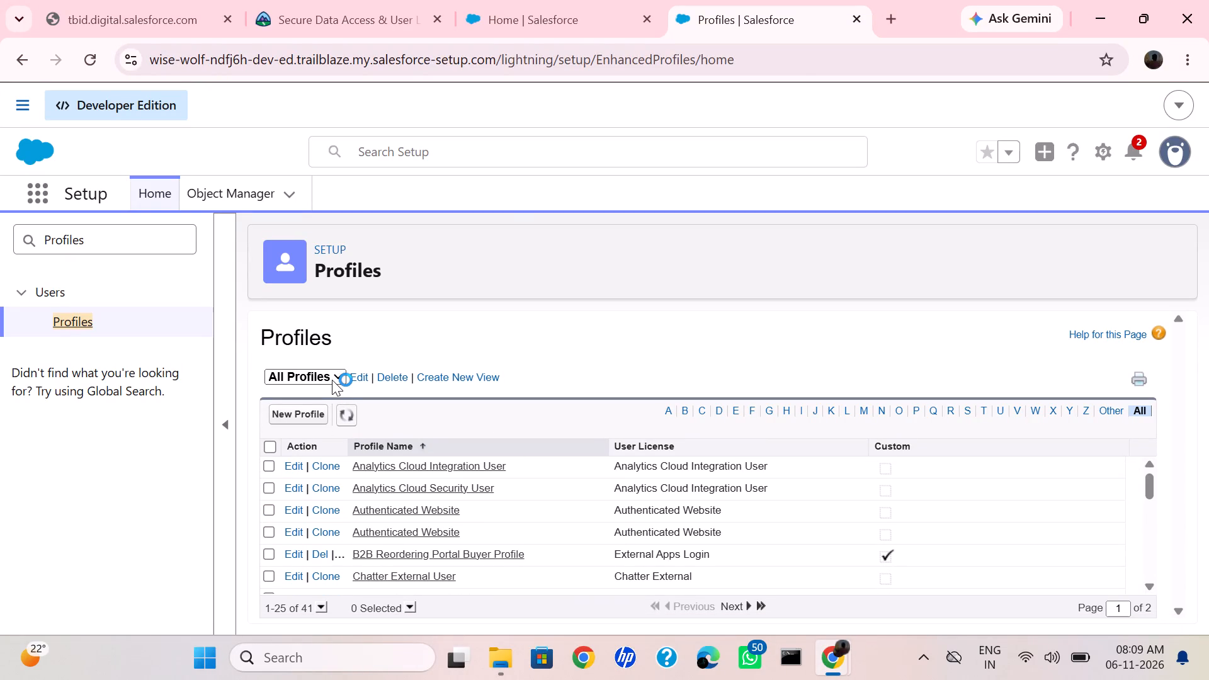
pyautogui.click(332, 380)
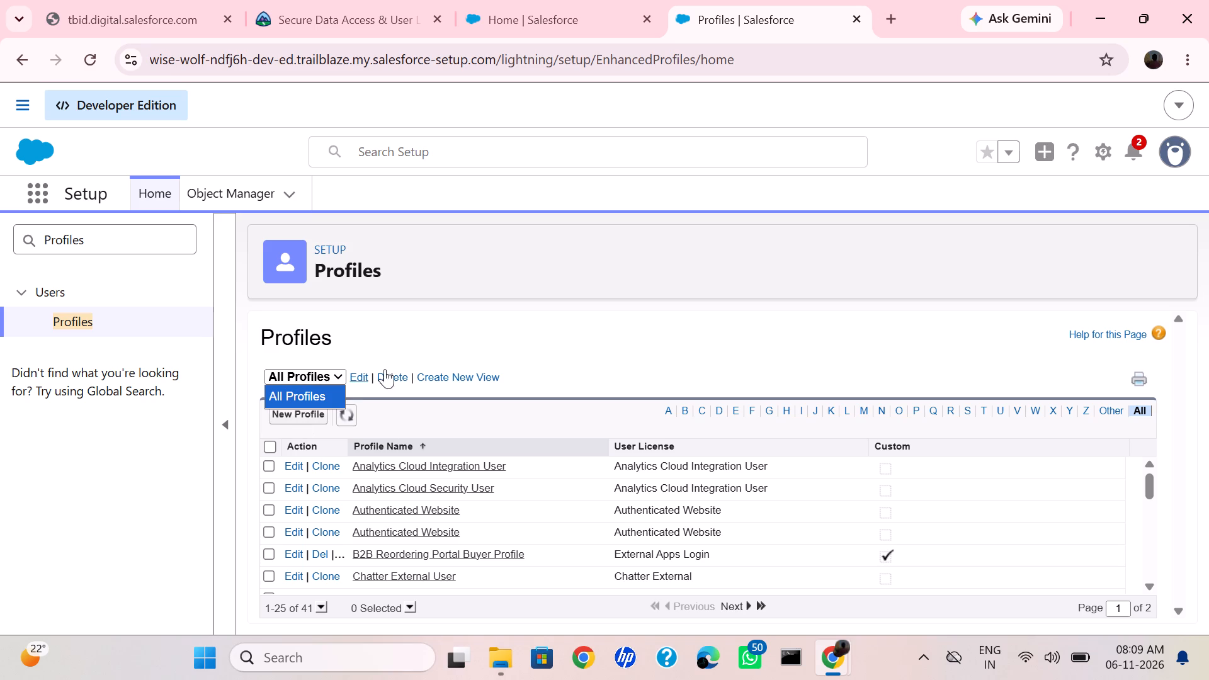
pyautogui.click(462, 319)
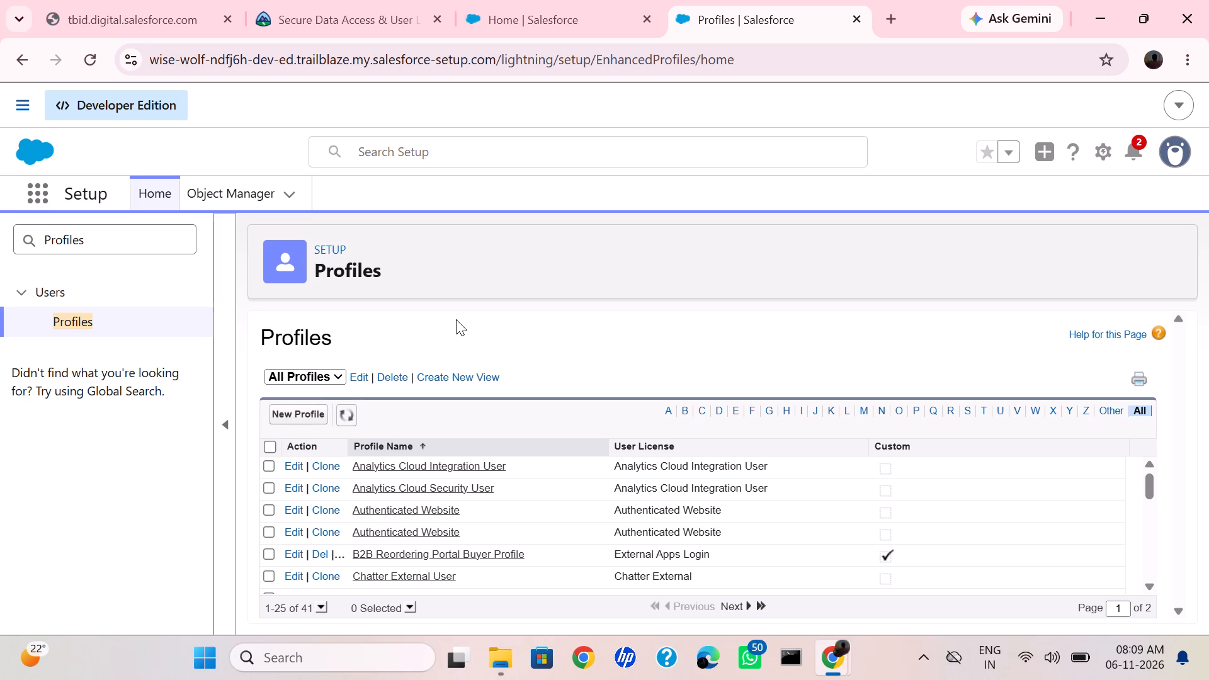
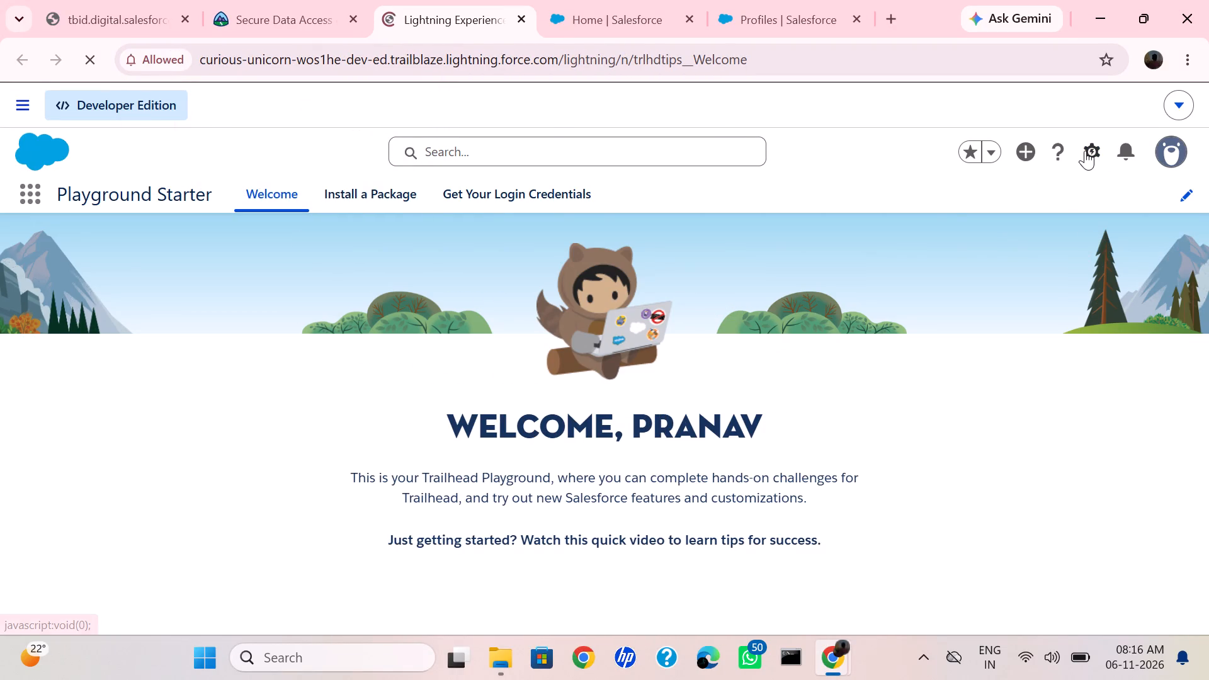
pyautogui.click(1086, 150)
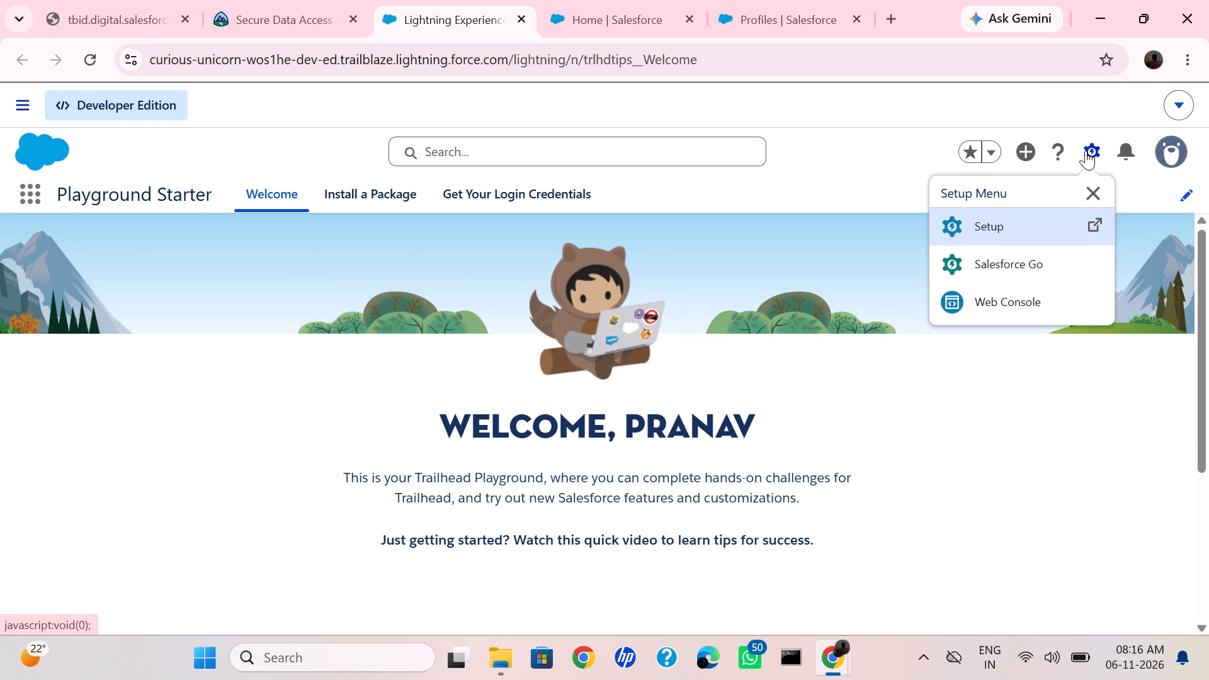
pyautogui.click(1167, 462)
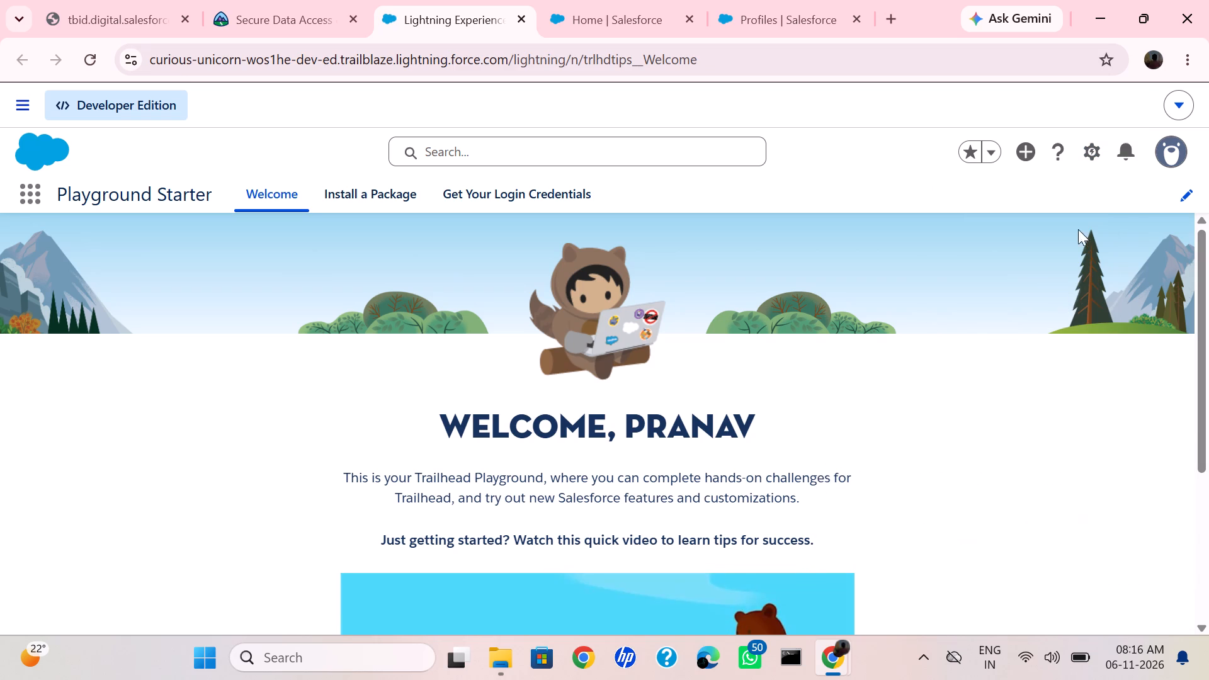
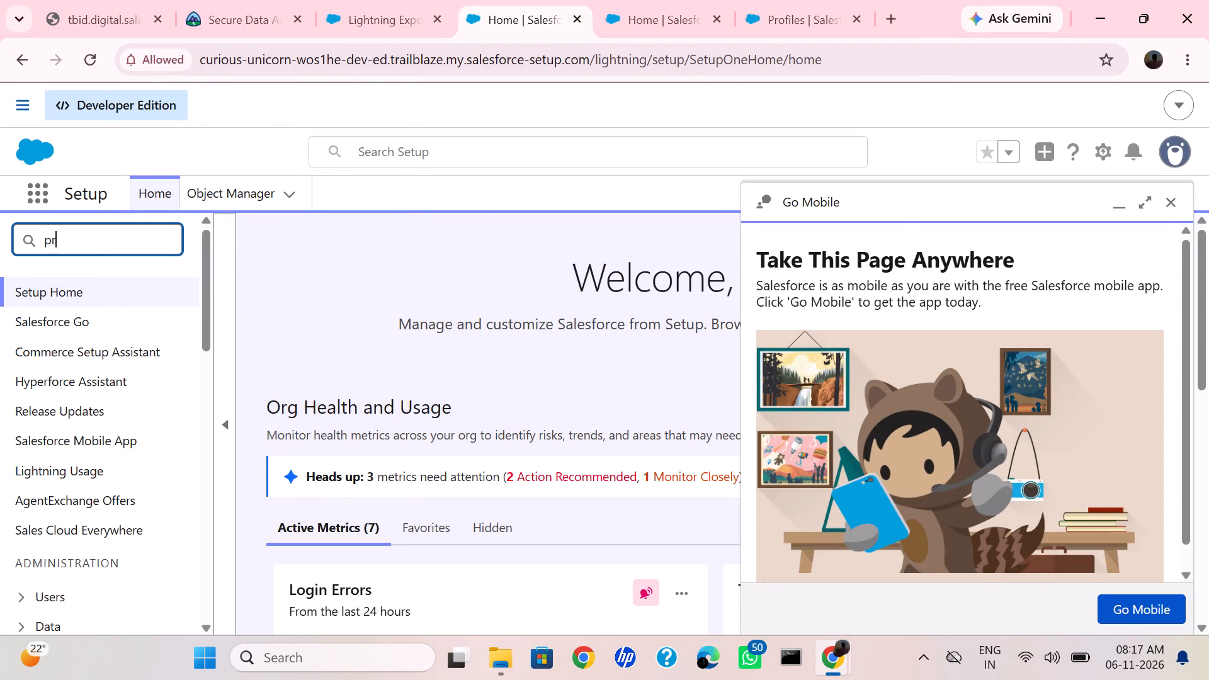
# Search the Setup navigation for "pro" and open the Profiles page under Users.
pyautogui.write('o')
pyautogui.click(106, 241)
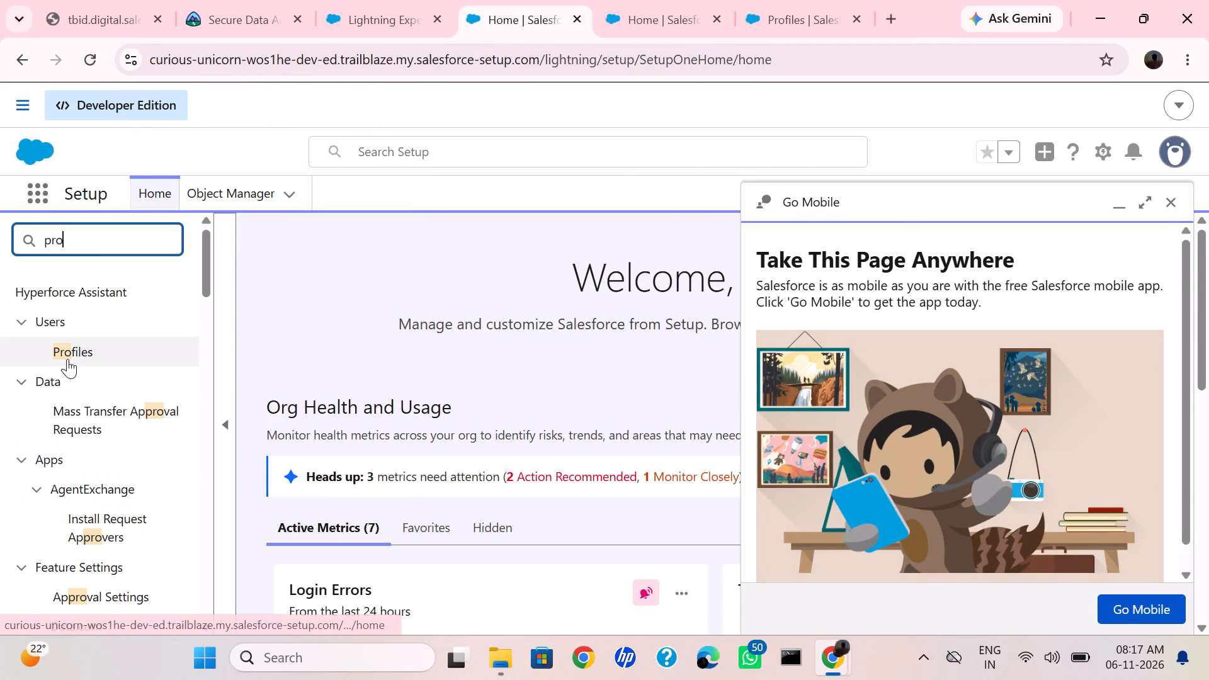
pyautogui.click(67, 359)
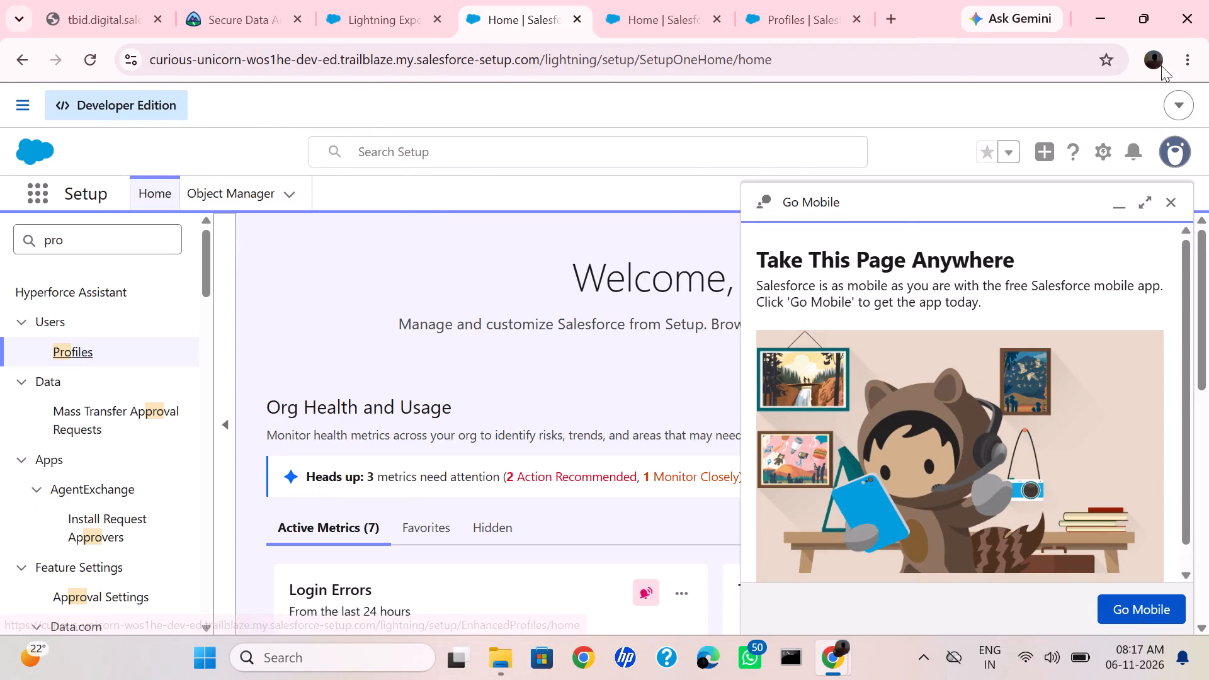
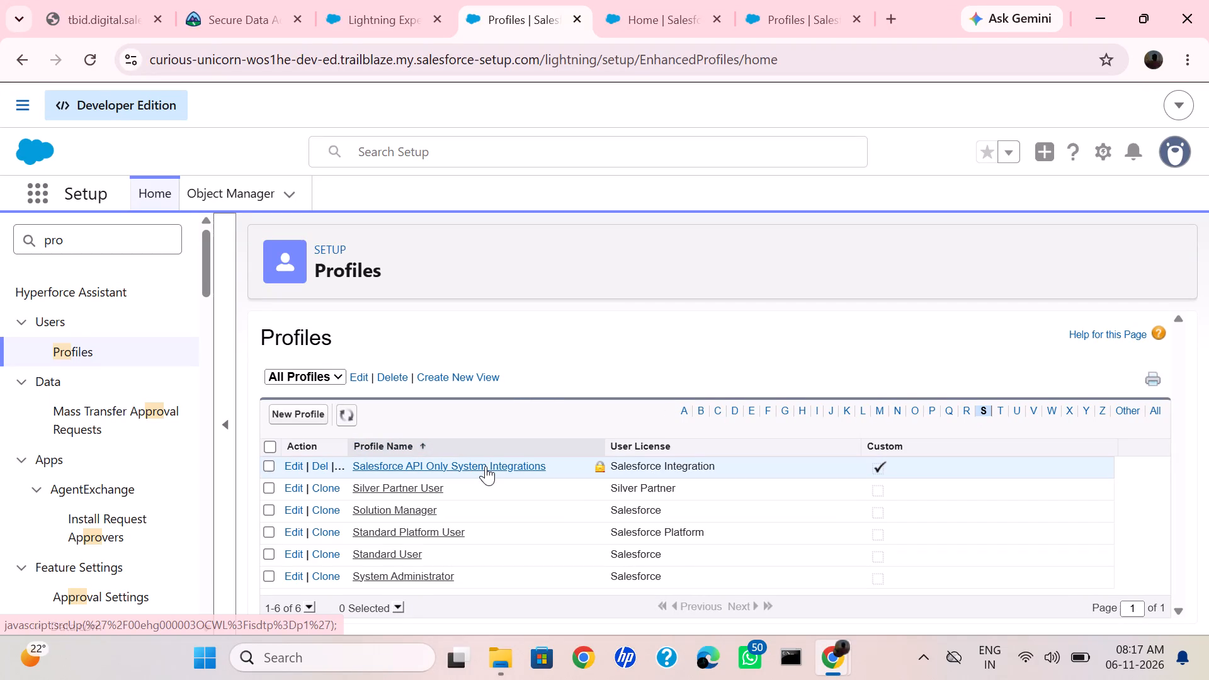
# Filter the profiles list to names starting with C and look through the profiles it contains.
pyautogui.scroll(-1, 485, 466)
pyautogui.scroll(-2, 463, 546)
pyautogui.scroll(2, 463, 546)
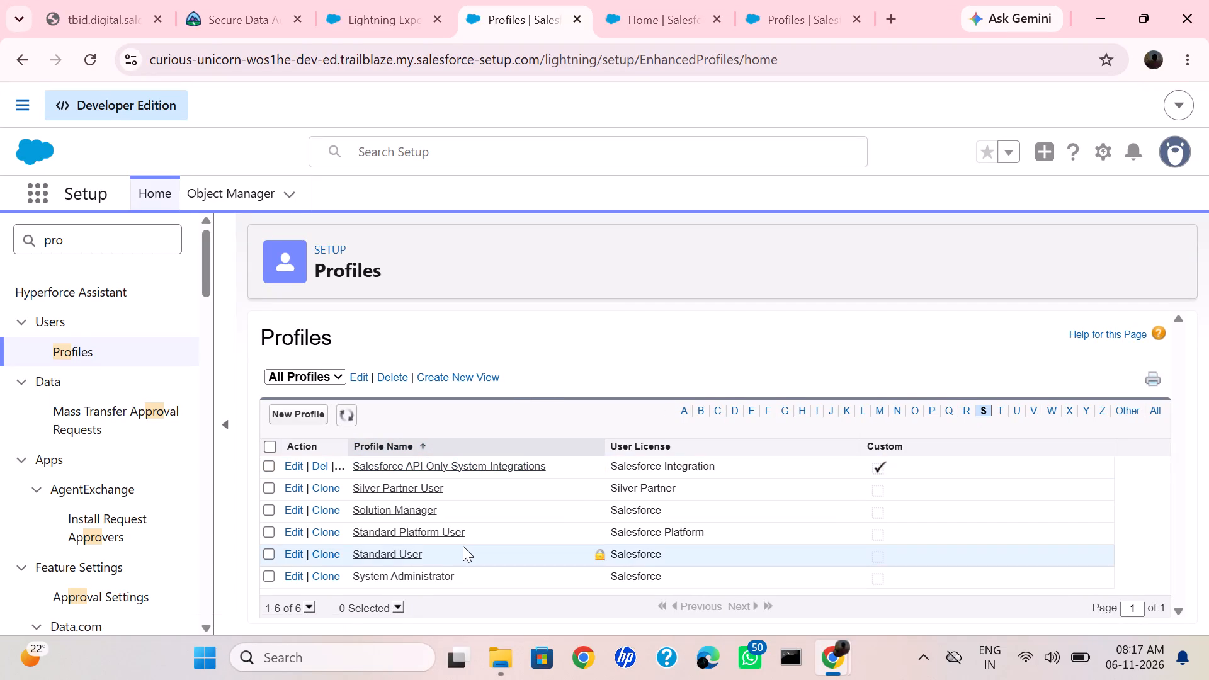
pyautogui.scroll(2, 463, 546)
pyautogui.scroll(-3, 463, 546)
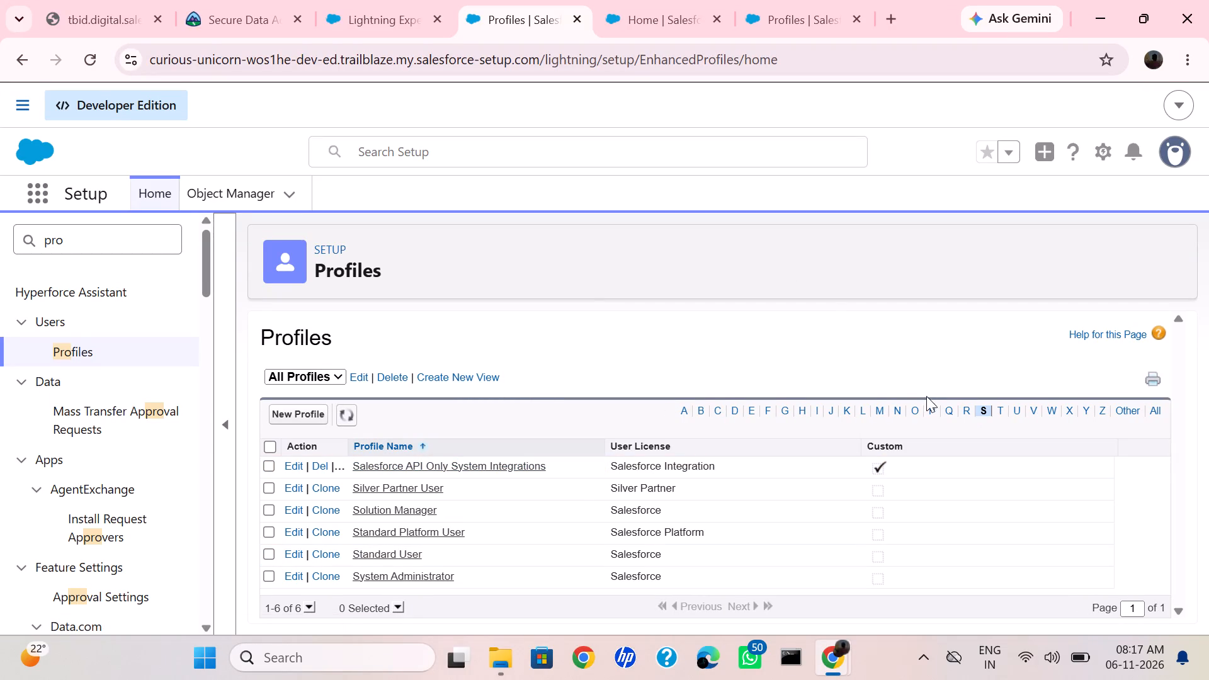
pyautogui.click(723, 413)
pyautogui.scroll(-1, 568, 485)
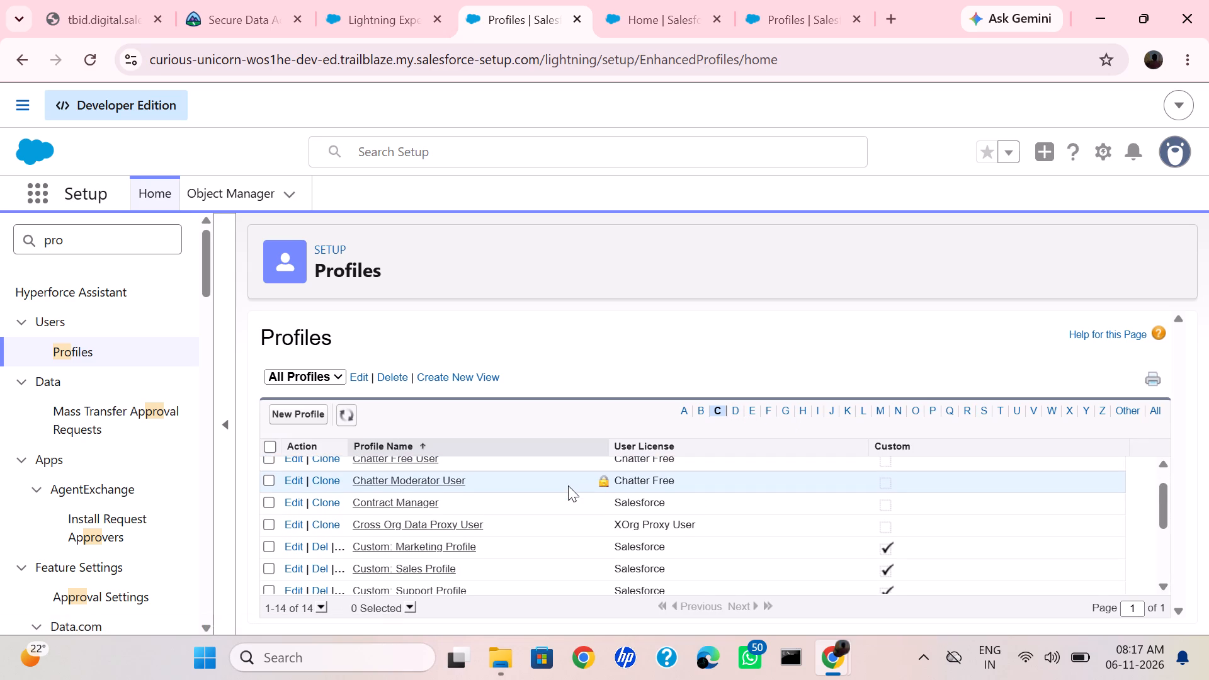
pyautogui.scroll(-1, 568, 485)
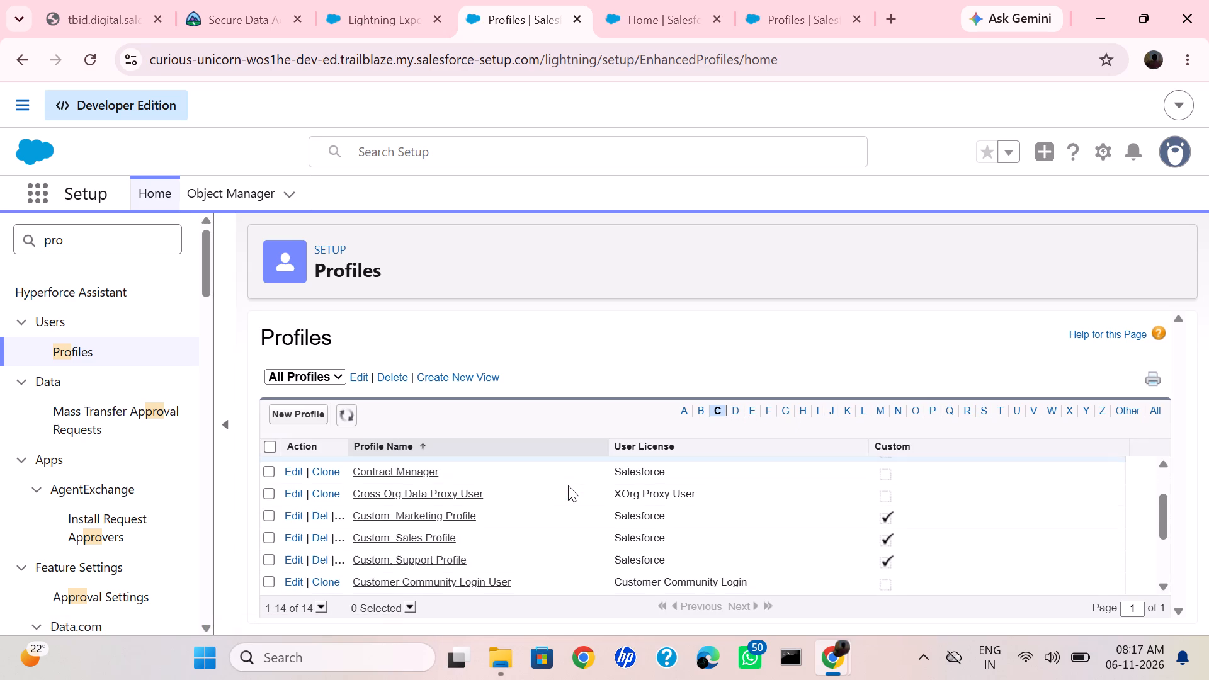
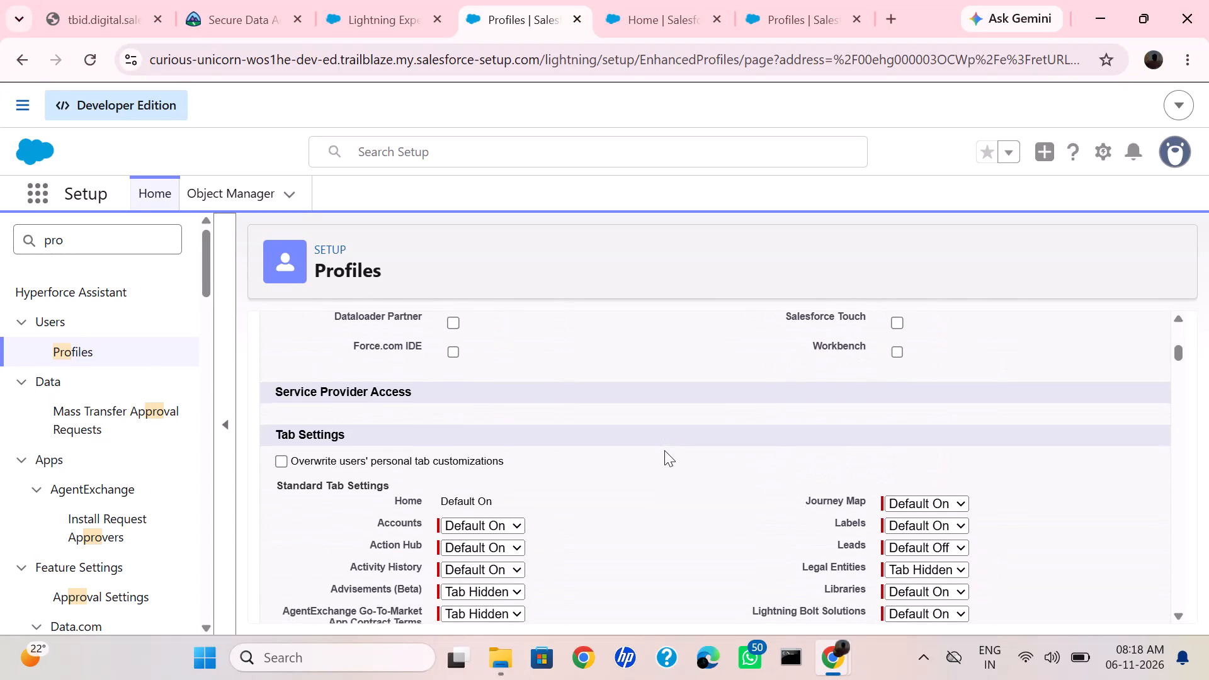
# Review the Custom: Support Profile edit page, examining its tab settings, user permissions, standard object permissions, session settings and password policies.
pyautogui.scroll(-8, 664, 450)
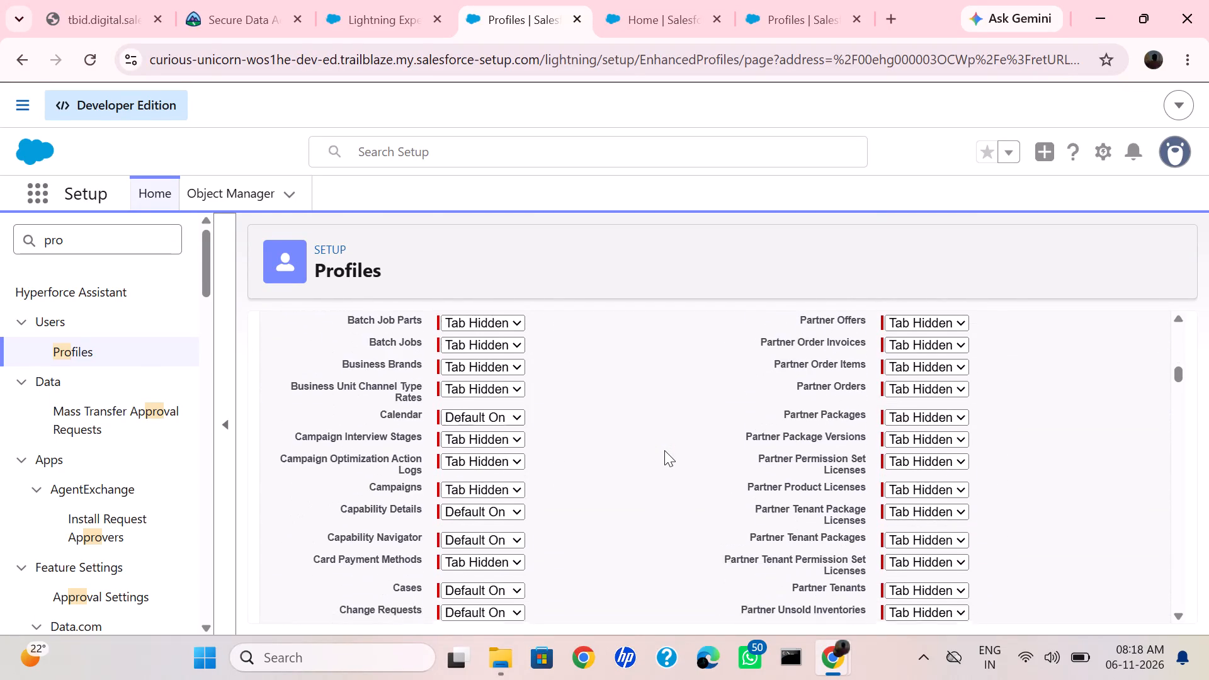
pyautogui.scroll(-10, 664, 450)
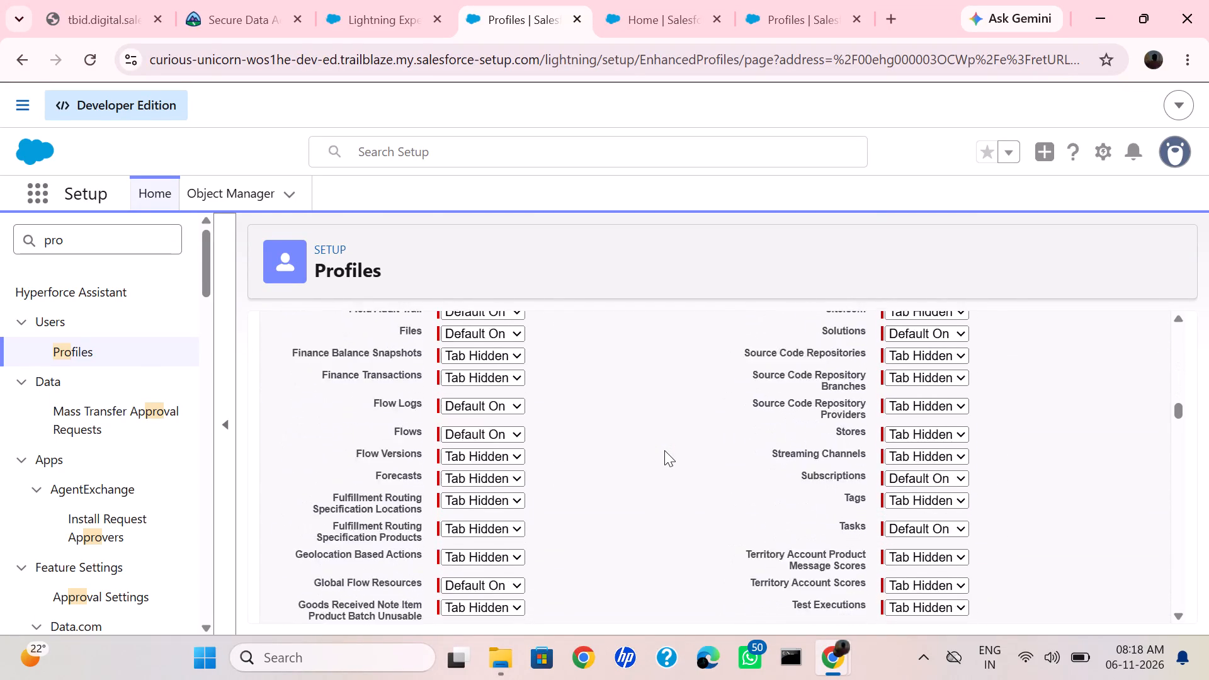
pyautogui.scroll(-8, 664, 450)
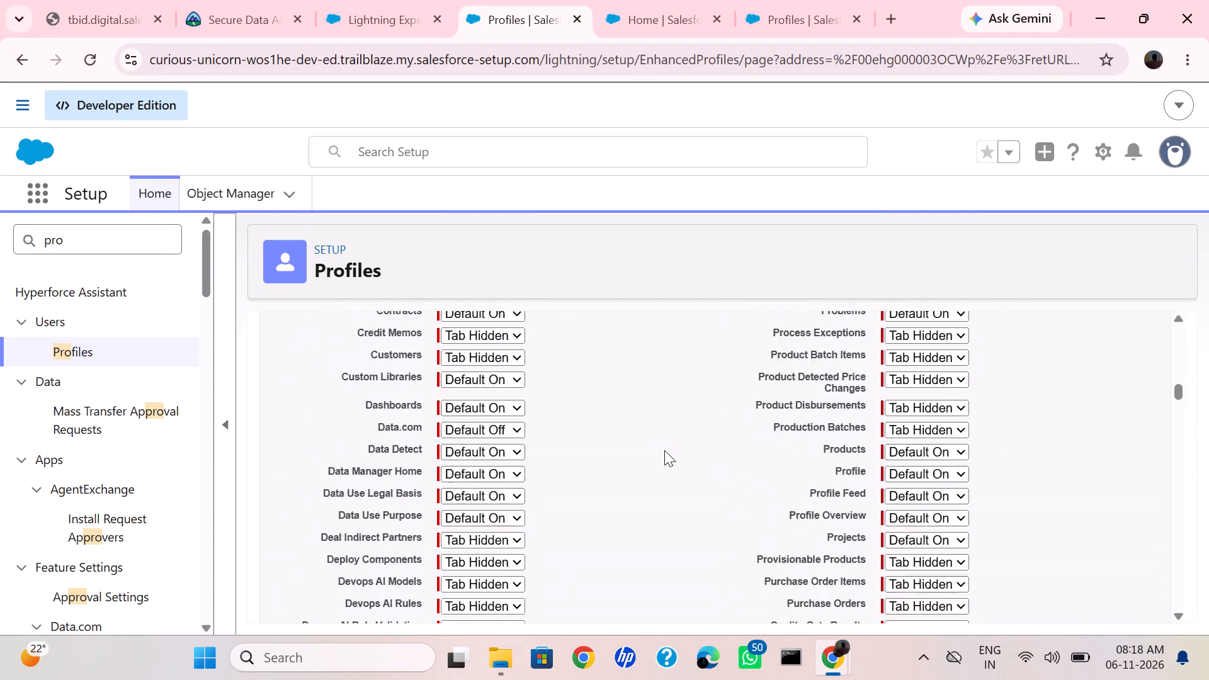
pyautogui.scroll(-5, 664, 450)
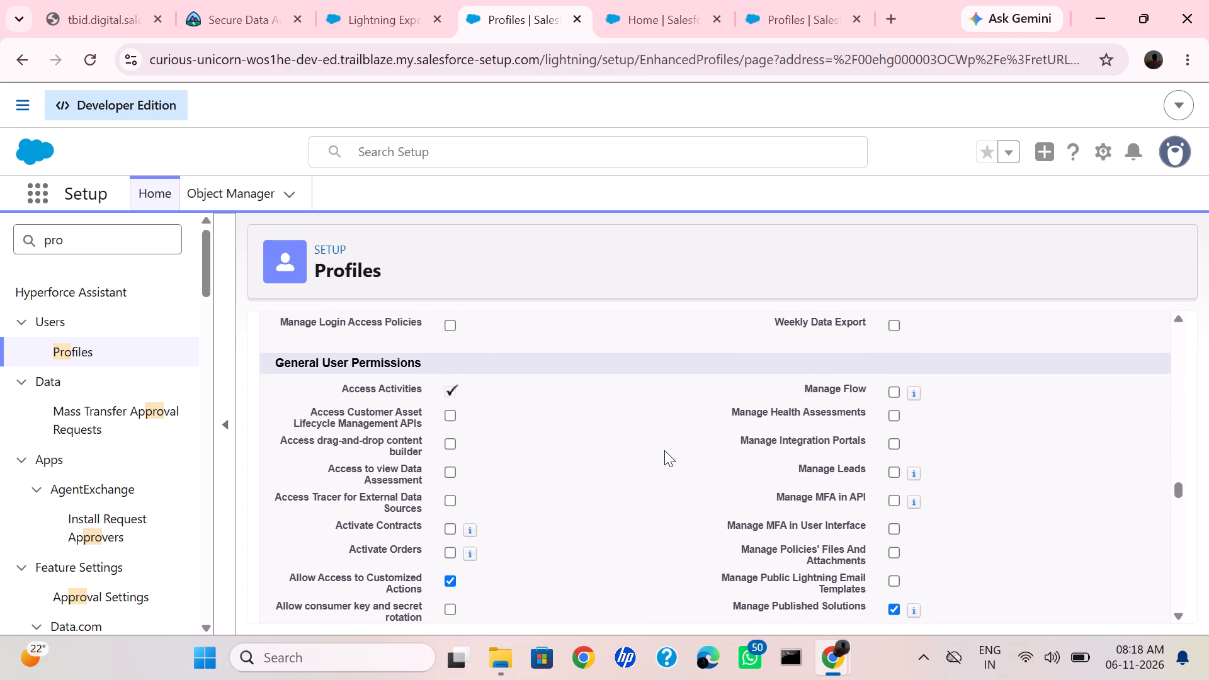
pyautogui.scroll(-9, 664, 450)
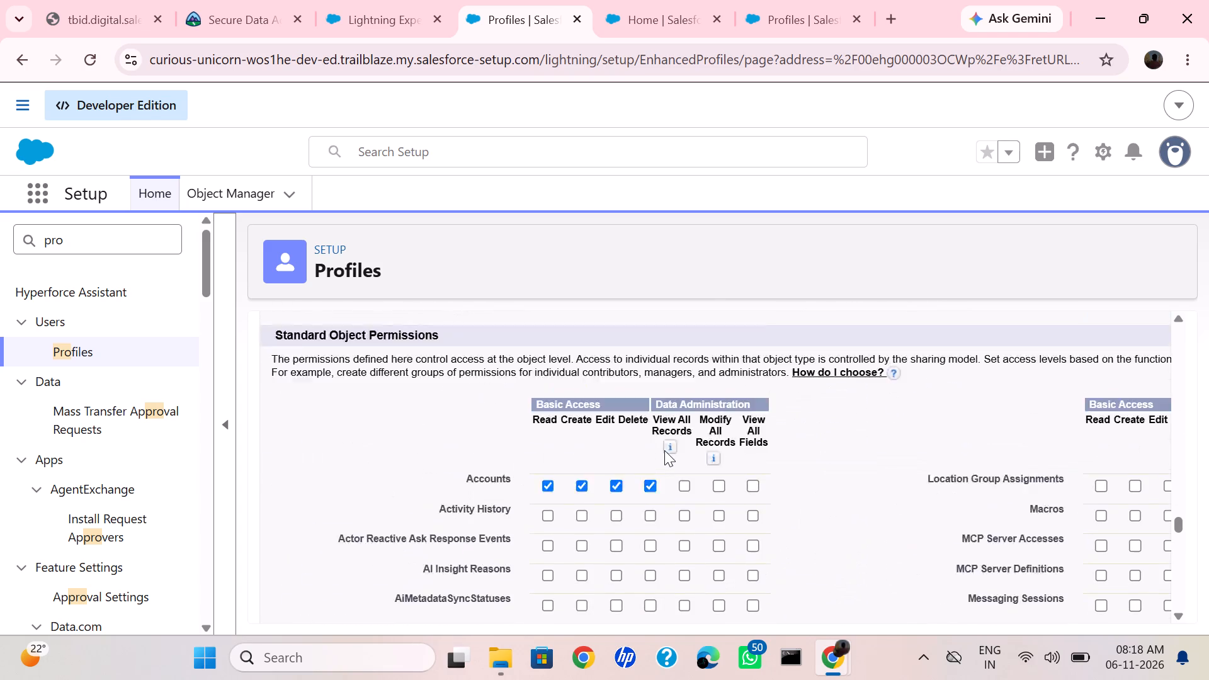
pyautogui.scroll(-4, 664, 450)
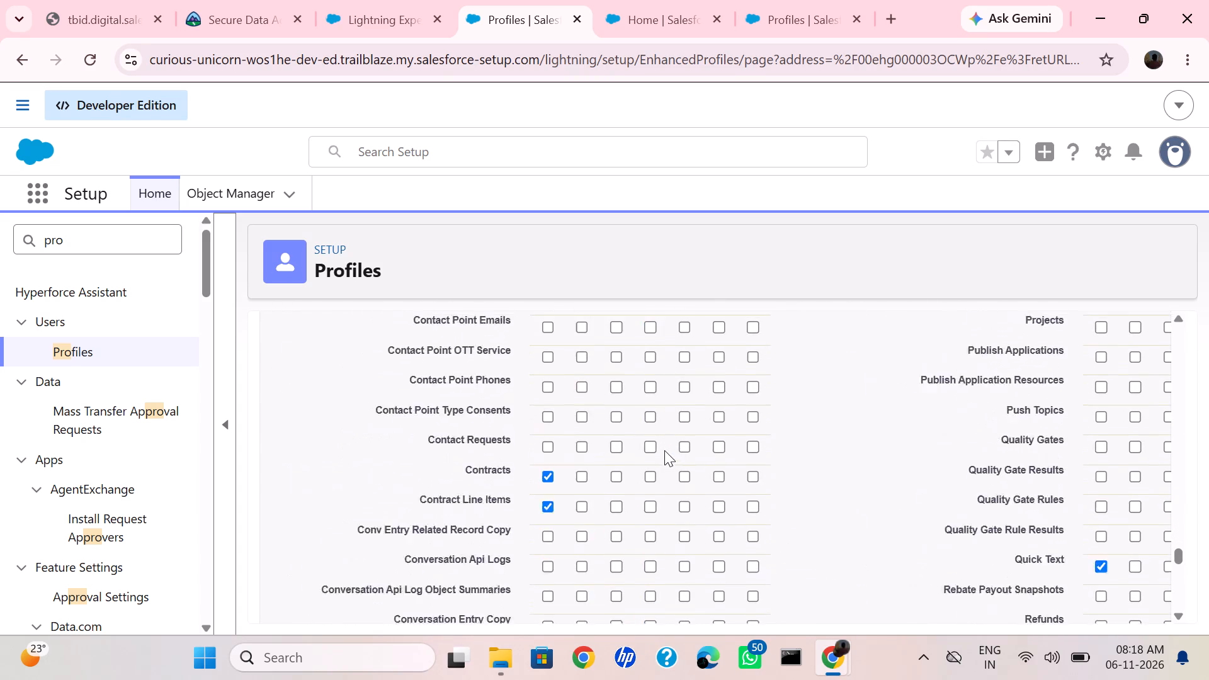
pyautogui.scroll(-10, 664, 450)
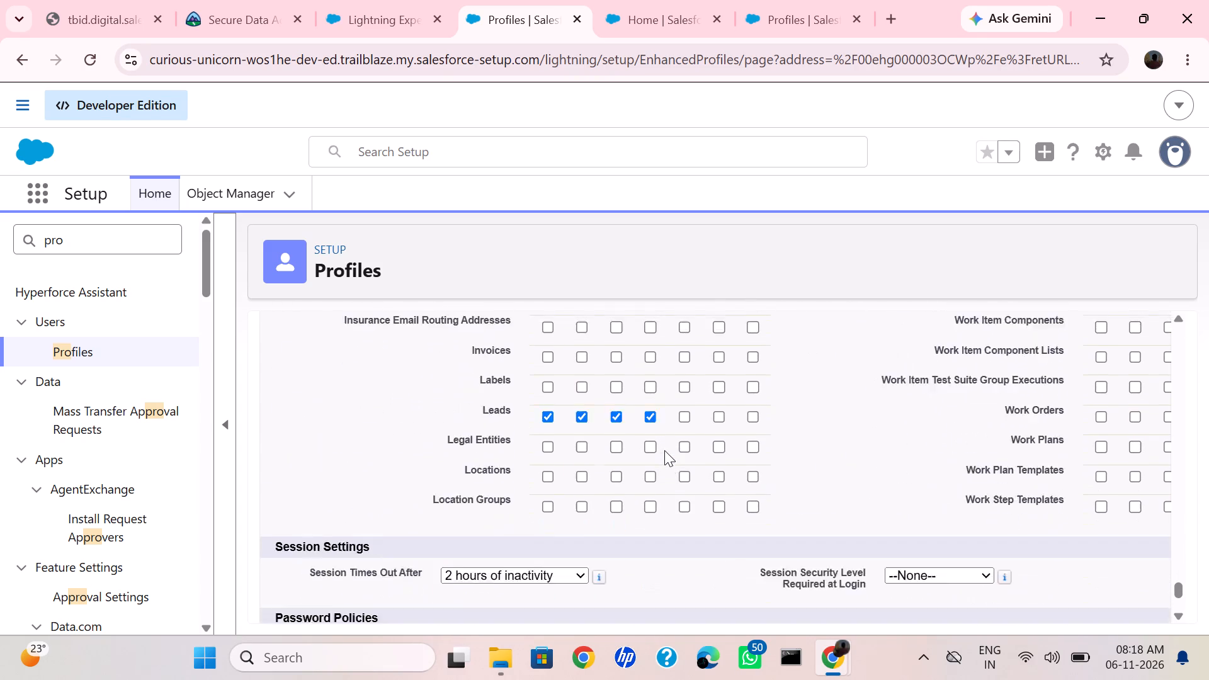
pyautogui.scroll(-6, 664, 450)
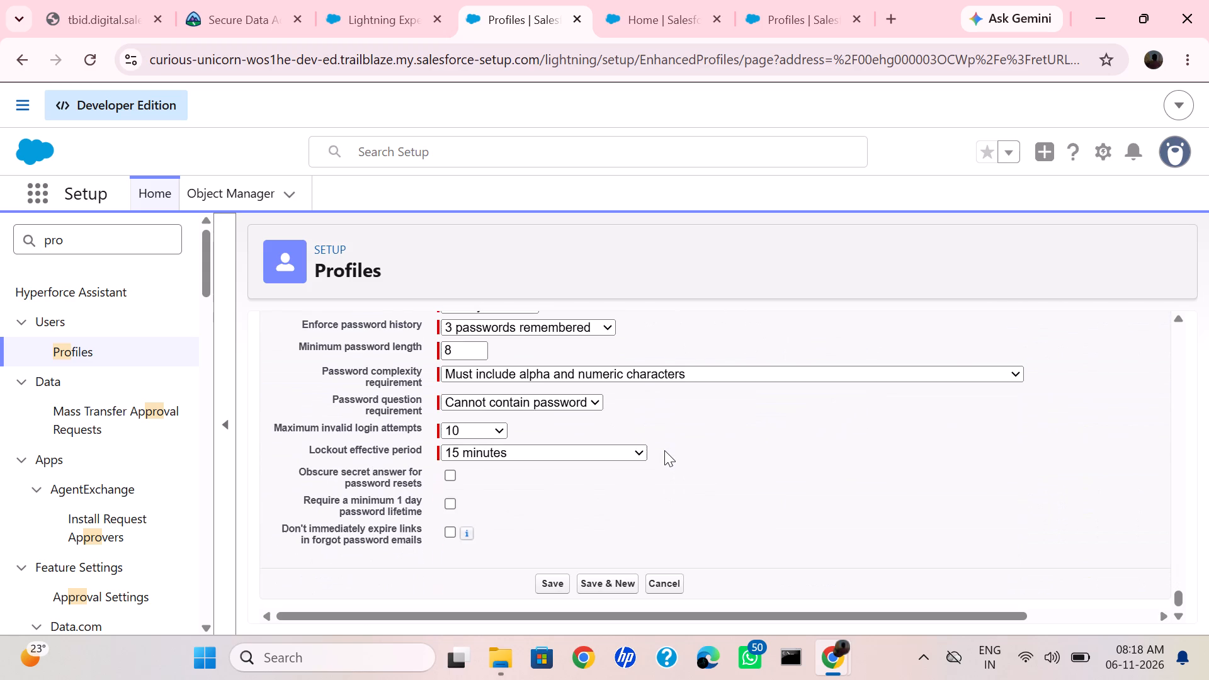
pyautogui.scroll(-2, 664, 450)
pyautogui.scroll(19, 664, 450)
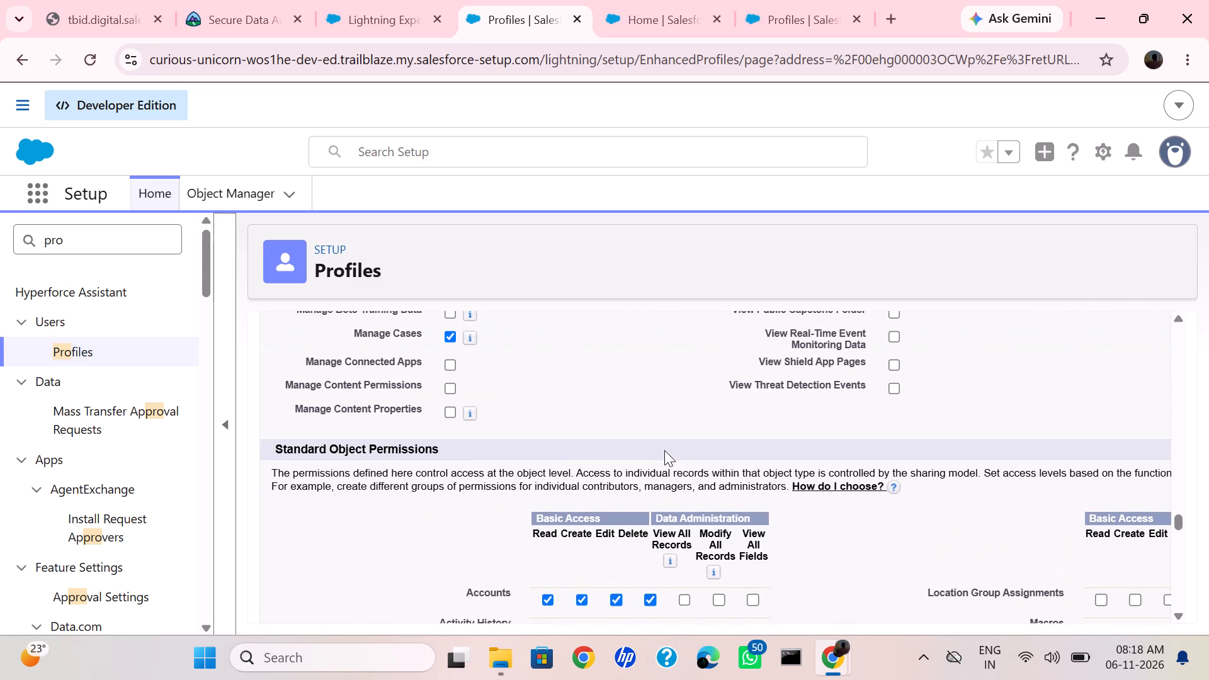
pyautogui.scroll(7, 664, 450)
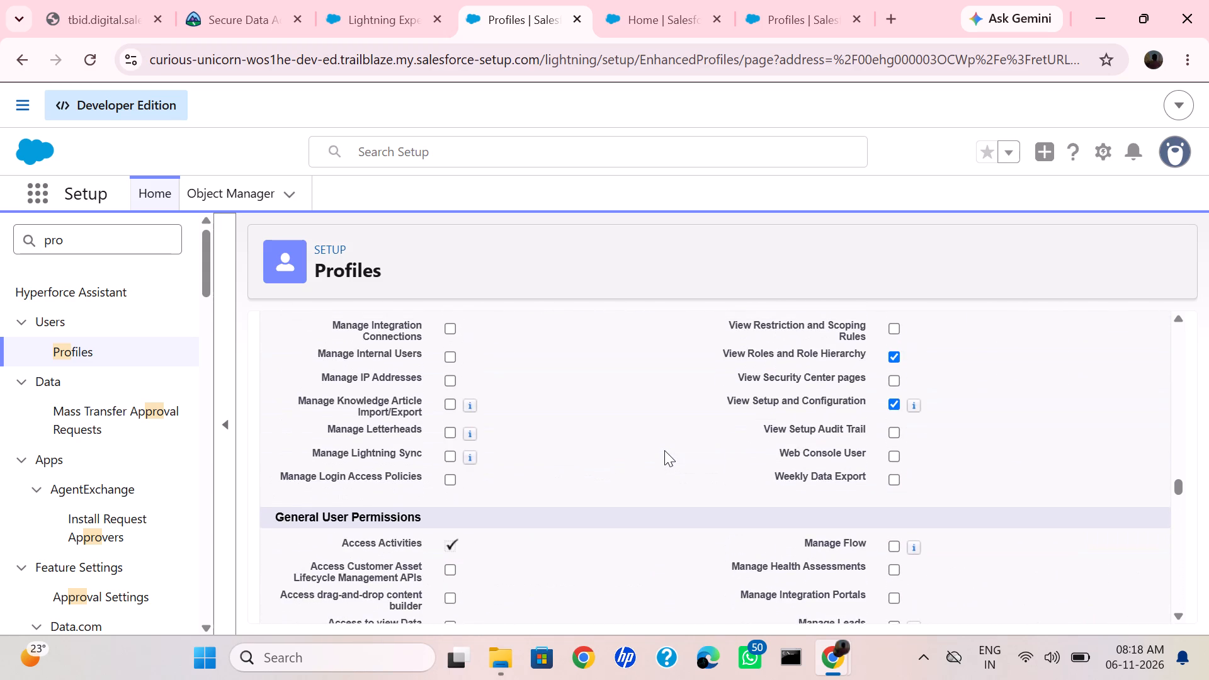
pyautogui.scroll(6, 664, 450)
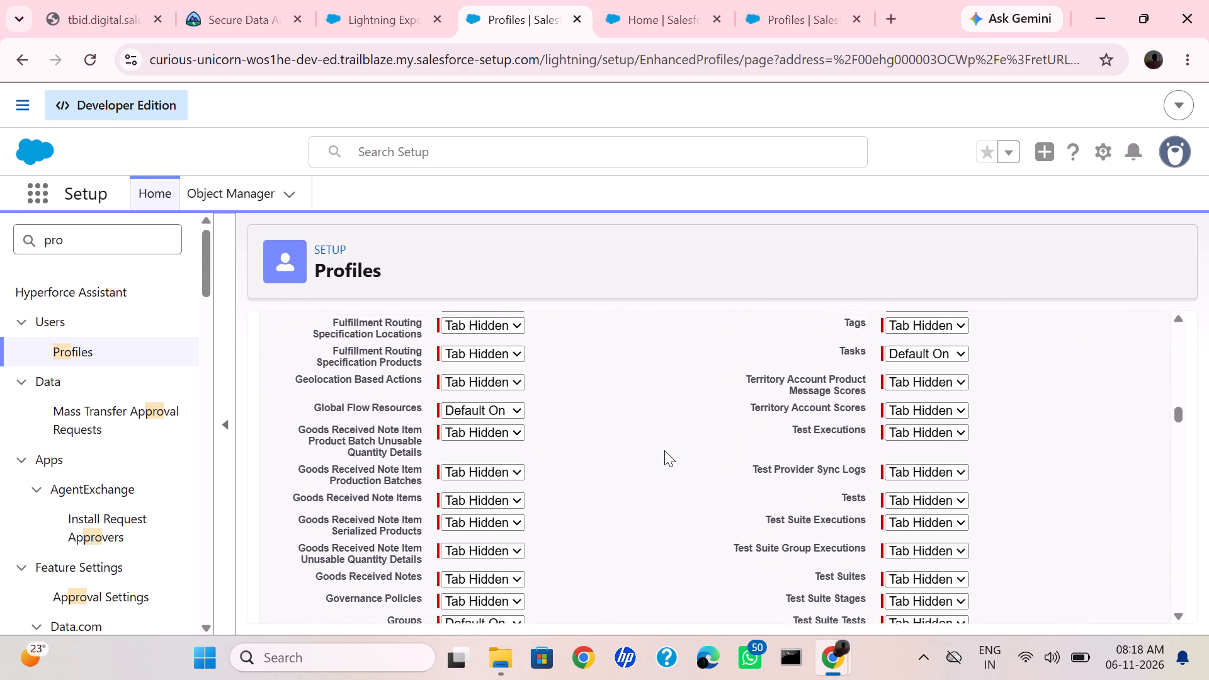
pyautogui.scroll(6, 664, 450)
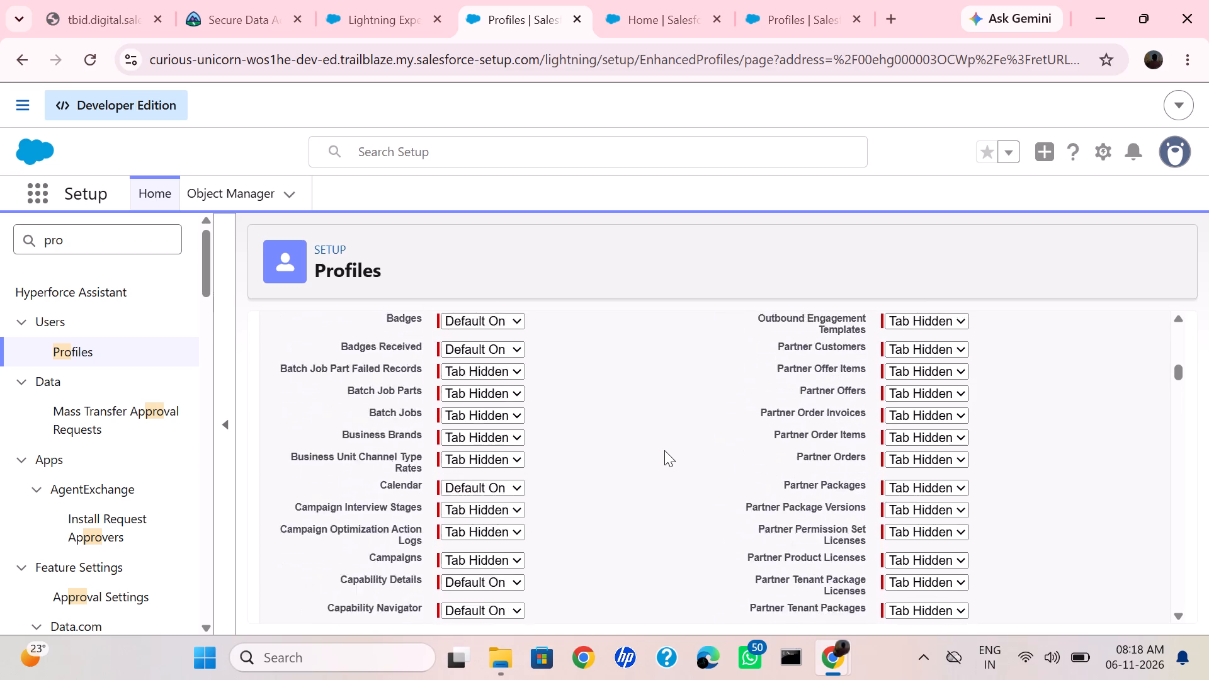
pyautogui.scroll(5, 664, 450)
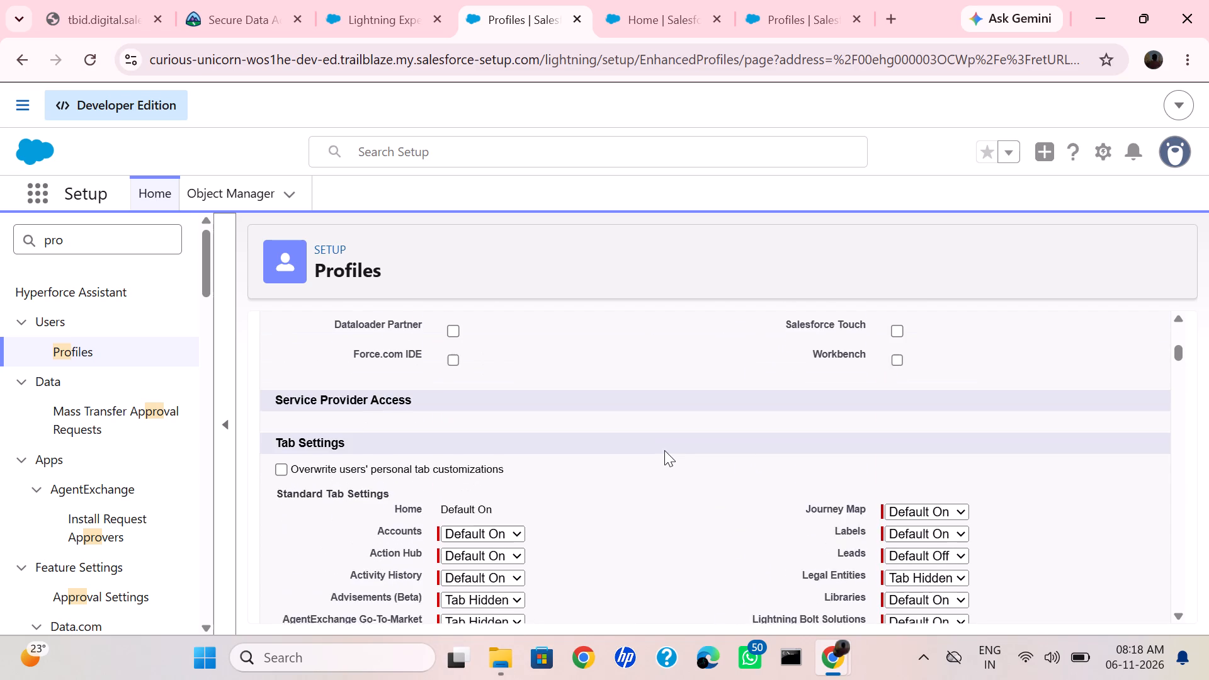
pyautogui.scroll(8, 664, 450)
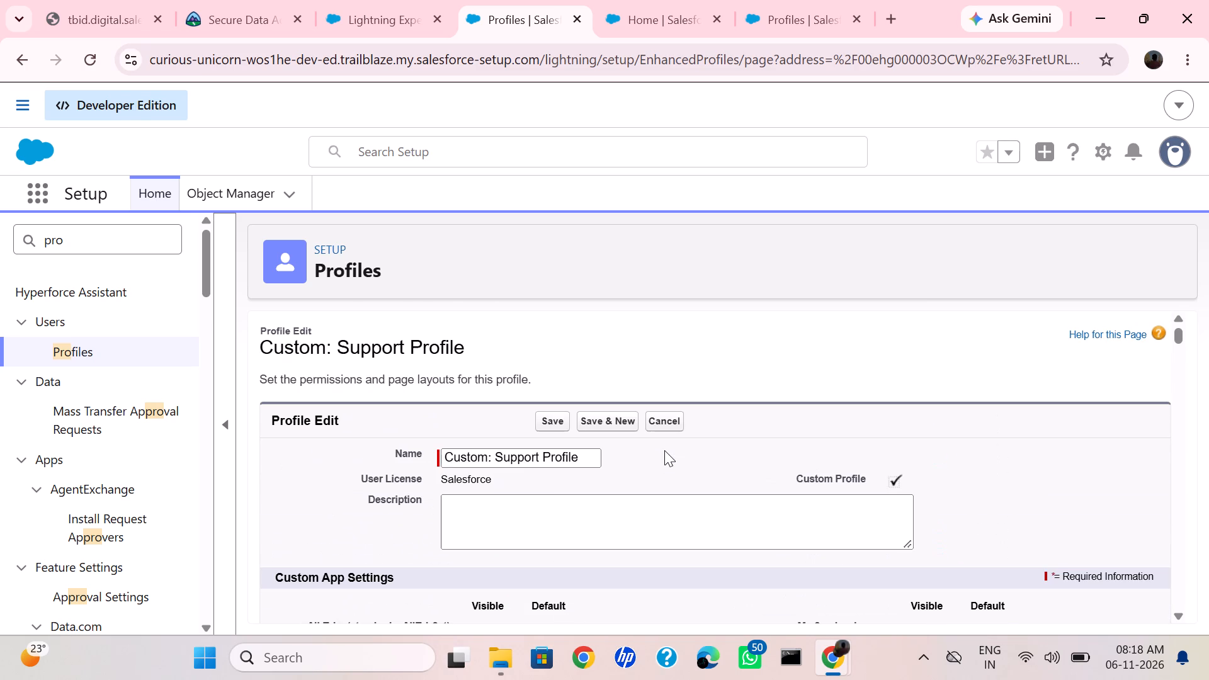
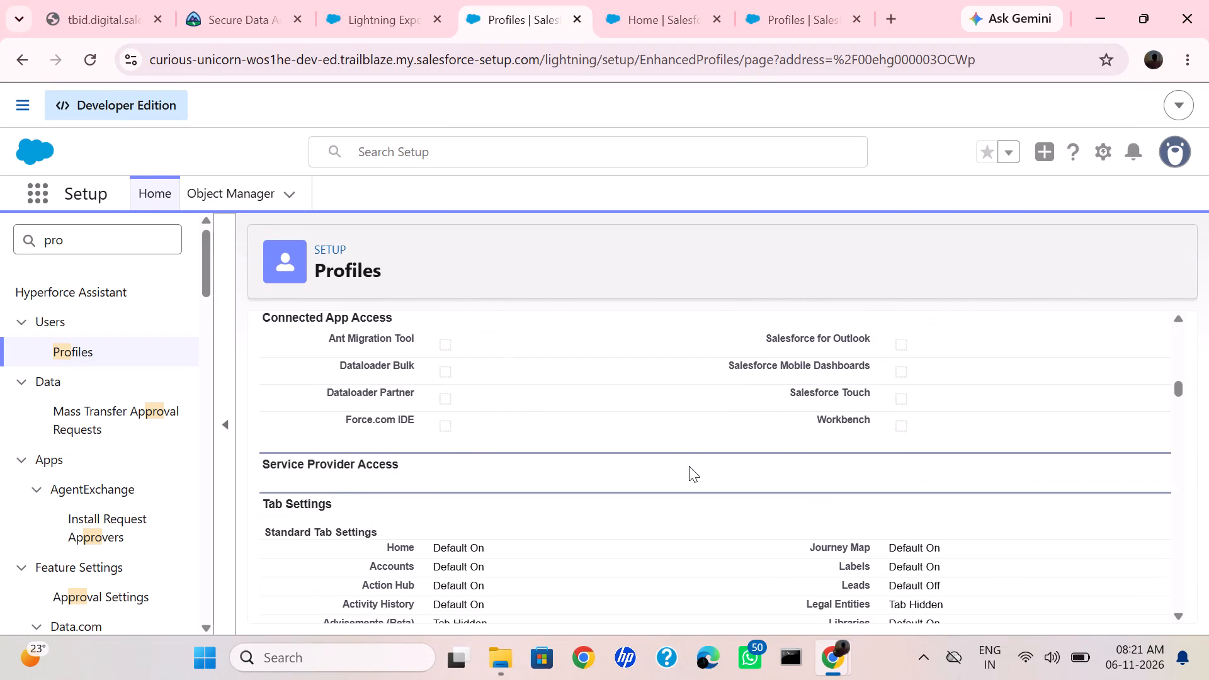
# Review the profile's detail page, examining its connected app access, standard tab settings and record type settings.
pyautogui.scroll(-4, 689, 466)
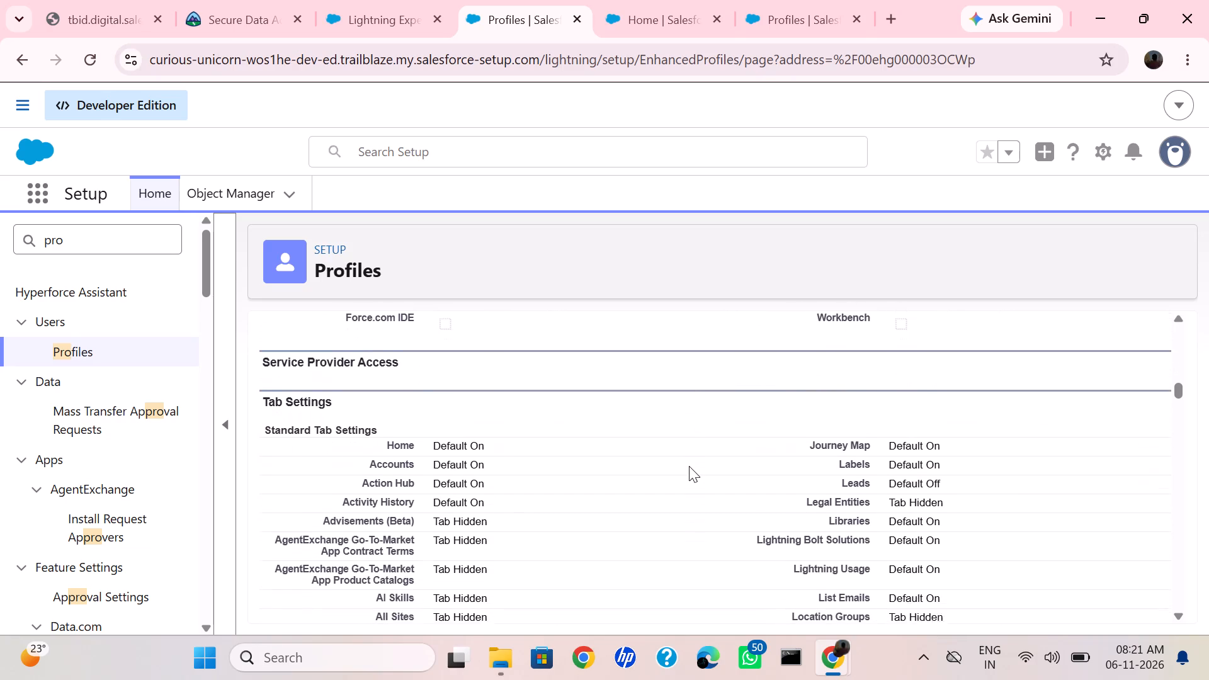
pyautogui.scroll(-7, 689, 466)
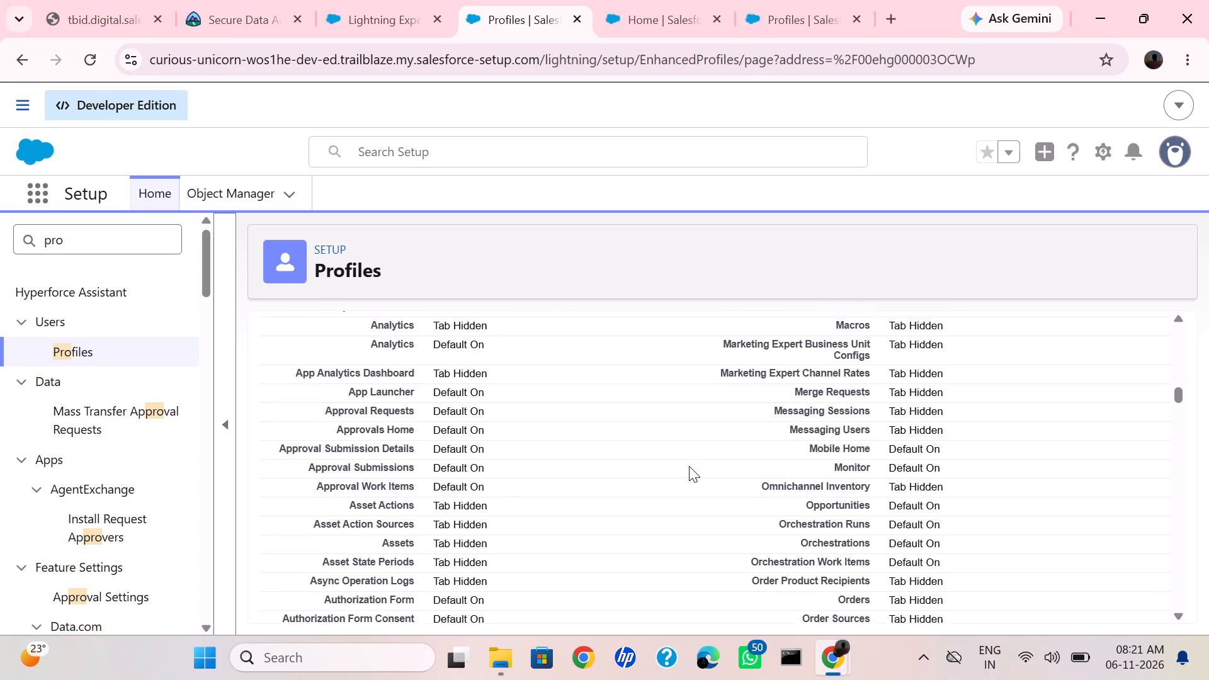
pyautogui.scroll(-9, 689, 466)
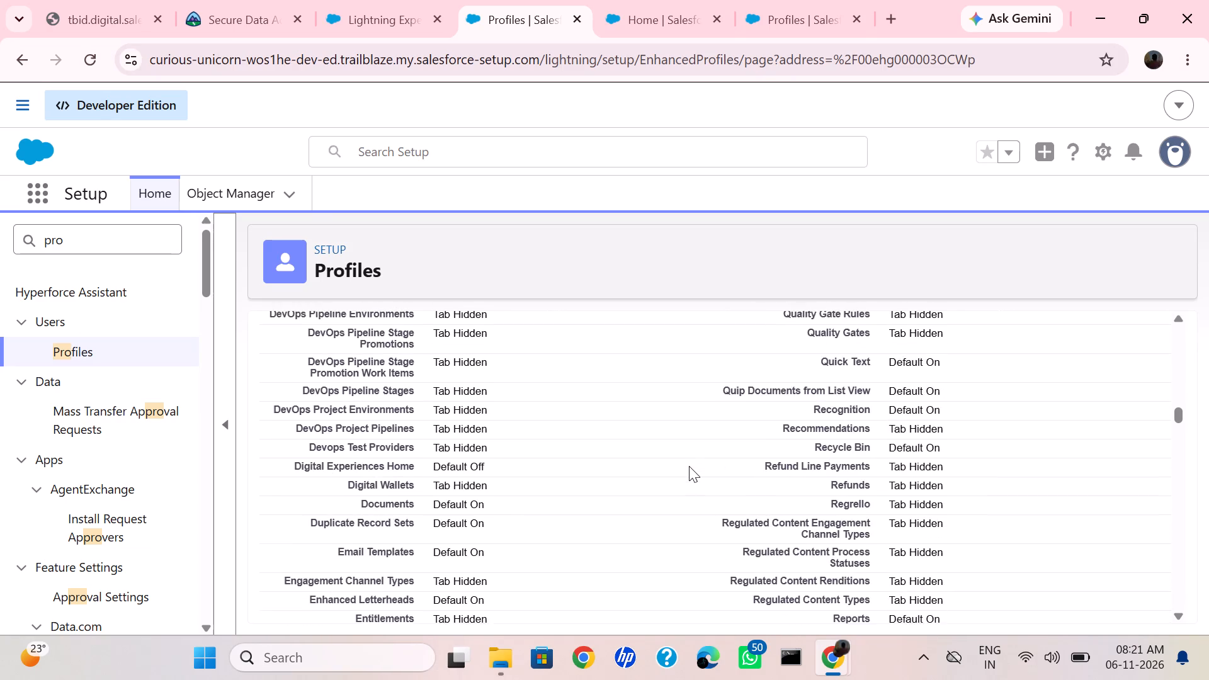
pyautogui.scroll(-8, 689, 466)
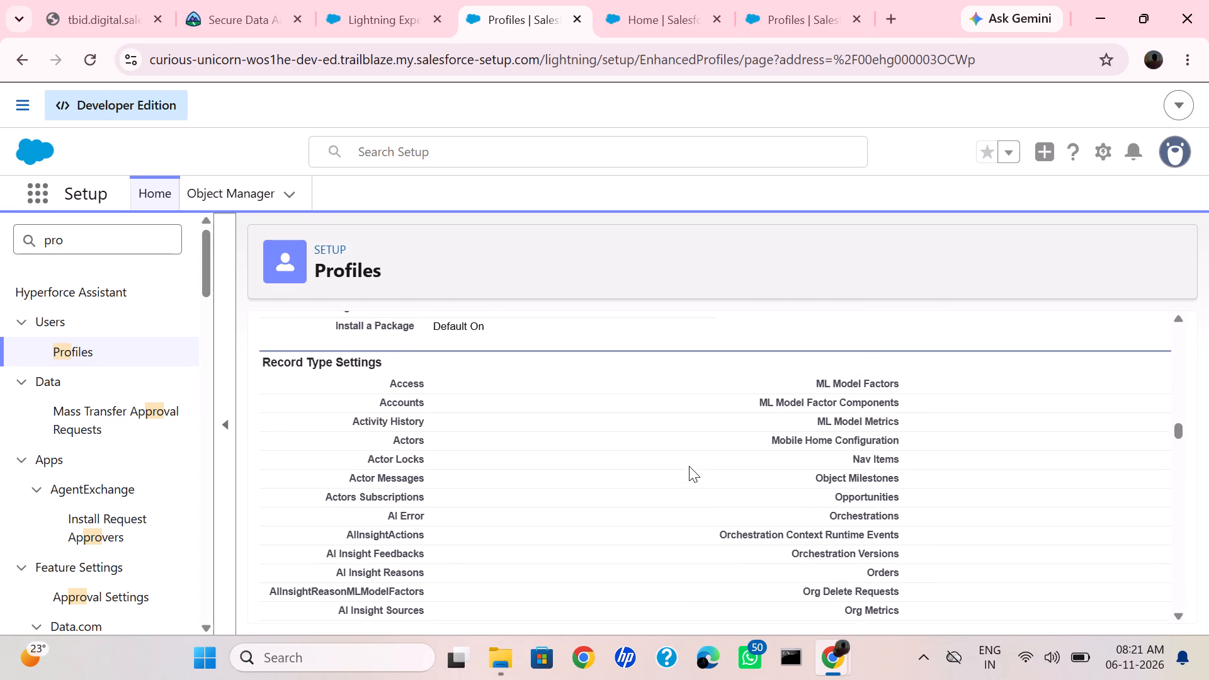
pyautogui.scroll(-6, 689, 466)
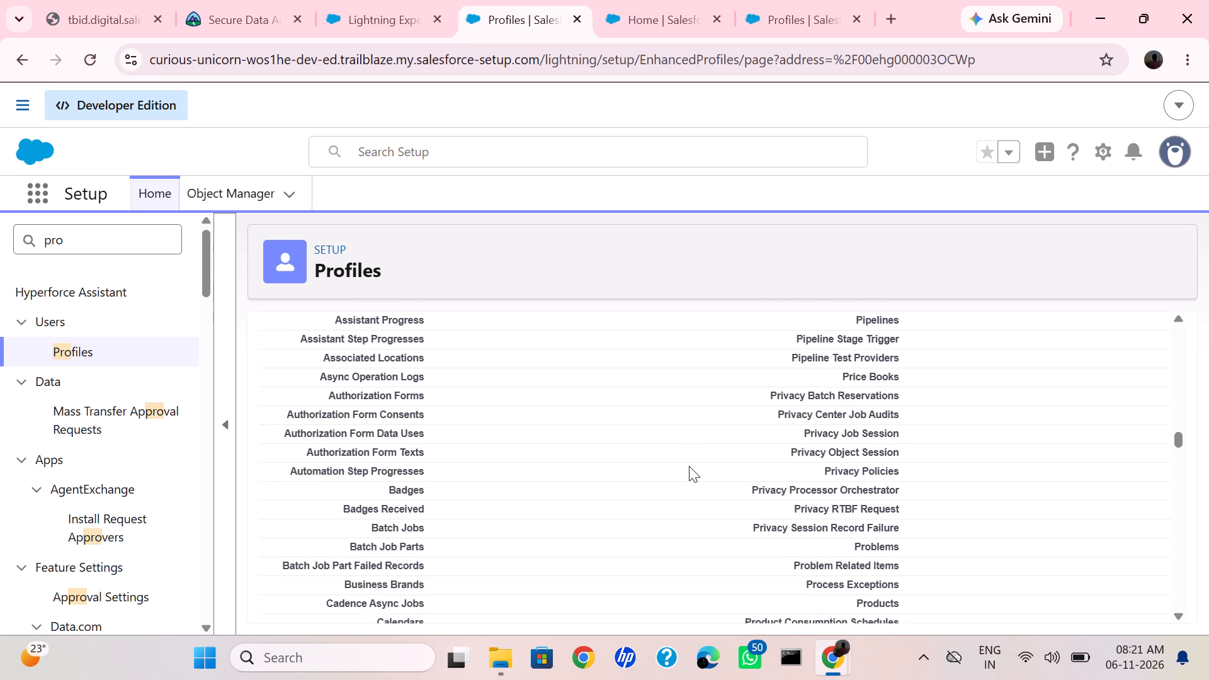
pyautogui.scroll(-10, 689, 466)
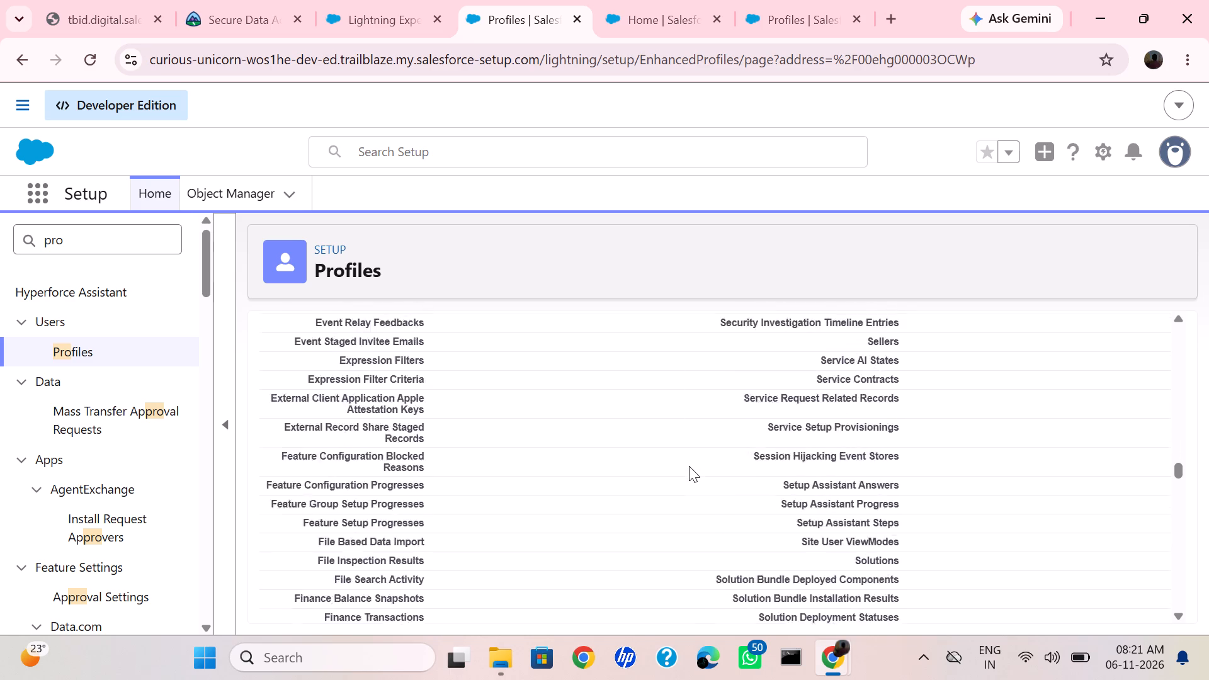
# Examine the profile's administrative and general user permissions, standard object permissions, password policies, login hours and login IP ranges.
pyautogui.scroll(-7, 689, 466)
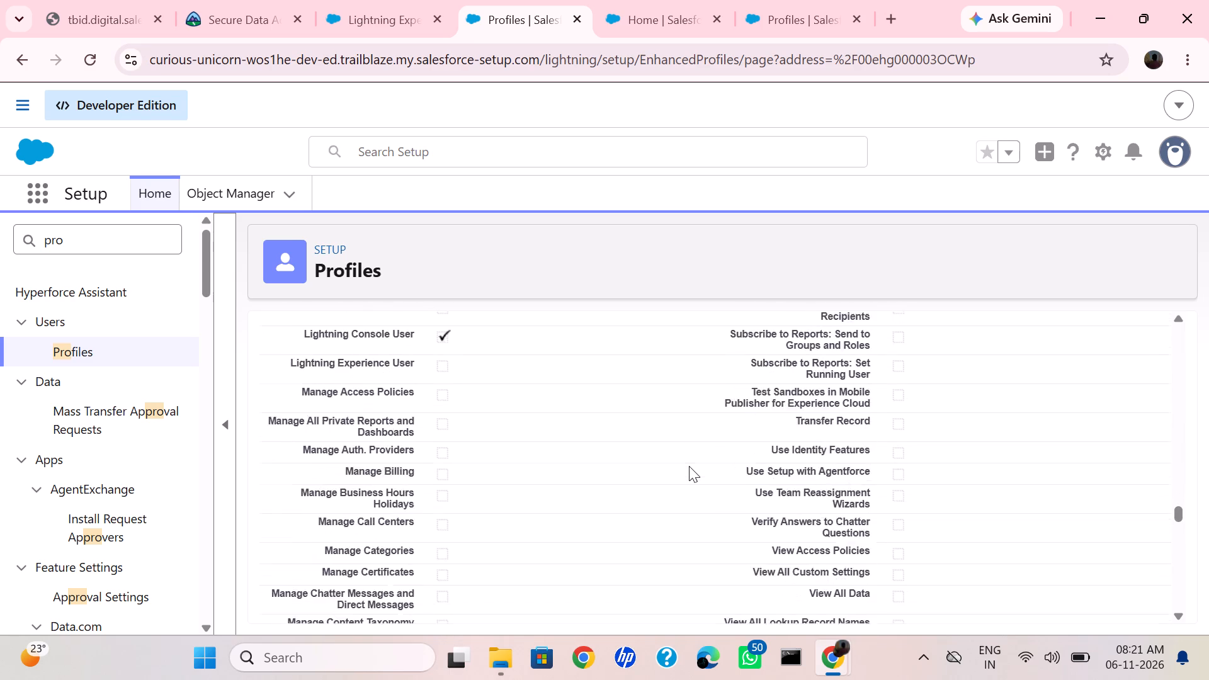
pyautogui.scroll(-6, 689, 466)
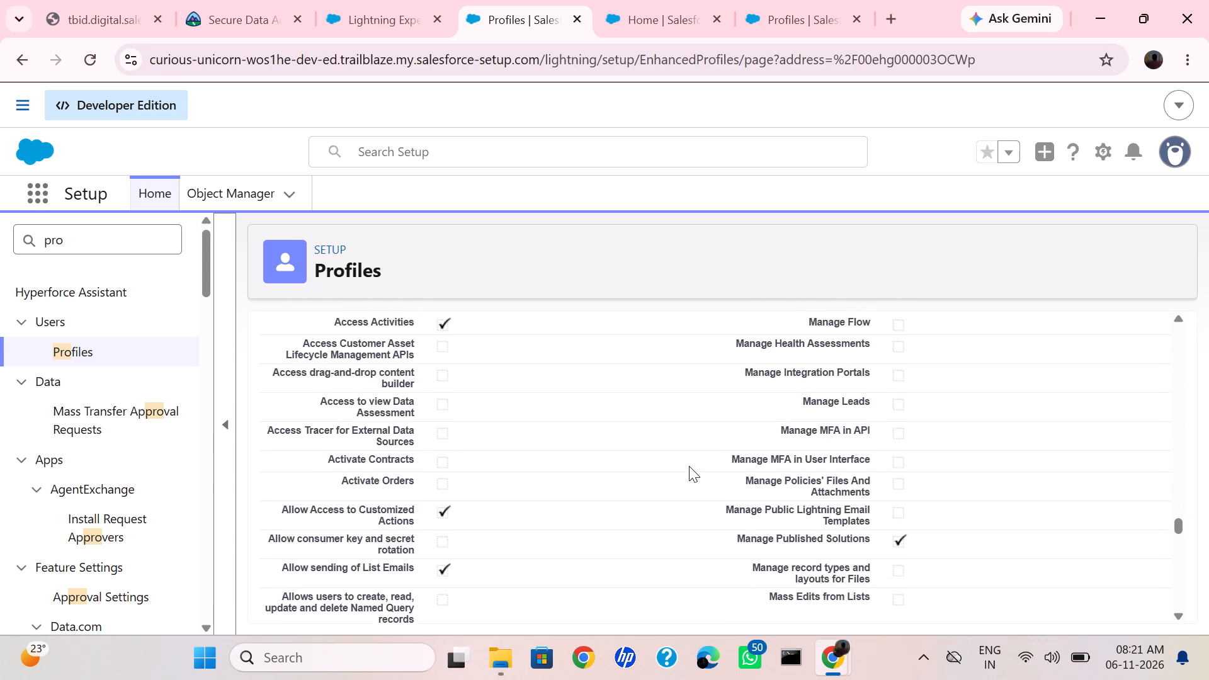
pyautogui.scroll(-8, 689, 466)
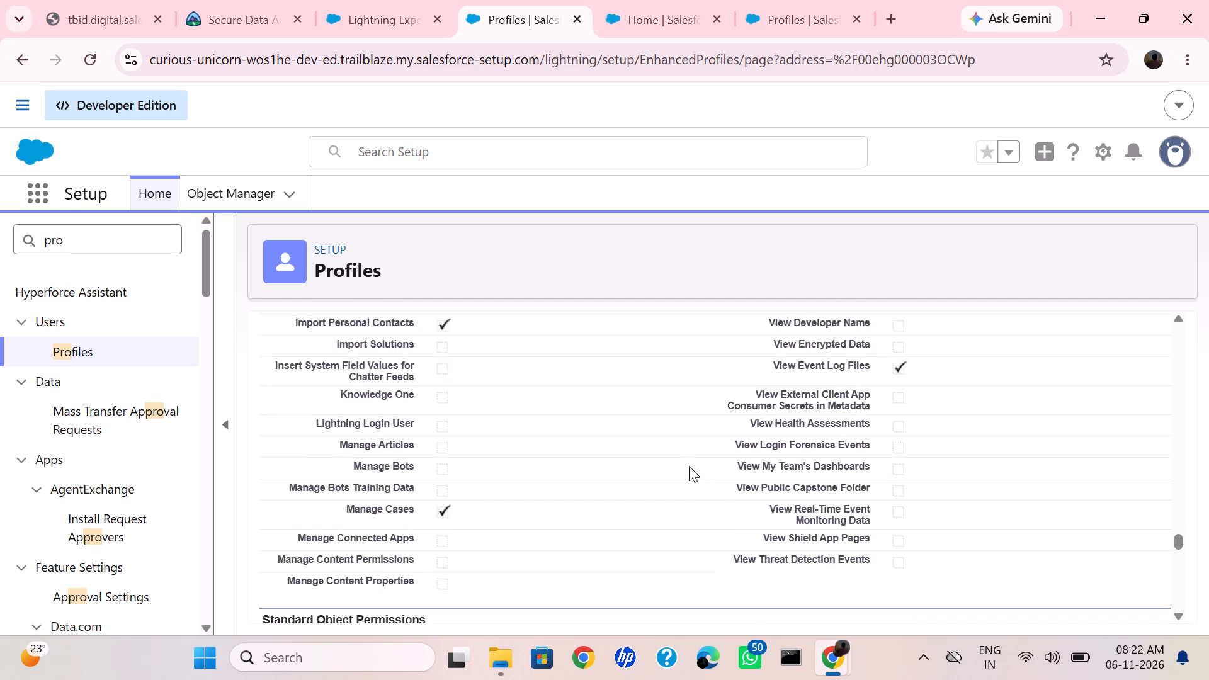
pyautogui.scroll(-2, 689, 466)
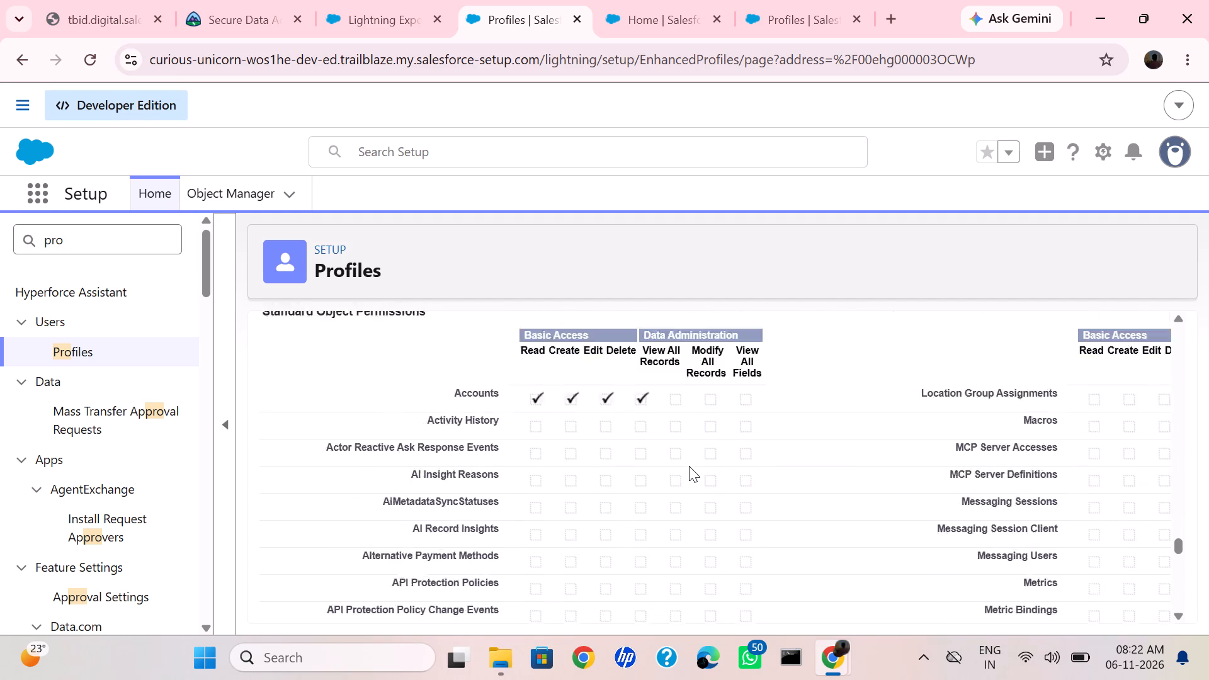
pyautogui.scroll(-5, 689, 466)
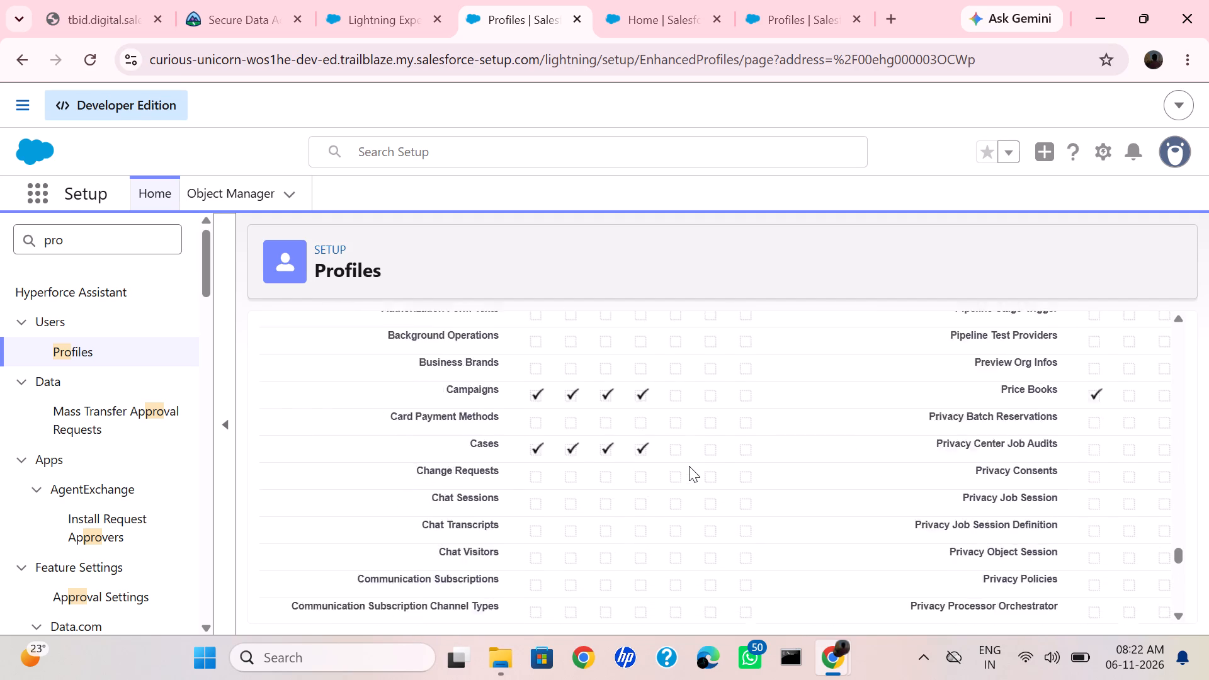
pyautogui.scroll(-4, 689, 466)
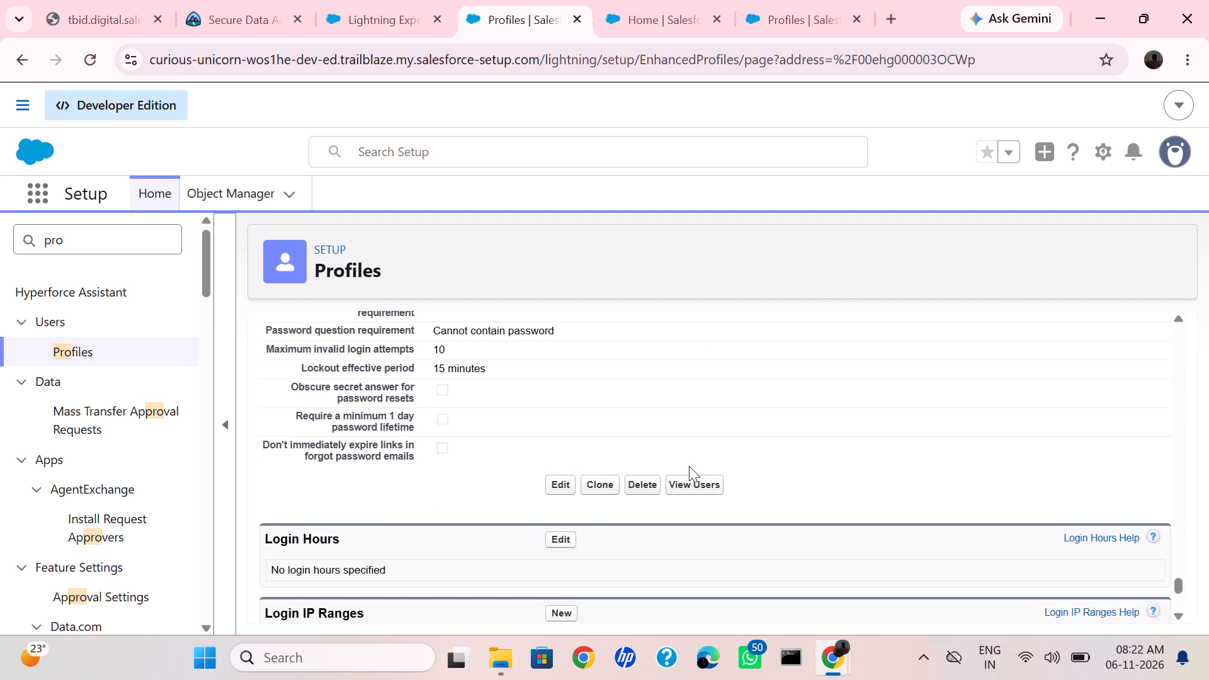
pyautogui.scroll(-2, 689, 466)
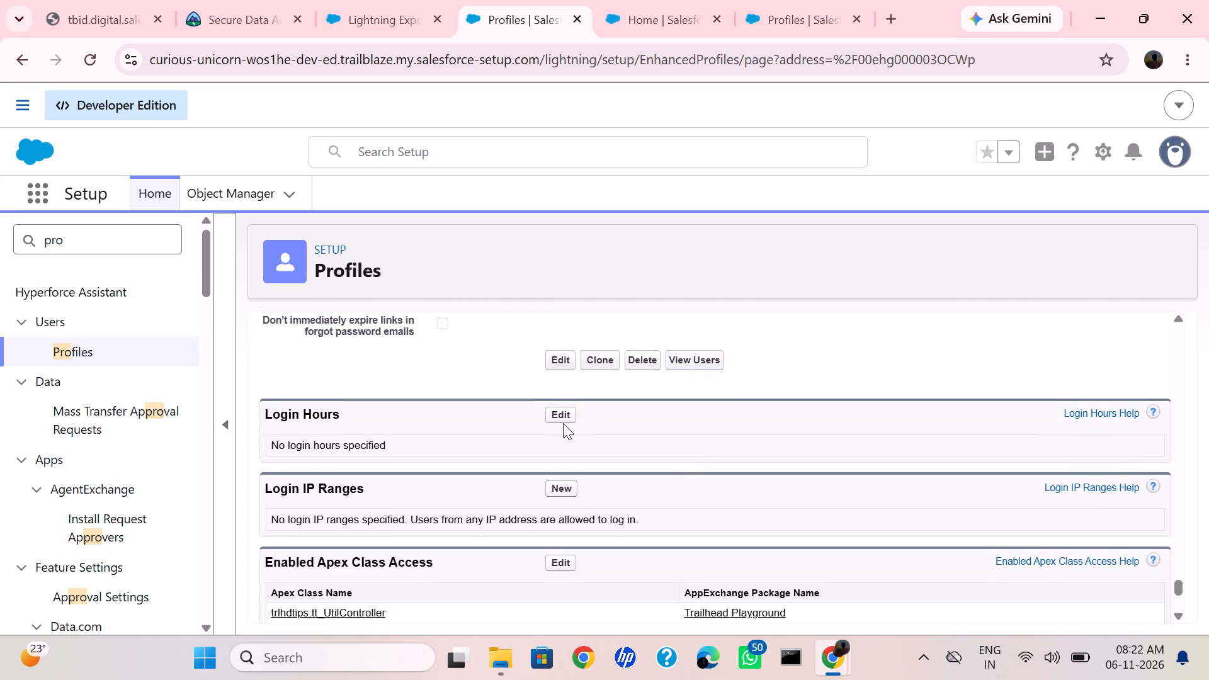
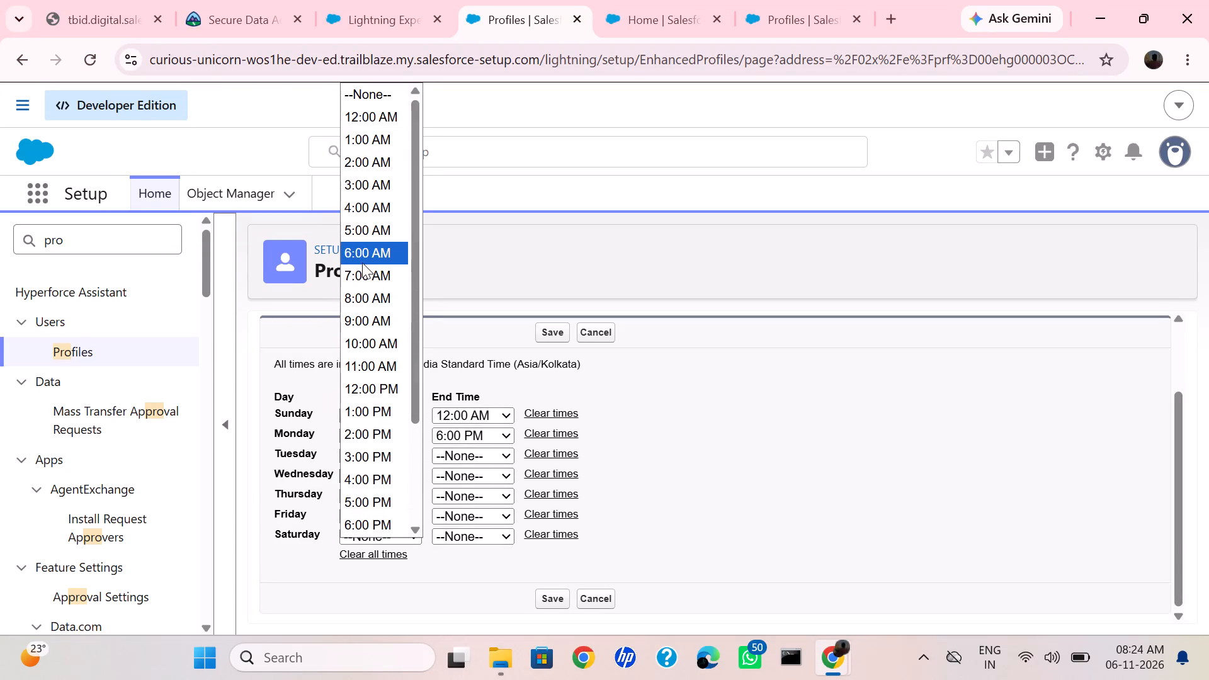
# Set the profile's login start time to 8:00 AM for Wednesday, Thursday and Friday.
pyautogui.click(375, 306)
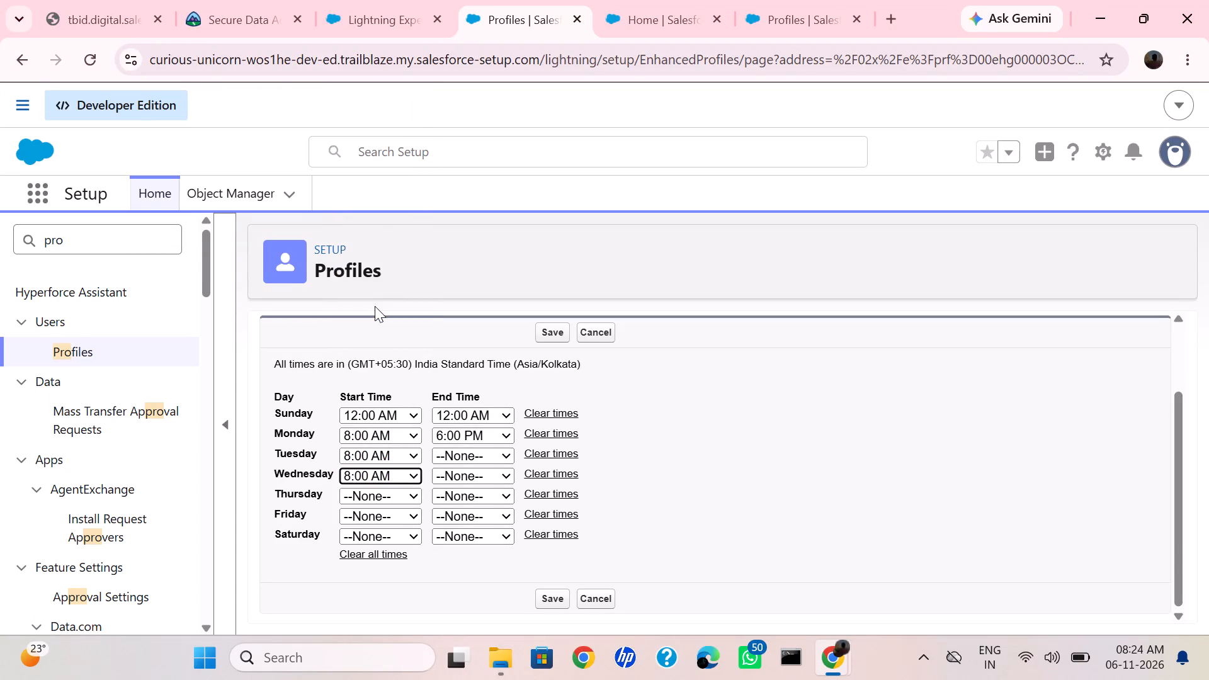
pyautogui.click(390, 497)
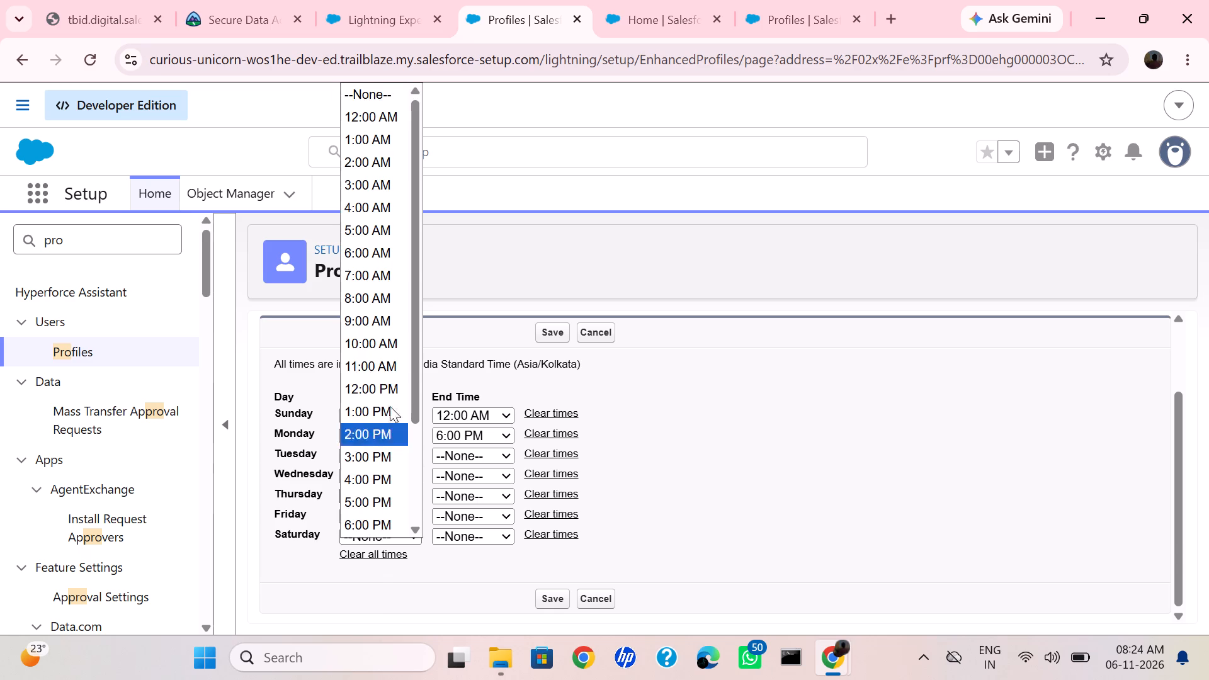
pyautogui.click(380, 296)
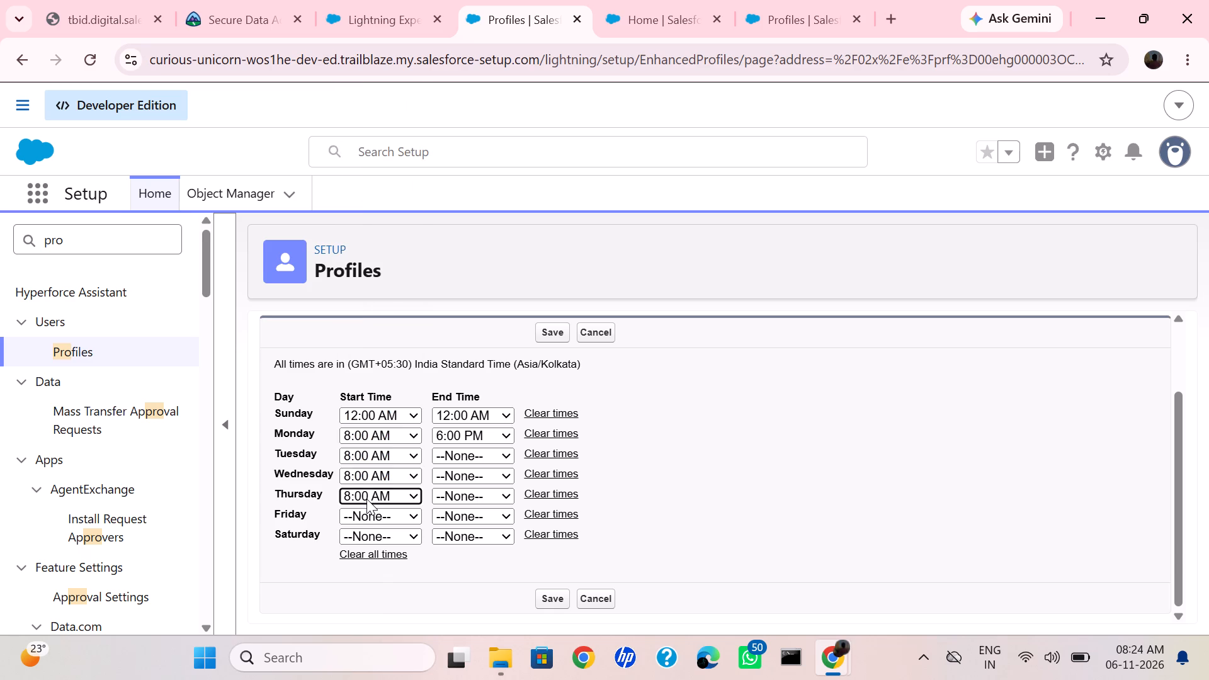
pyautogui.click(365, 512)
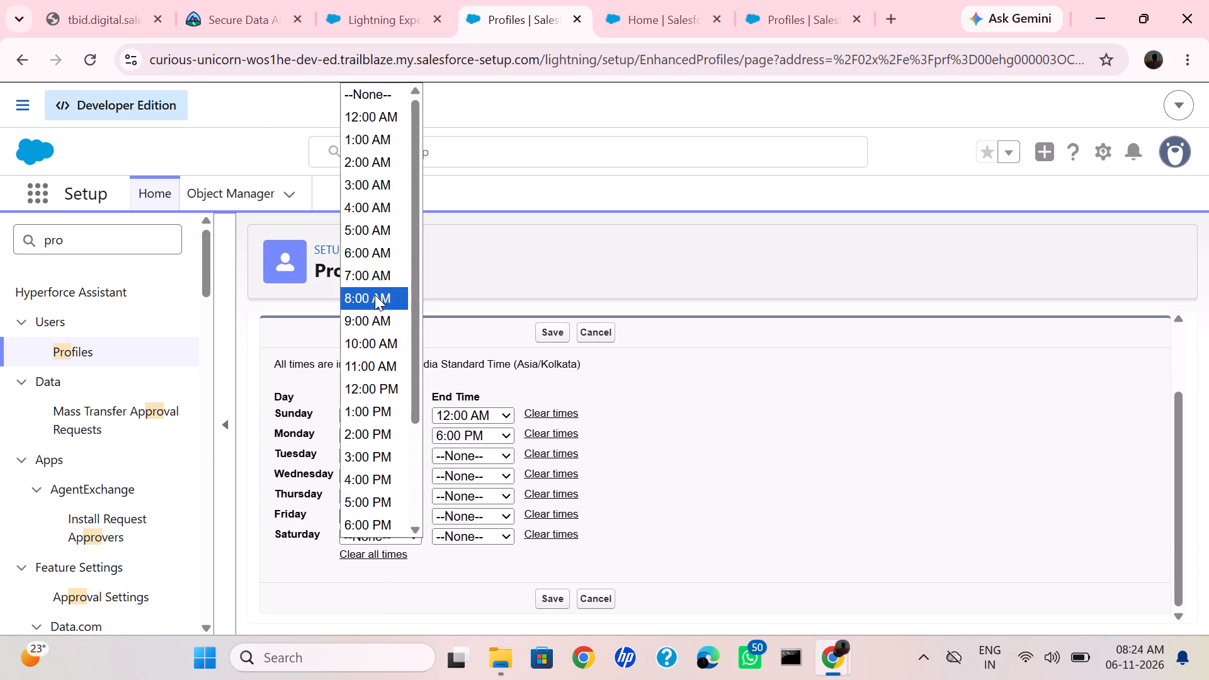
pyautogui.click(375, 295)
# Set the profile's login end time to 6:00 PM for Tuesday, Wednesday, Thursday and Friday.
pyautogui.click(482, 465)
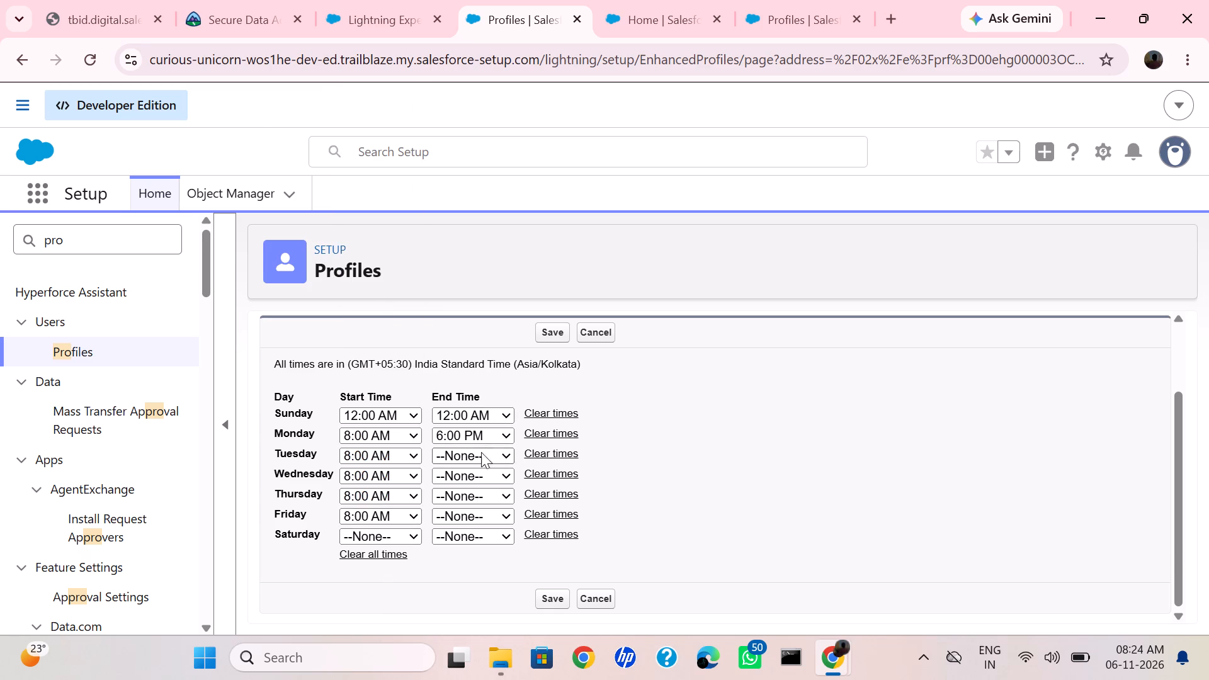
pyautogui.click(480, 438)
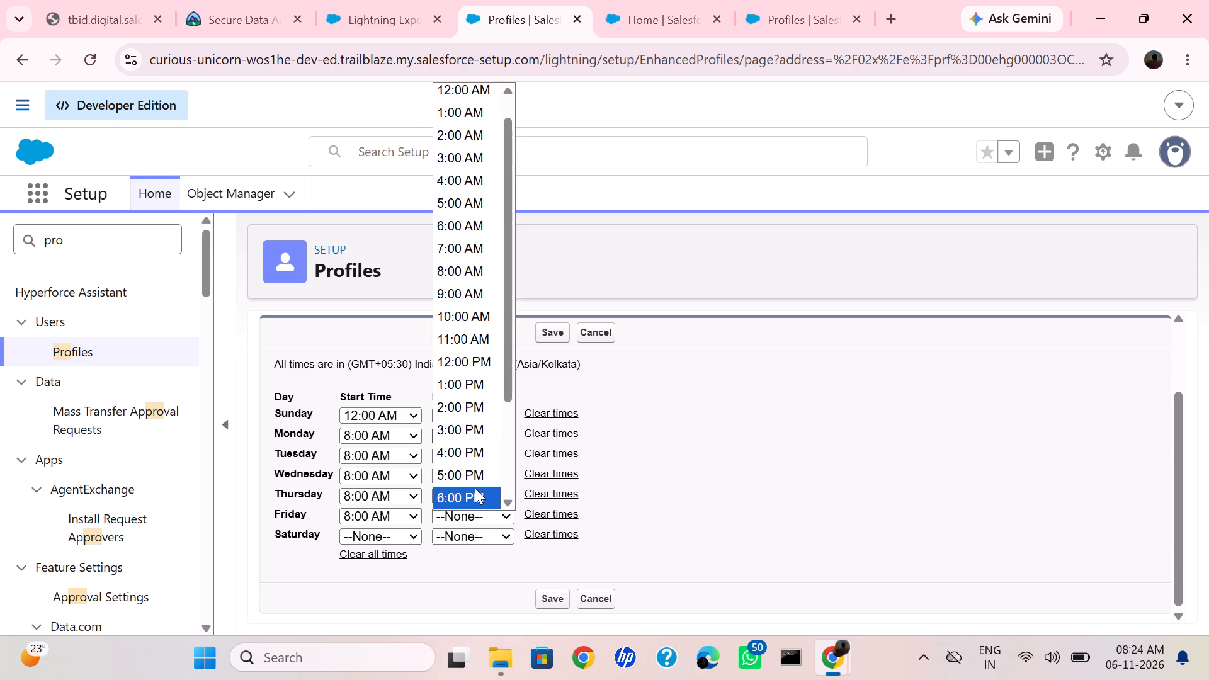
pyautogui.click(474, 488)
pyautogui.click(474, 454)
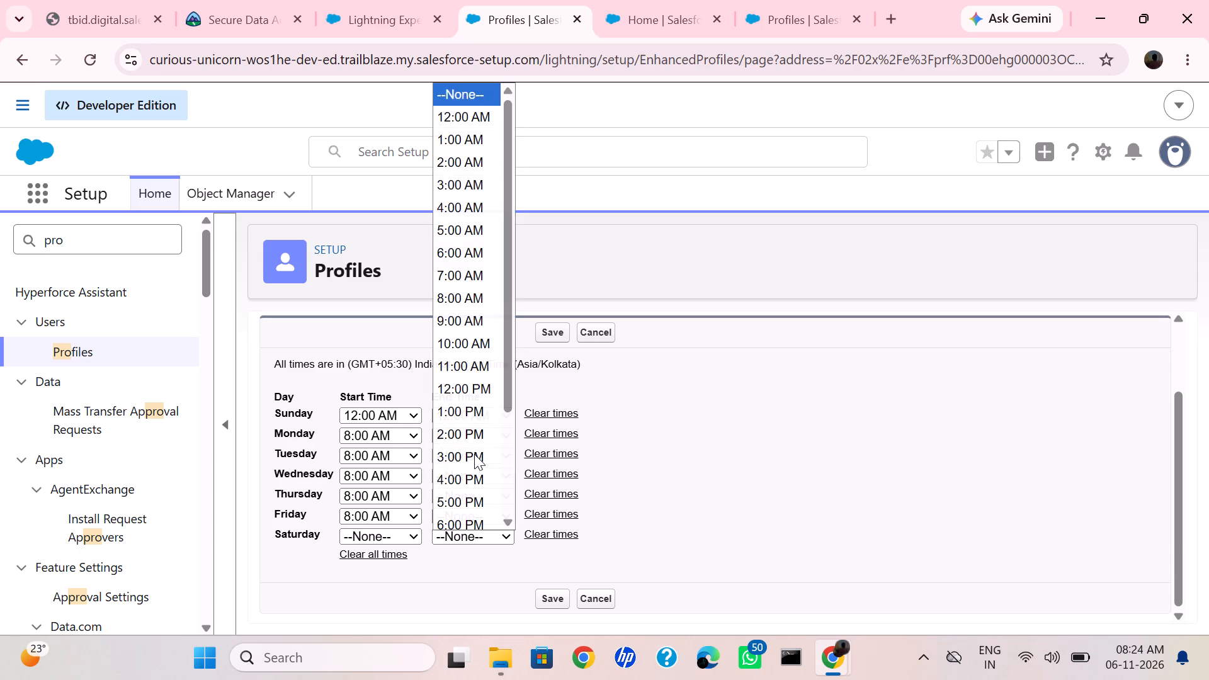
pyautogui.click(467, 518)
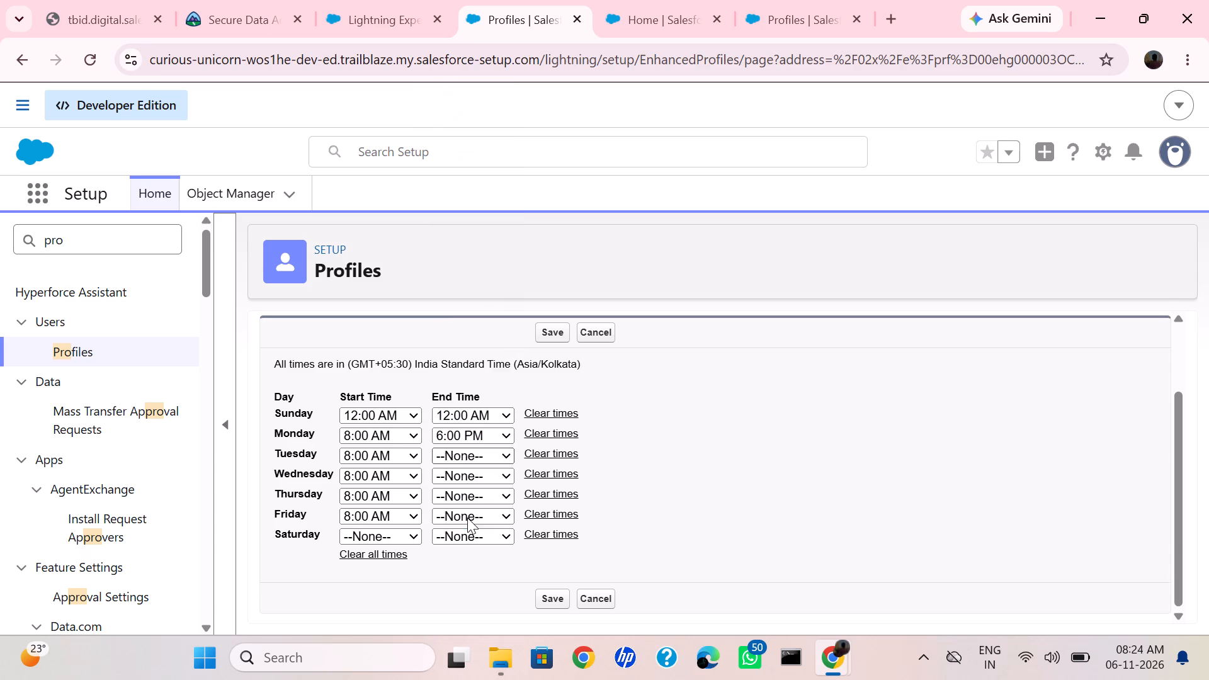
pyautogui.click(475, 467)
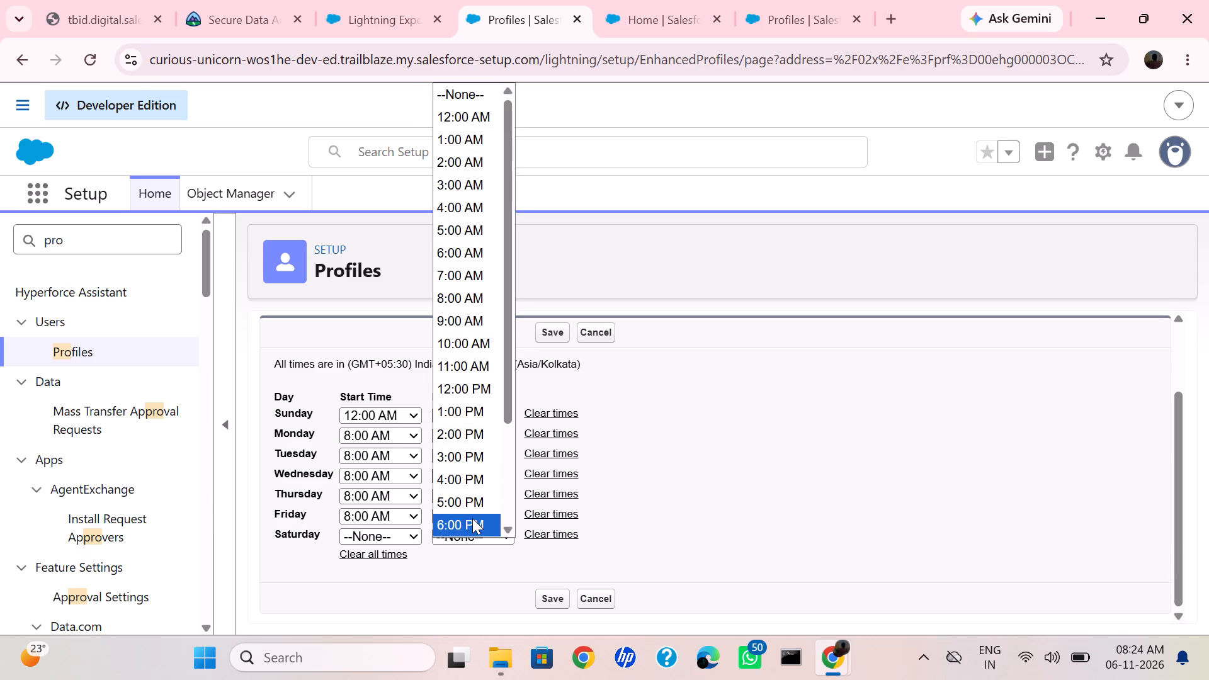
pyautogui.click(472, 519)
pyautogui.click(472, 496)
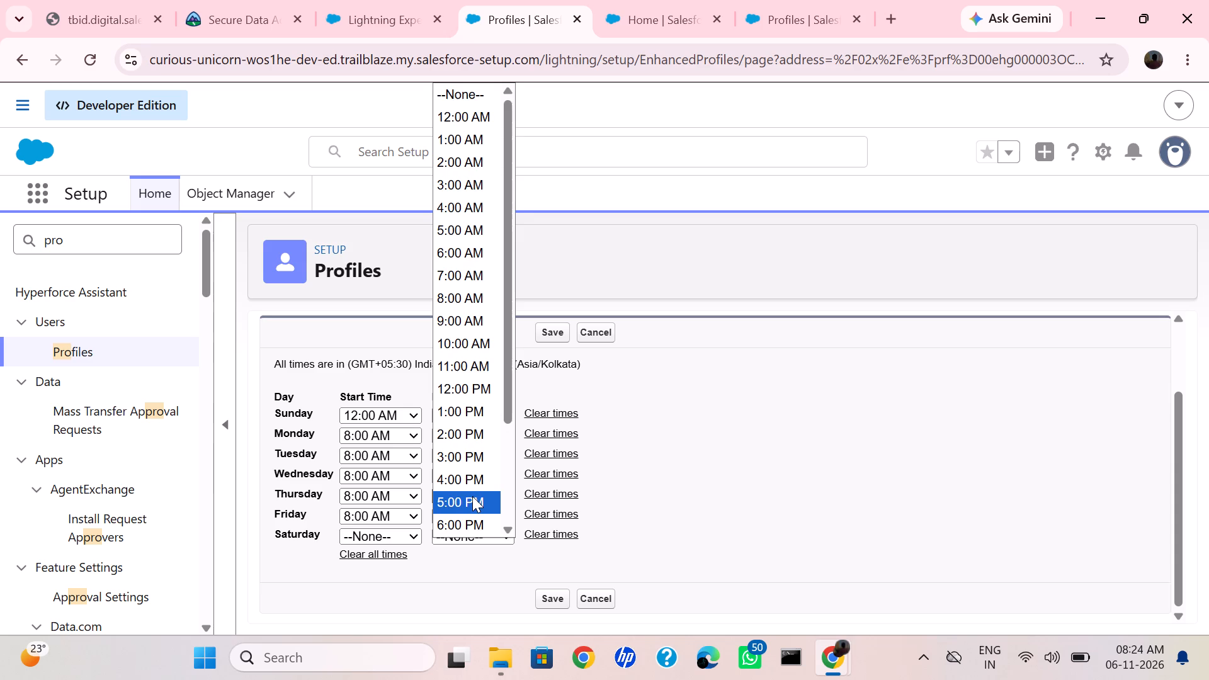
pyautogui.click(466, 523)
pyautogui.click(471, 514)
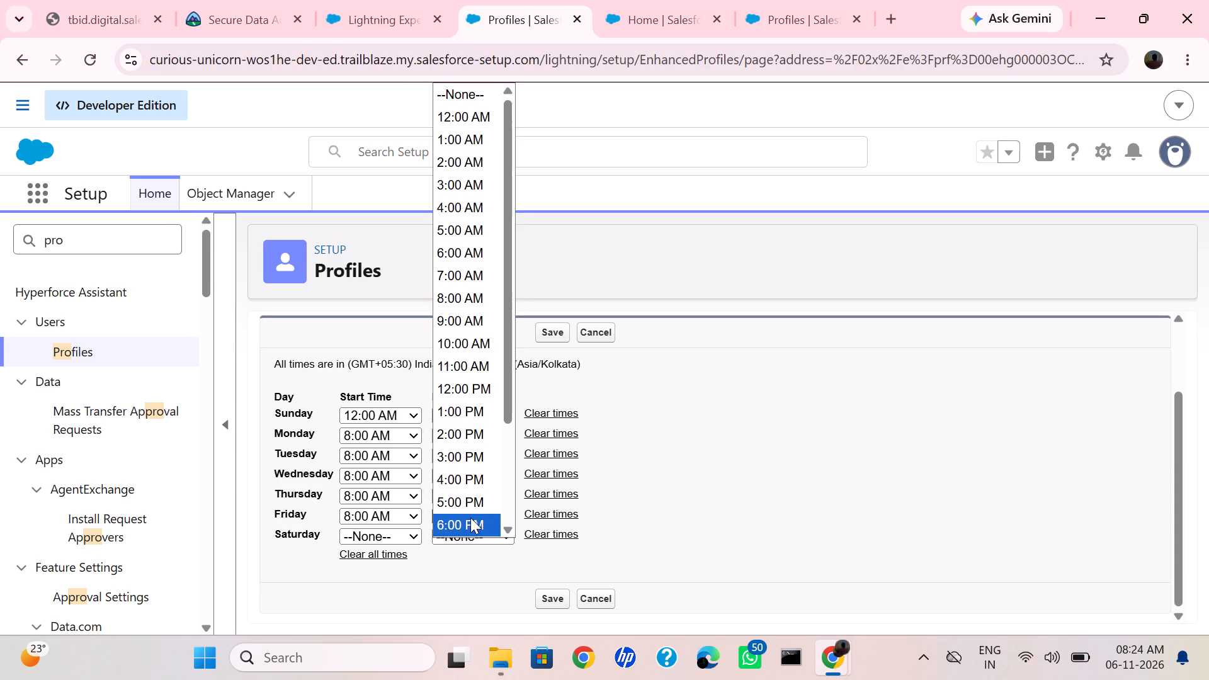
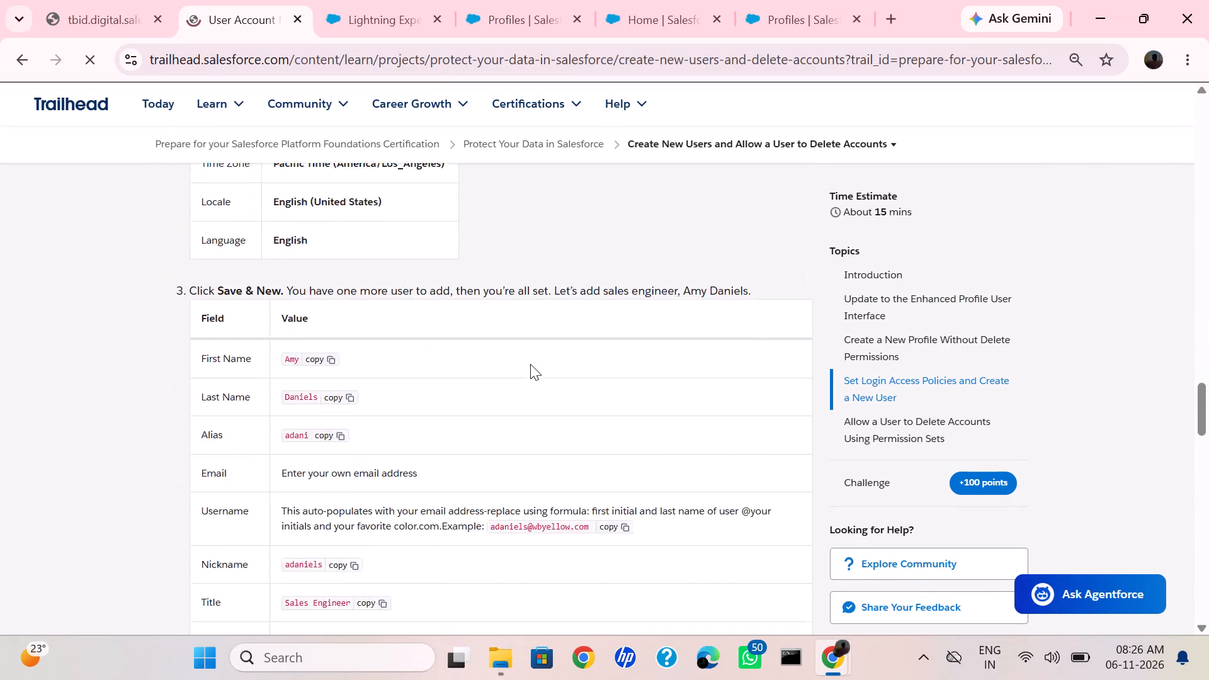
# Capture a screen snip of the Trailhead instructions for testing the permission set by logging in as the user, down through Verify Step.
pyautogui.scroll(-9, 530, 364)
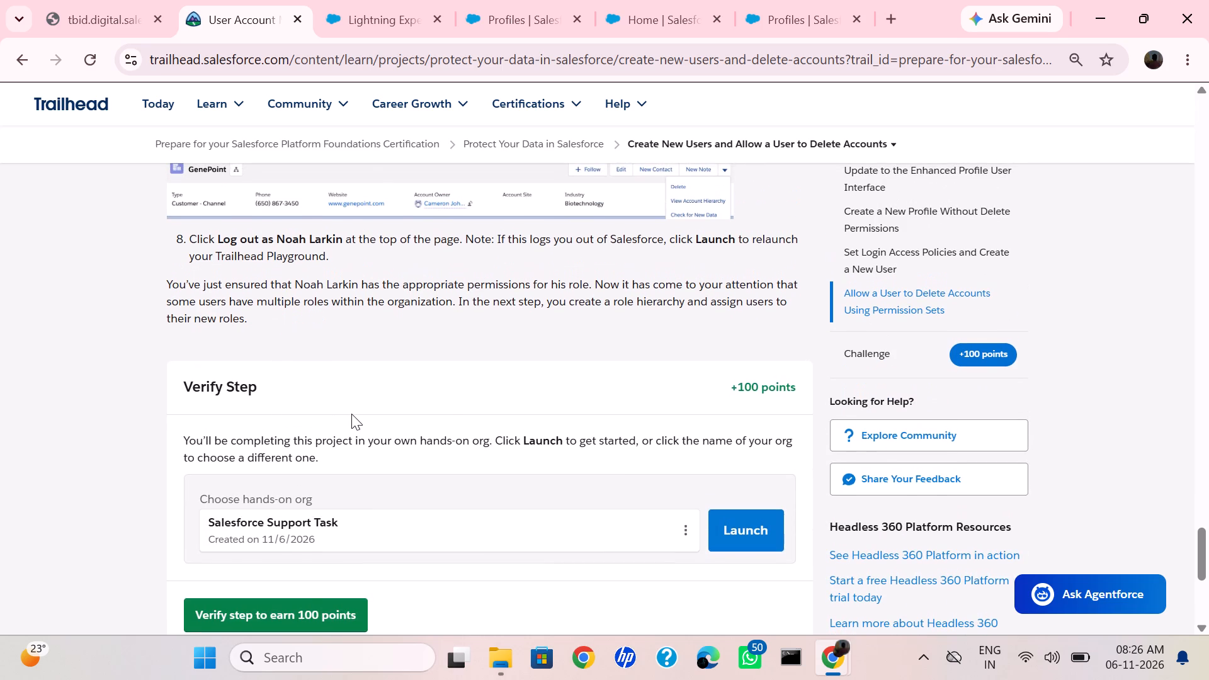
pyautogui.scroll(1, 351, 414)
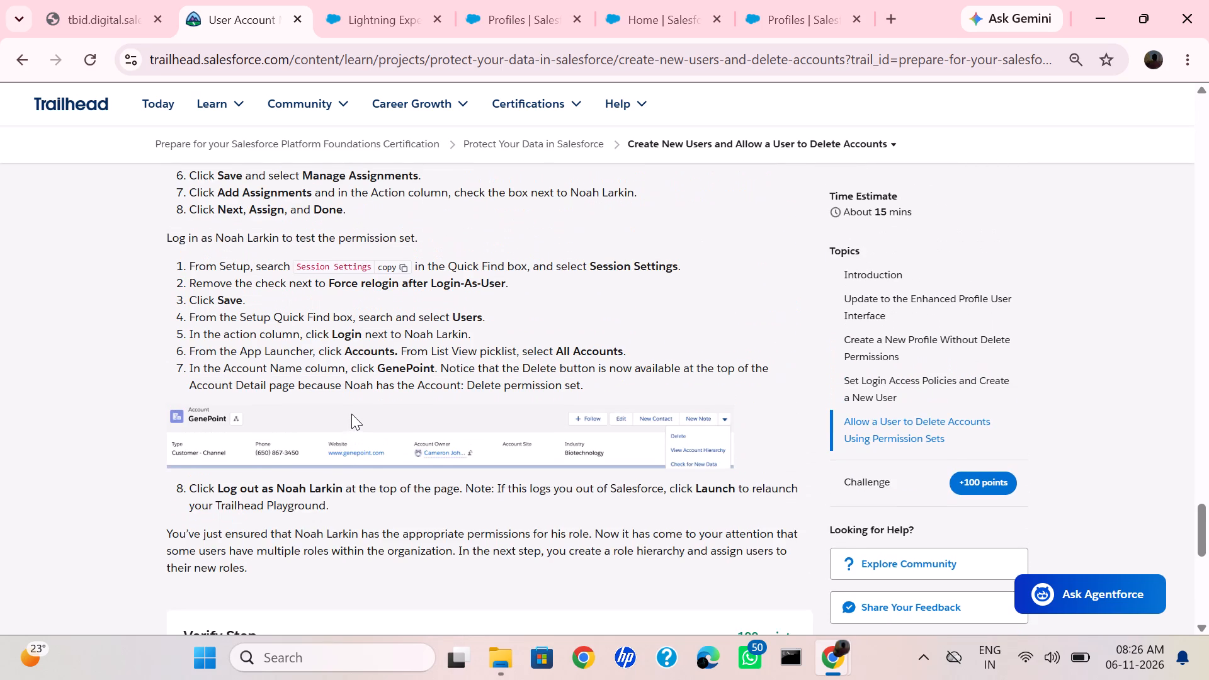
pyautogui.scroll(1, 351, 414)
pyautogui.scroll(-1, 351, 414)
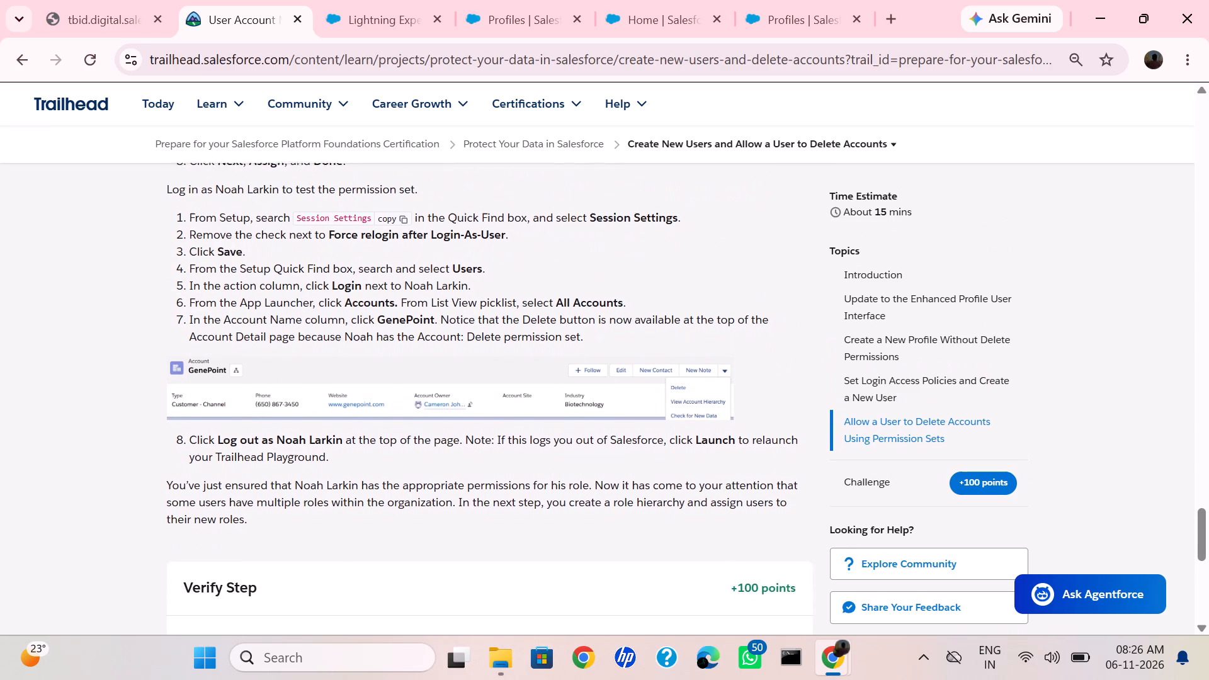
pyautogui.scroll(-1, 351, 414)
pyautogui.hscroll(1, 351, 414)
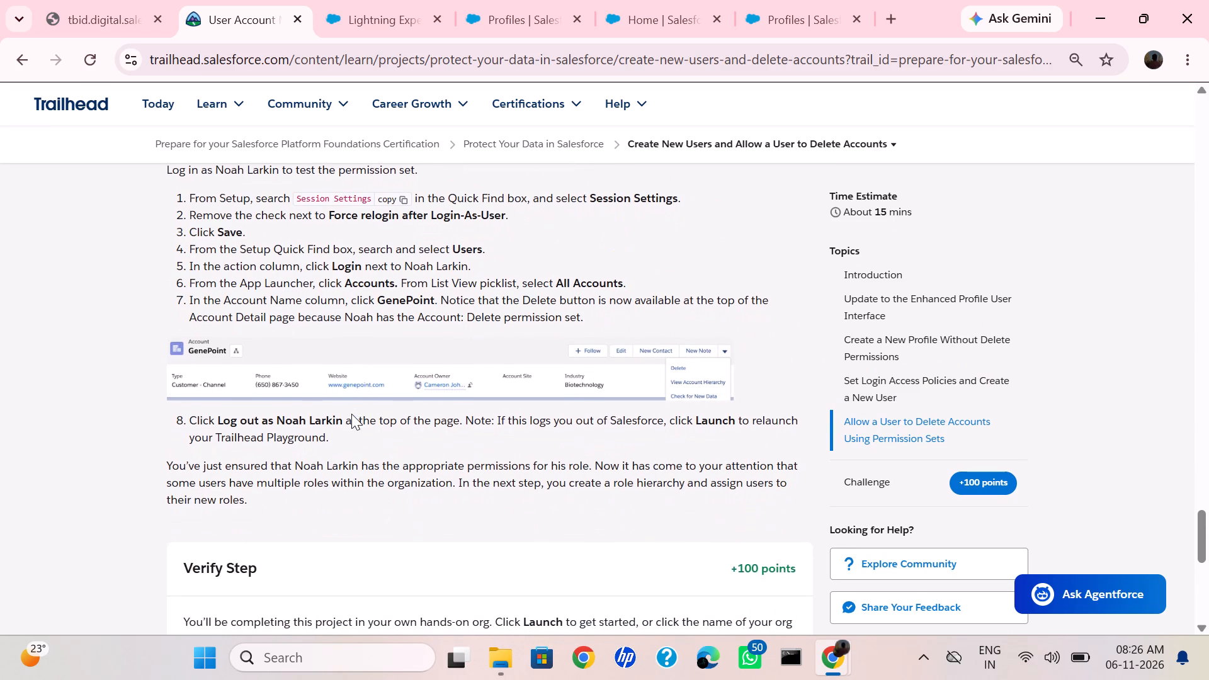
pyautogui.hscroll(2, 351, 414)
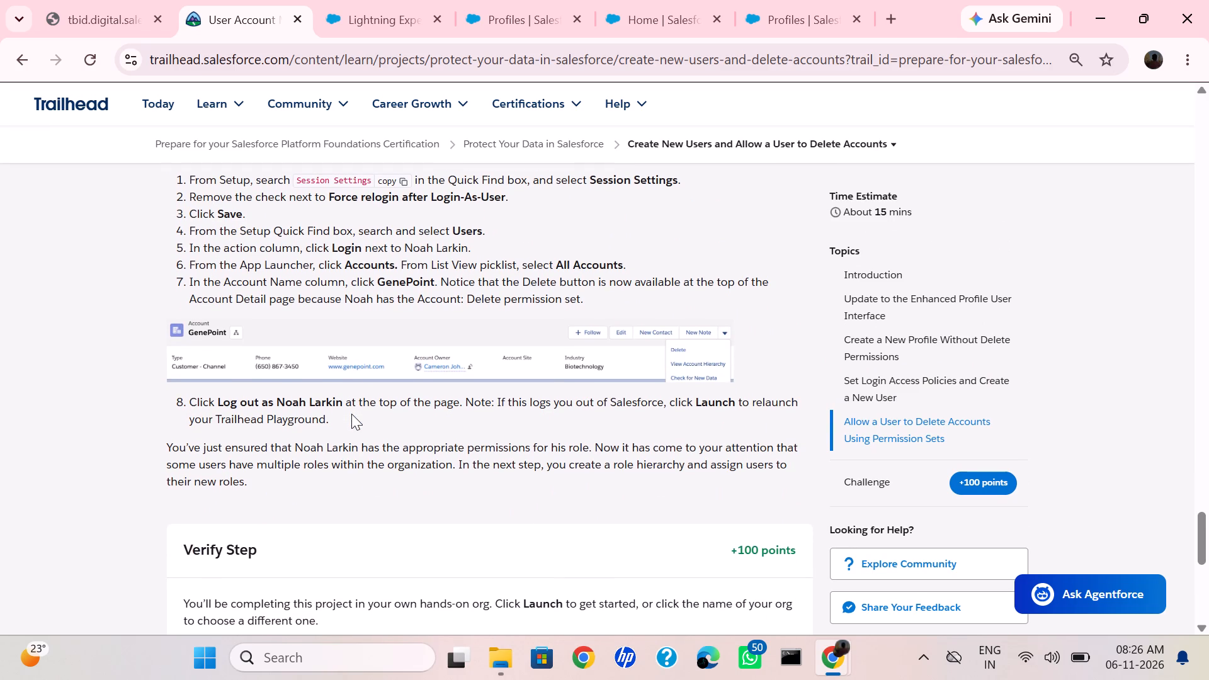
pyautogui.press('Print')
pyautogui.moveTo(144, 171); pyautogui.dragTo(474, 252)
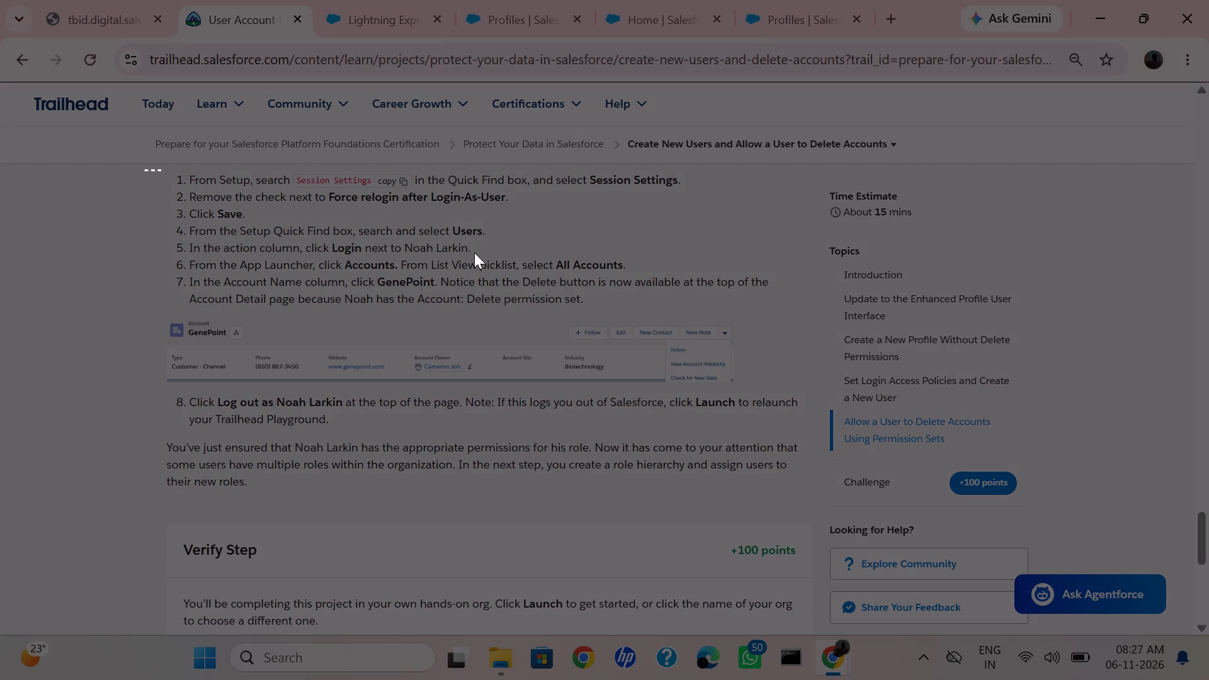
pyautogui.moveTo(474, 252); pyautogui.dragTo(800, 613)
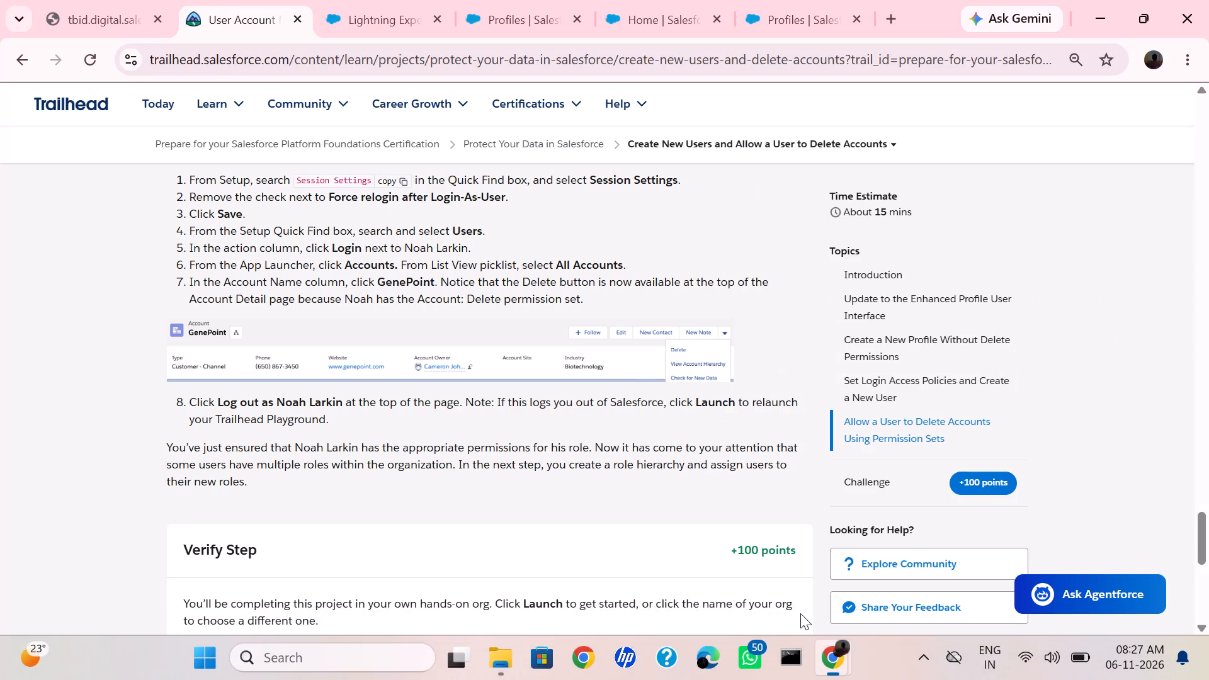
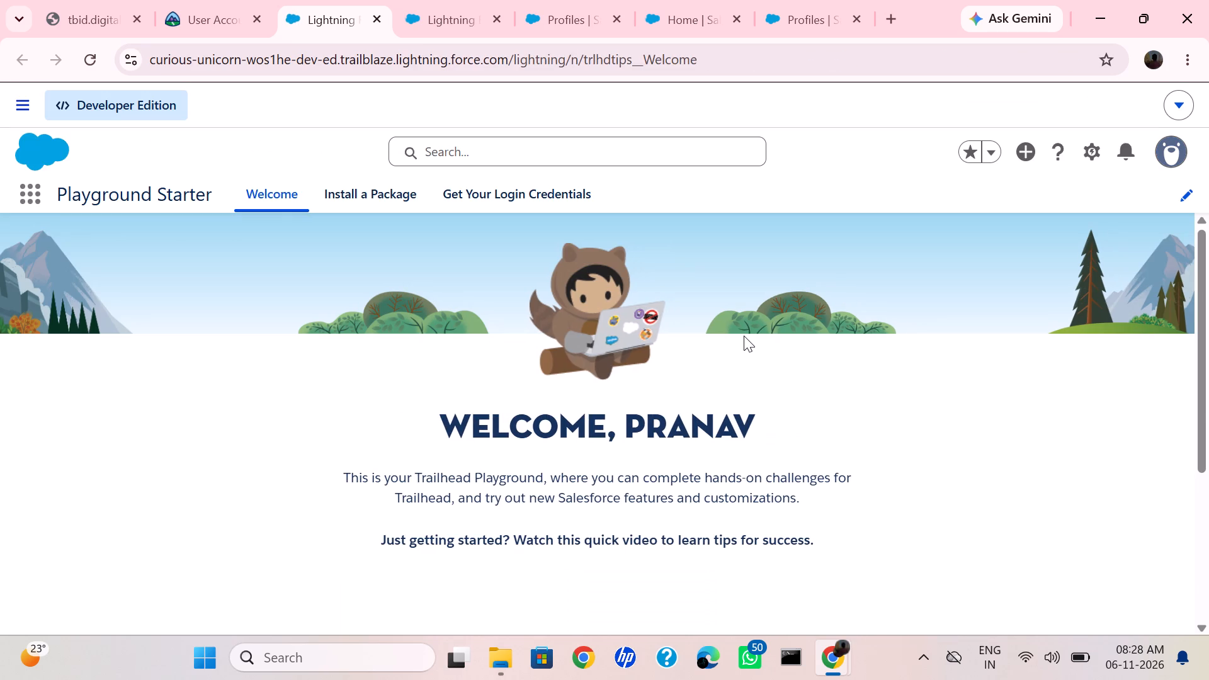
# Bring up the Salesforce Setup options from the Trailhead Playground's Welcome page.
pyautogui.click(1090, 155)
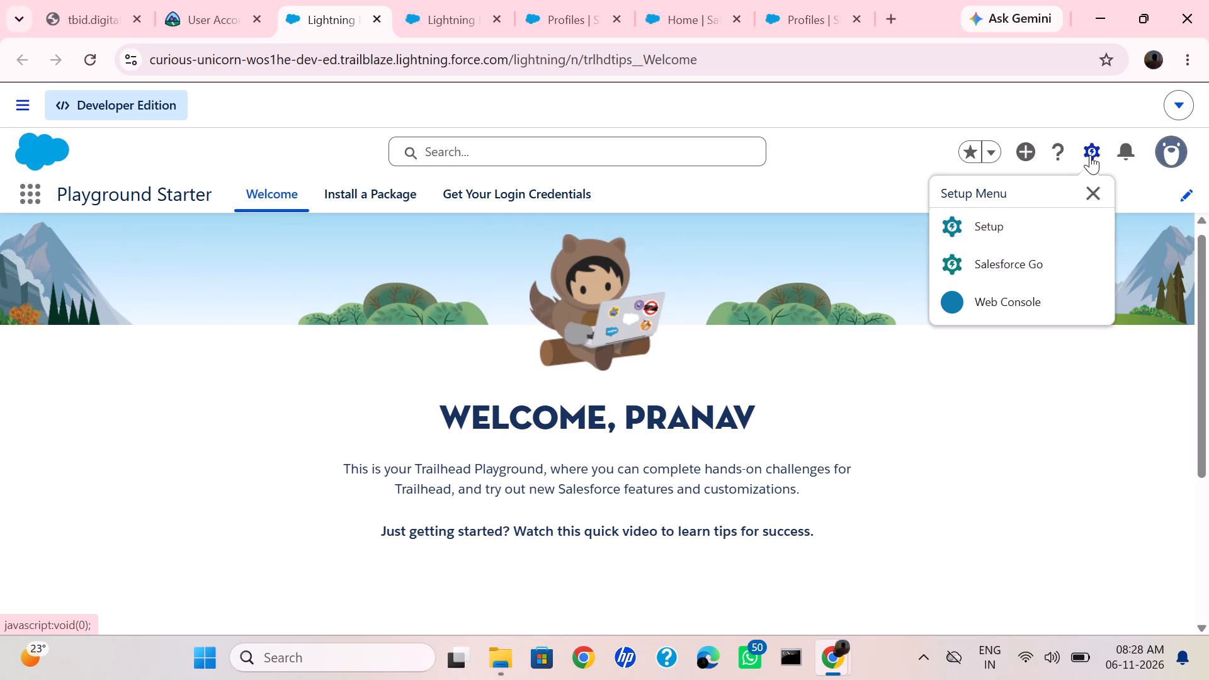
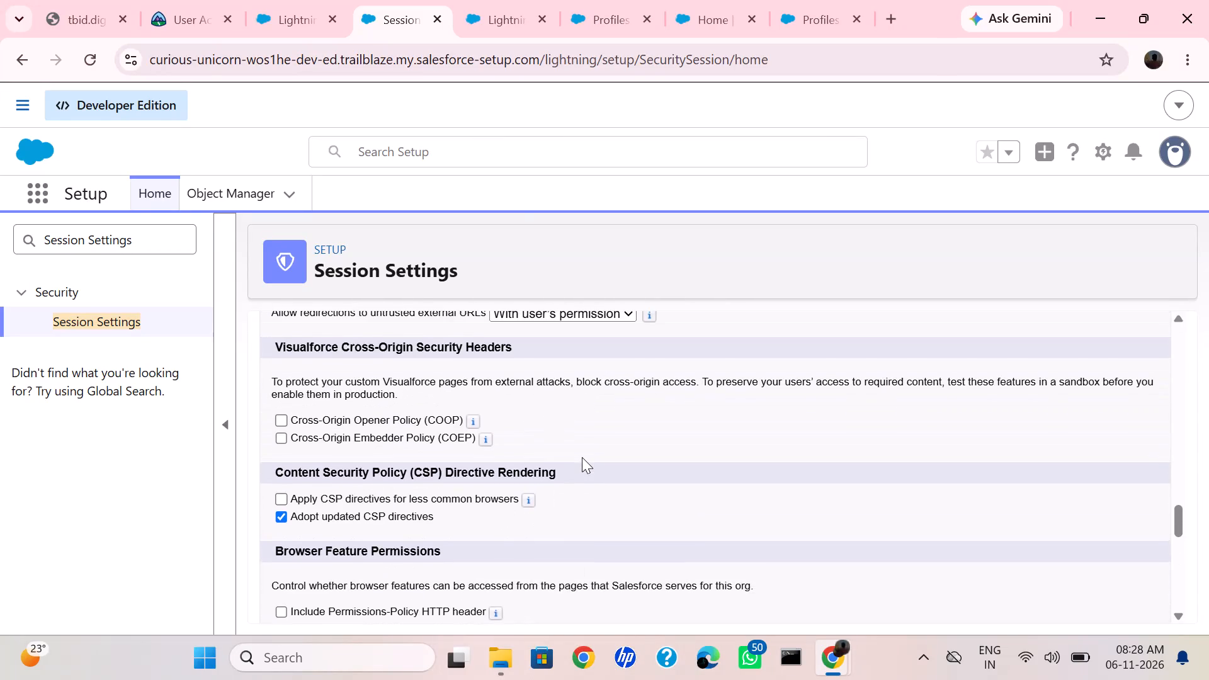
# Review the options on the Session Settings page, from Session Timeout through to the Logout Page and Aura action settings.
pyautogui.scroll(10, 582, 457)
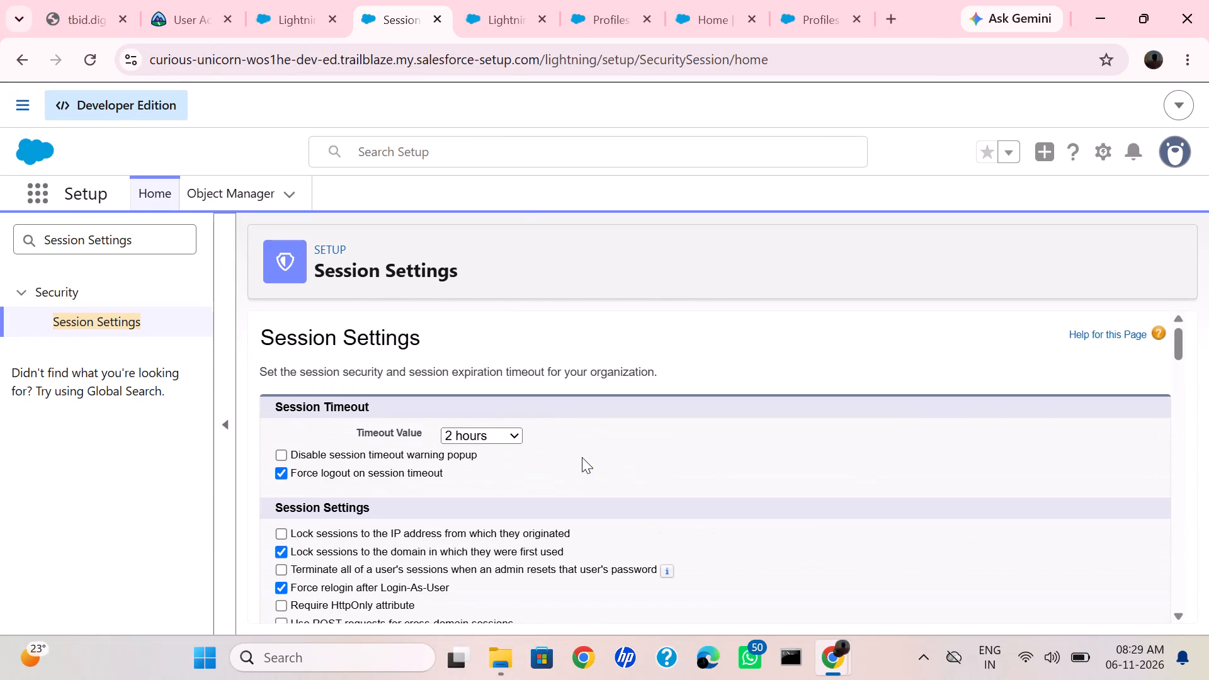
pyautogui.scroll(-1, 582, 457)
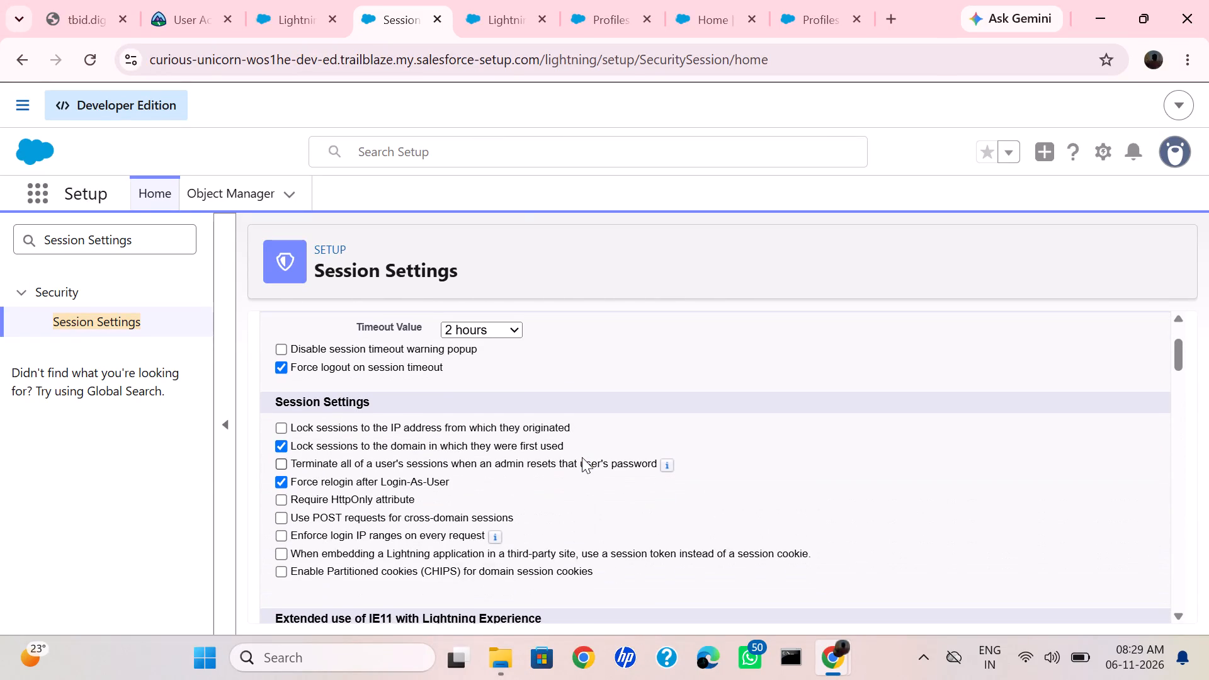
pyautogui.scroll(-2, 582, 457)
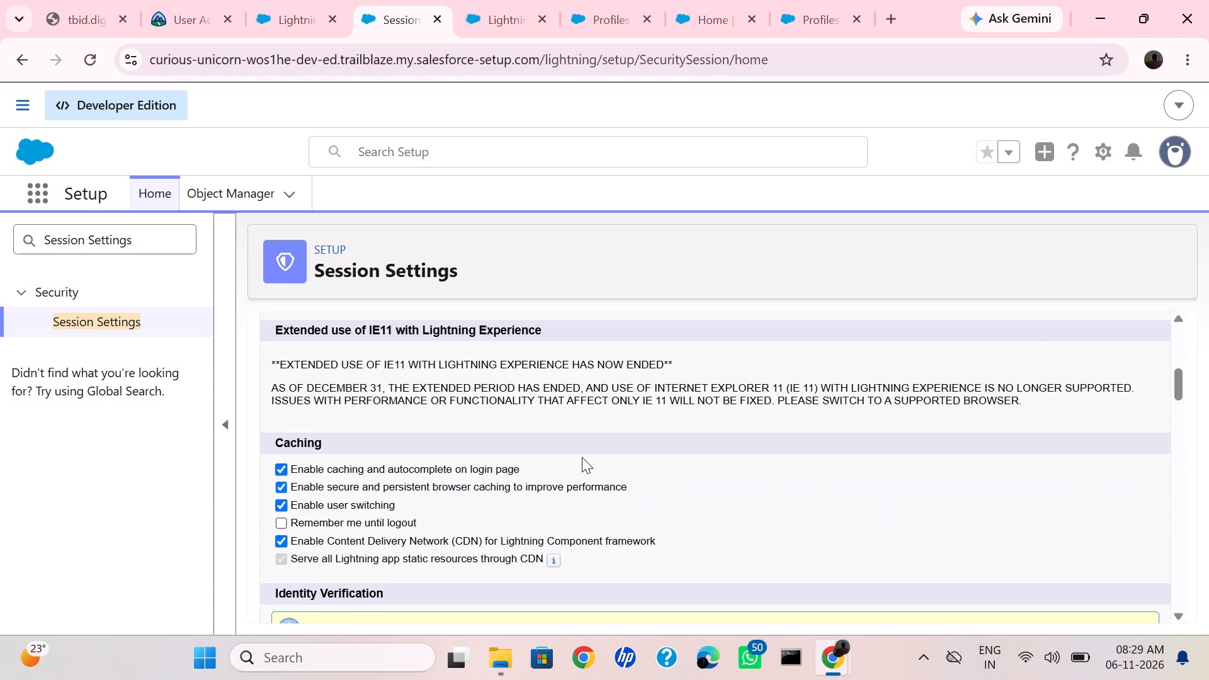
pyautogui.scroll(-1, 582, 457)
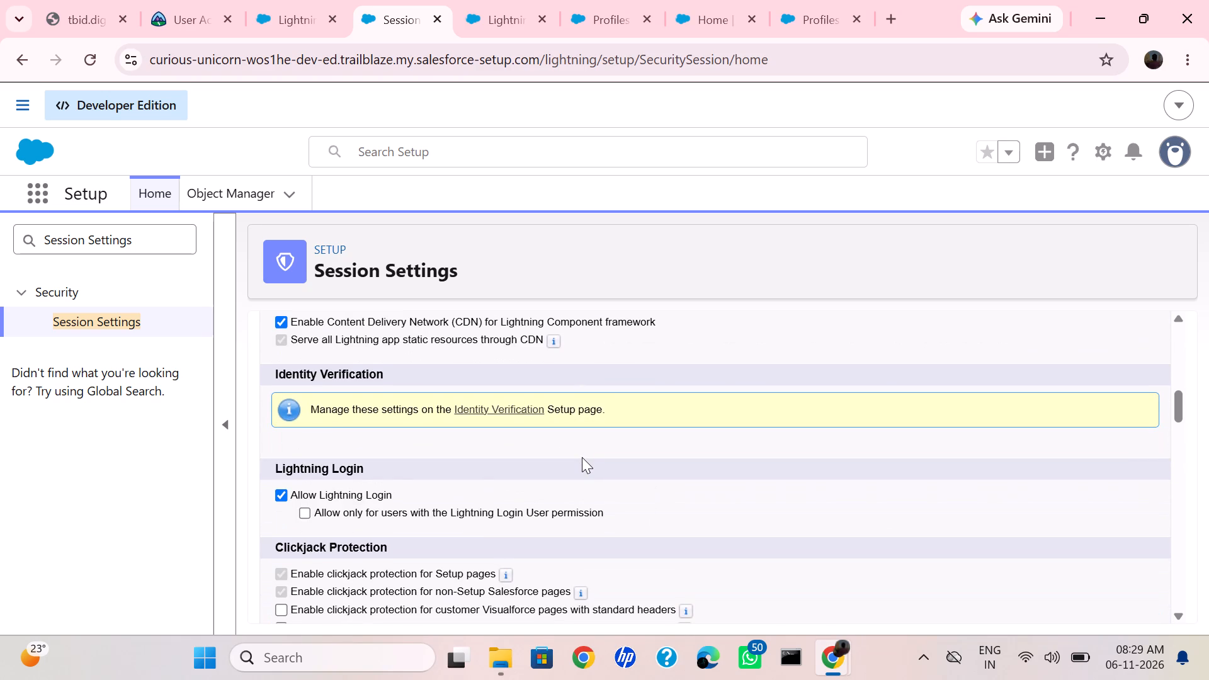
pyautogui.scroll(-1, 582, 457)
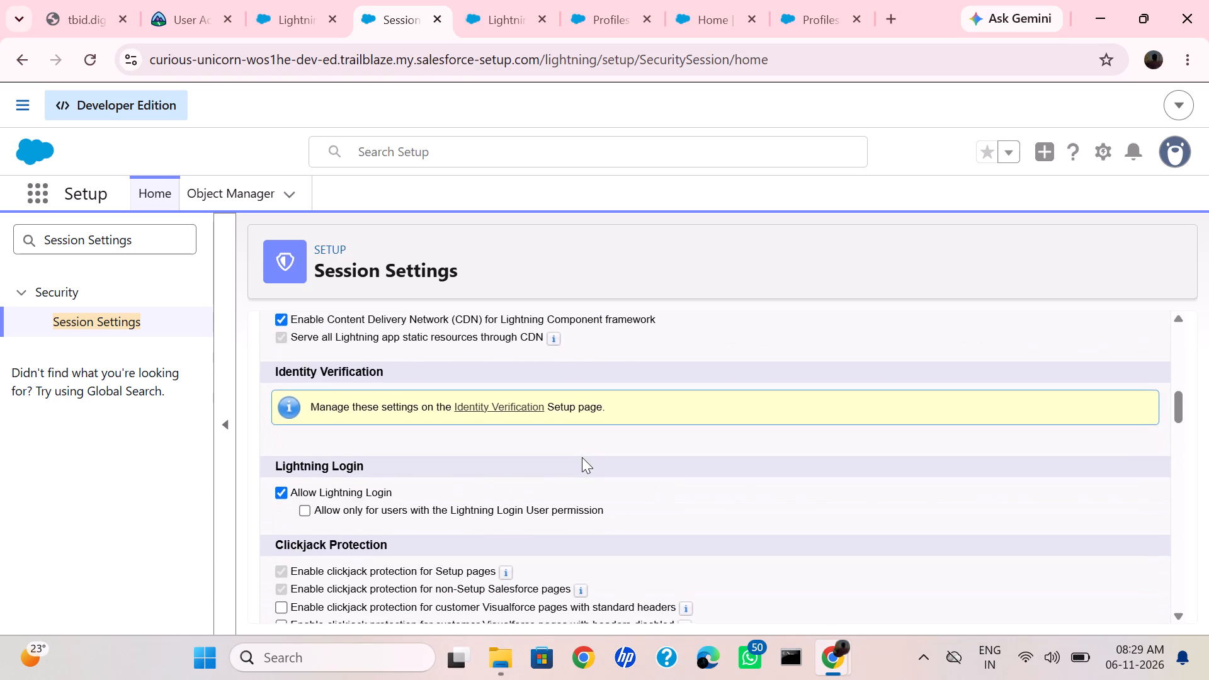
pyautogui.scroll(-3, 582, 457)
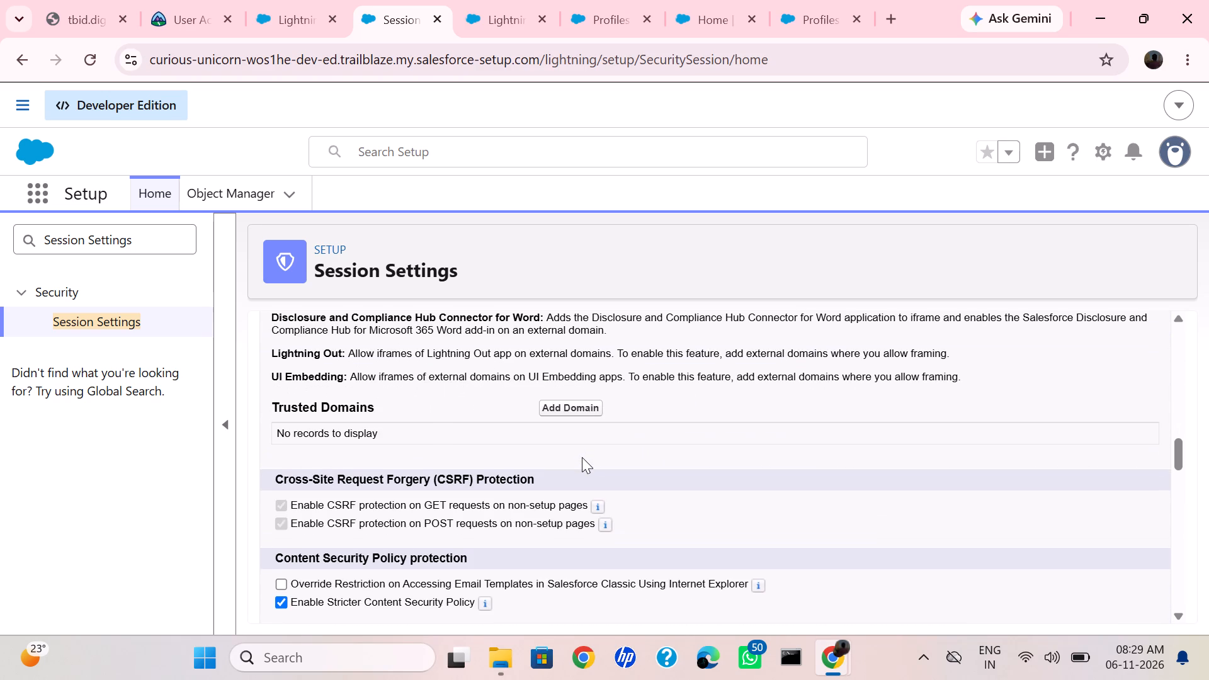
pyautogui.scroll(-3, 582, 457)
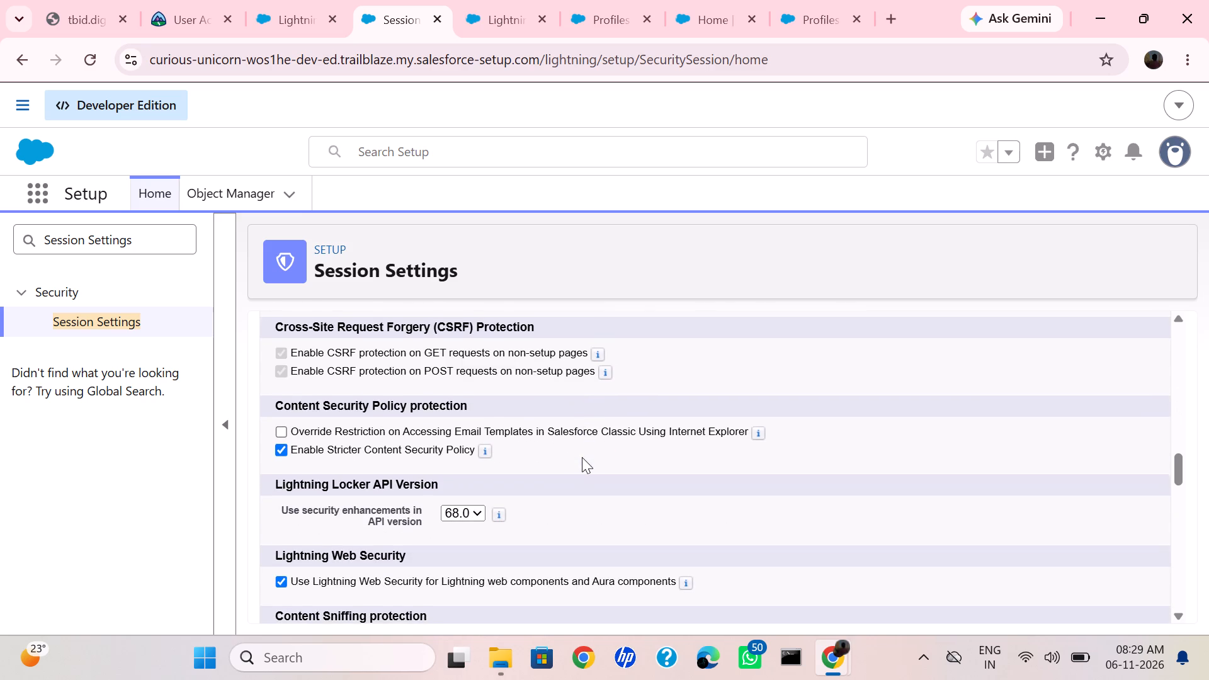
pyautogui.scroll(-3, 582, 457)
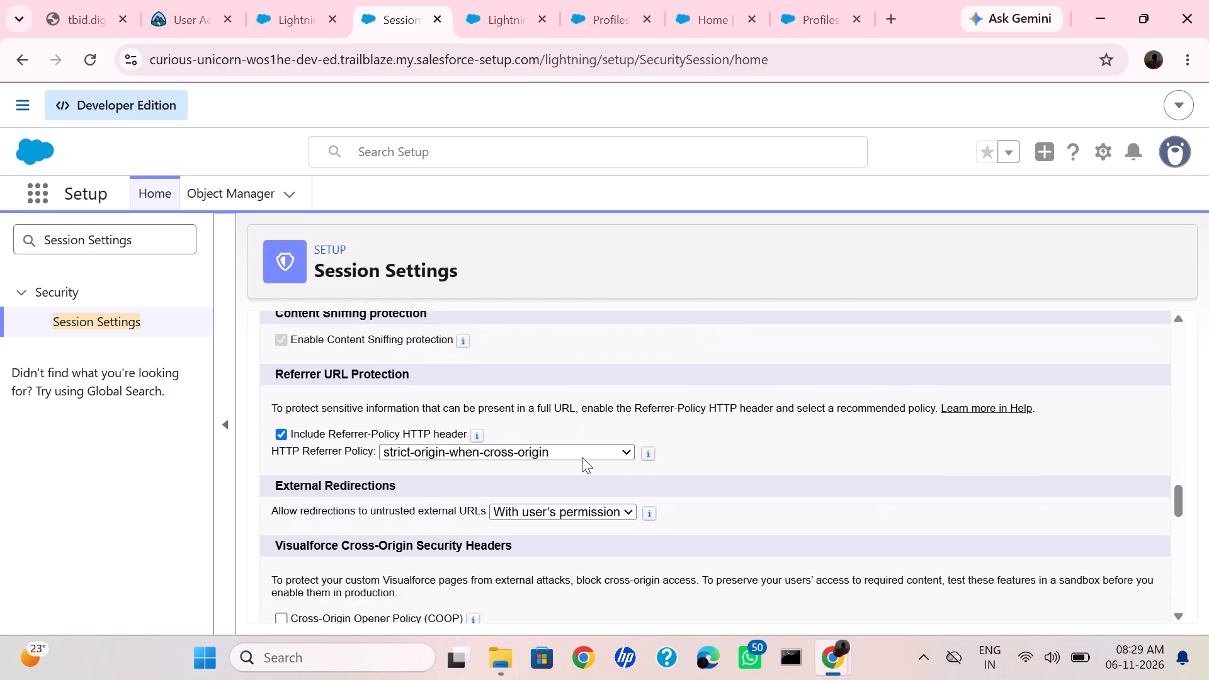
pyautogui.scroll(-3, 582, 457)
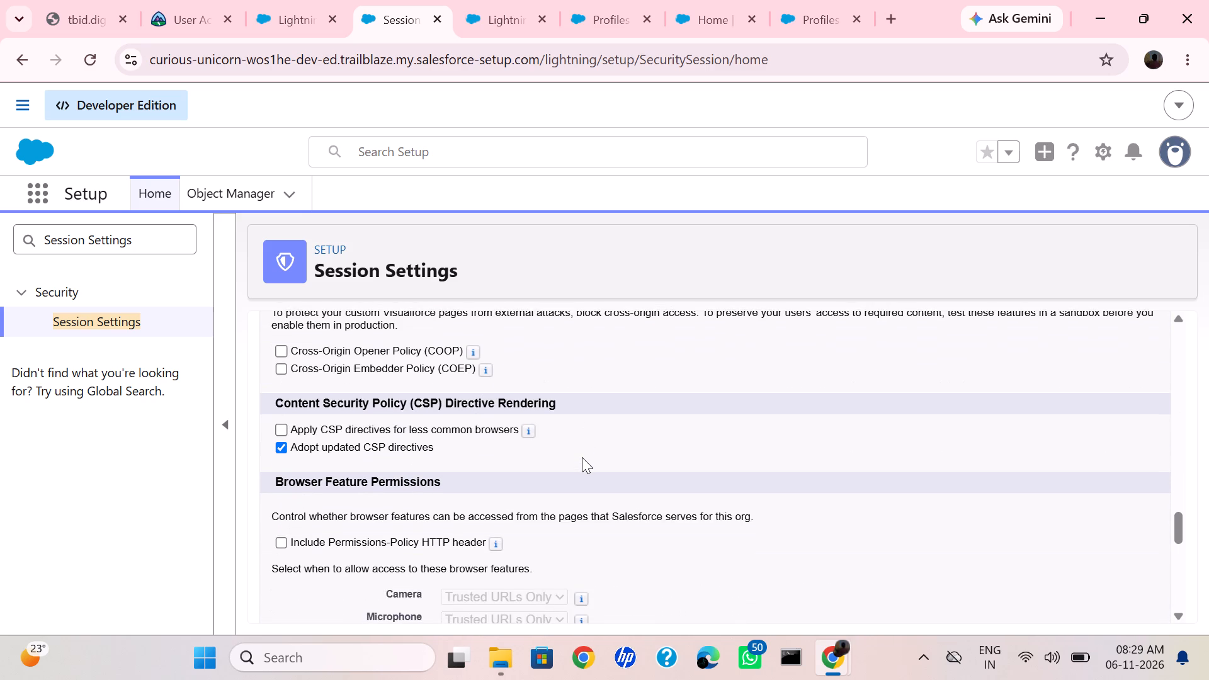
pyautogui.scroll(-4, 582, 457)
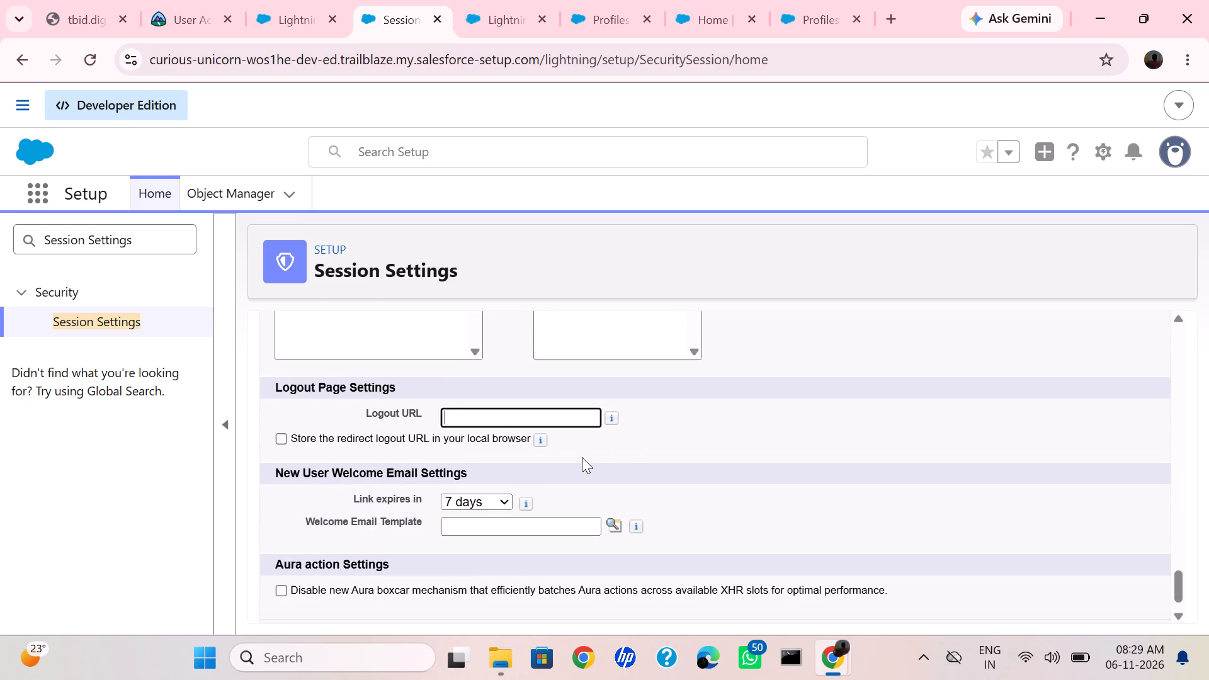
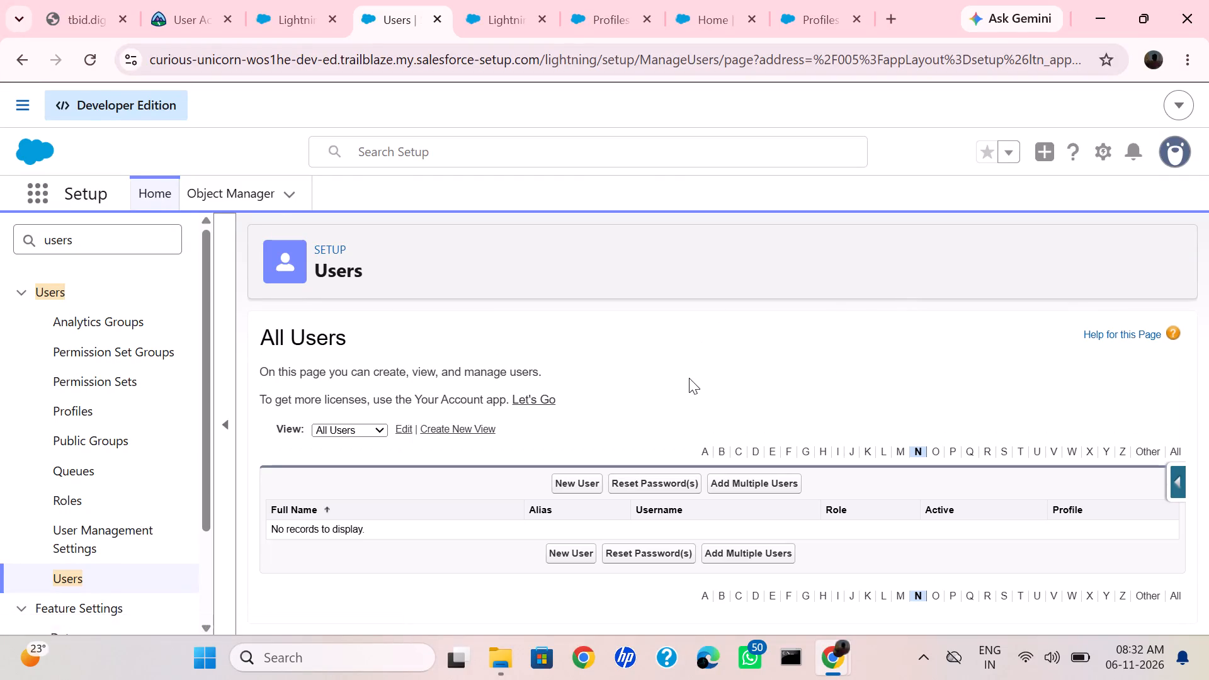
# Start a screen capture of the All Users page in Setup.
pyautogui.scroll(-2, 689, 378)
pyautogui.press('Print')
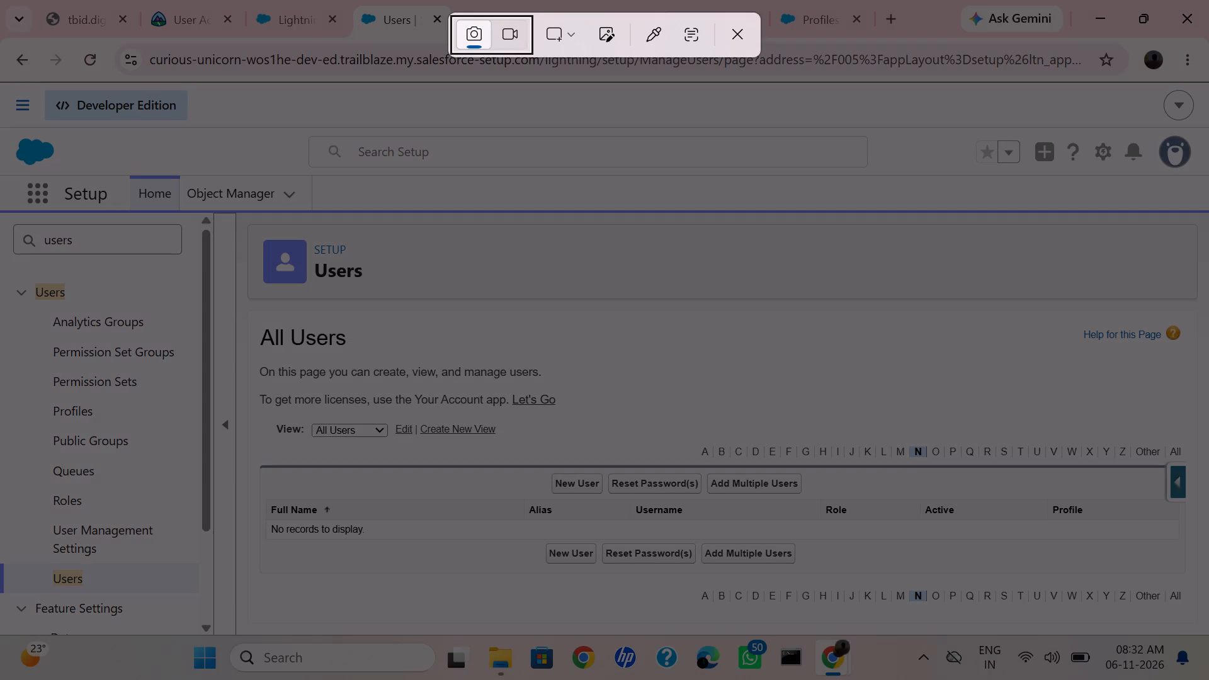
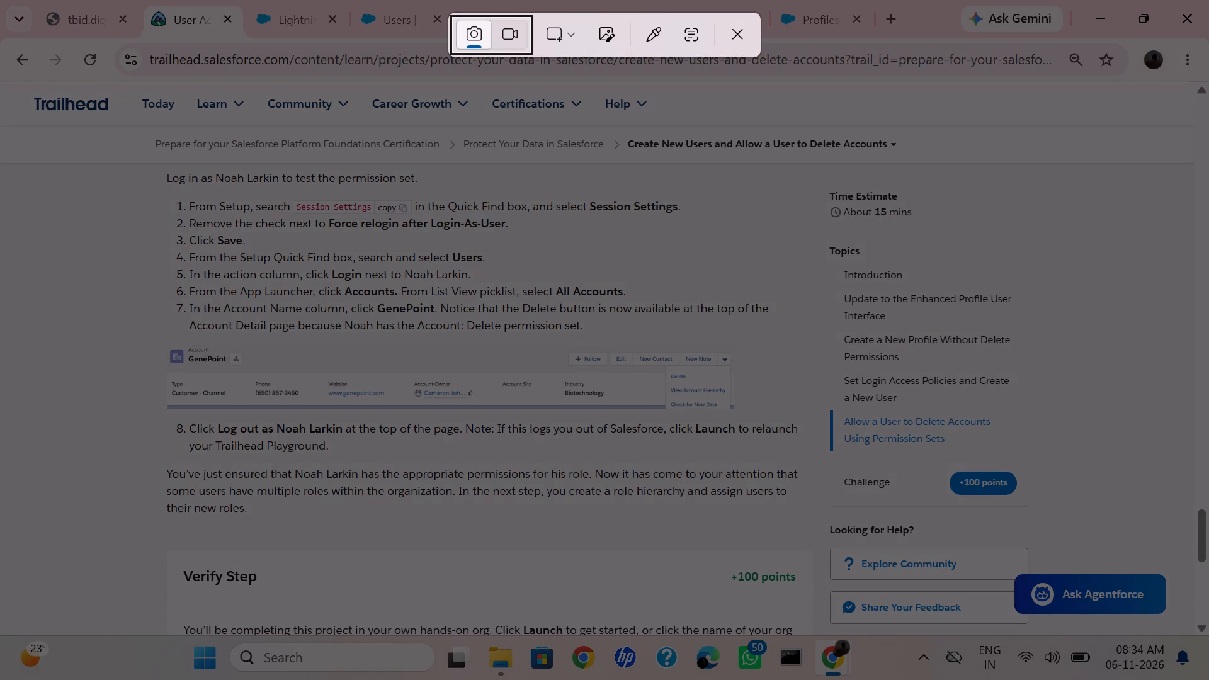
# Capture a screenshot of the Trailhead instructions for testing the permission set, from the Session Settings step through the paragraph above Verify Step.
pyautogui.moveTo(148, 174); pyautogui.dragTo(817, 537)
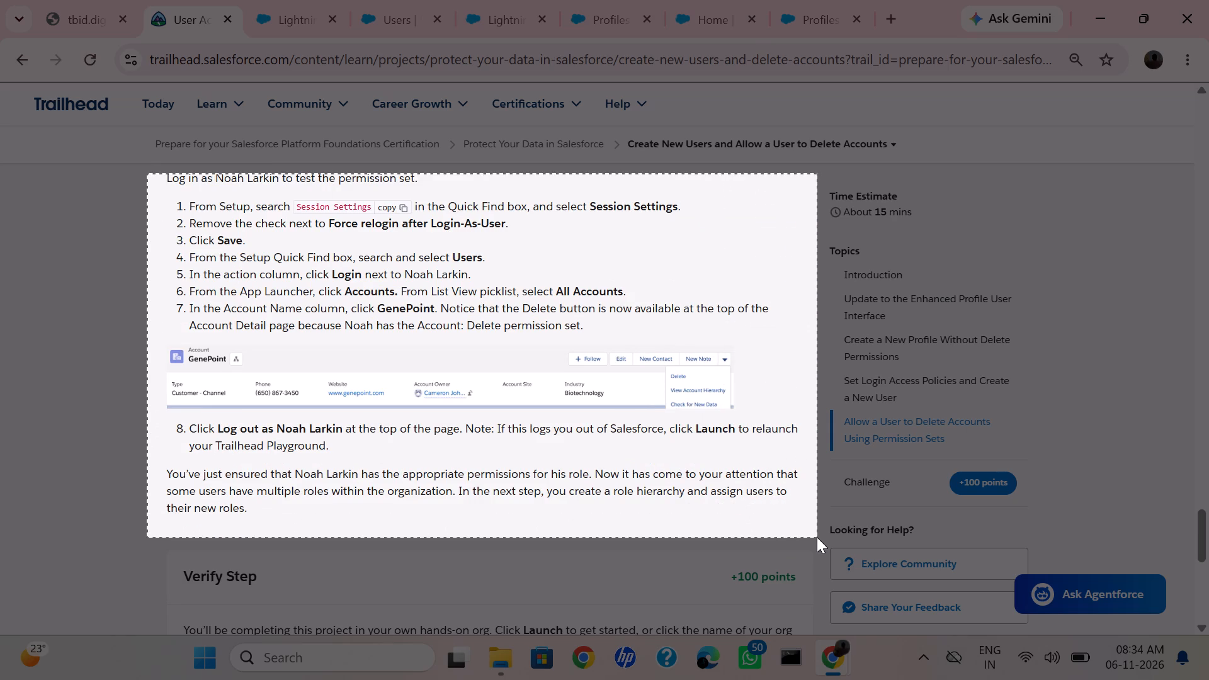
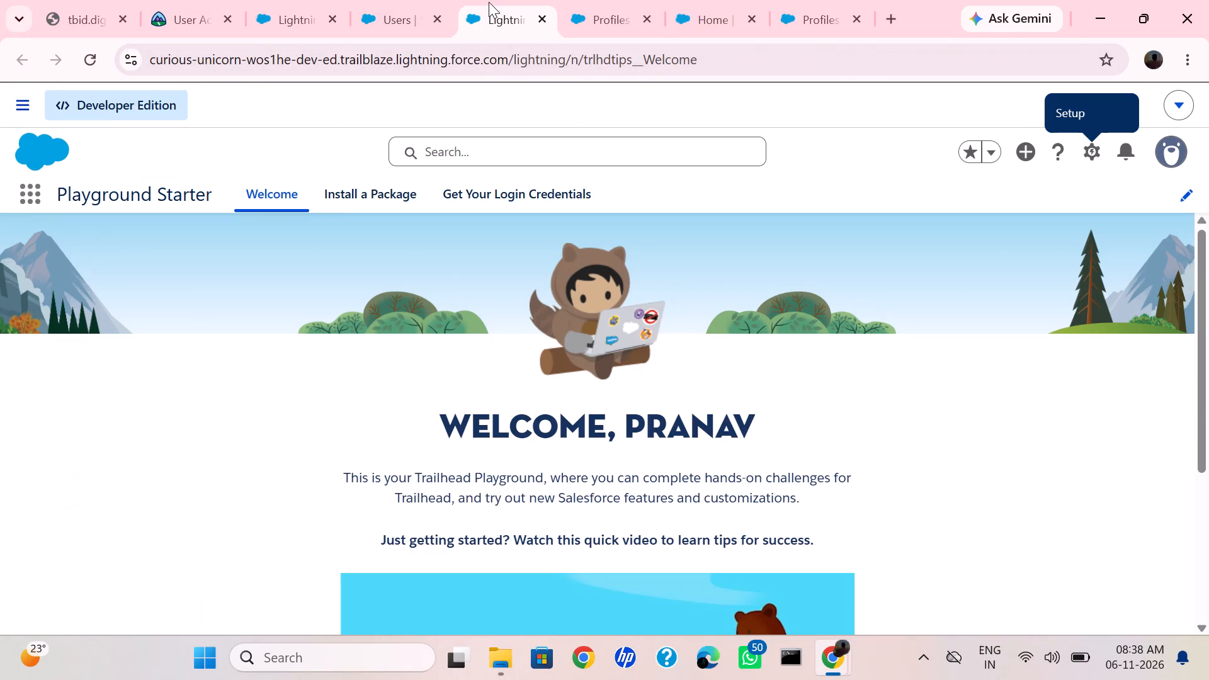
# Return to the Setup Users page and clear the "users" term from the Quick Find search.
pyautogui.click(394, 11)
pyautogui.scroll(-1, 579, 297)
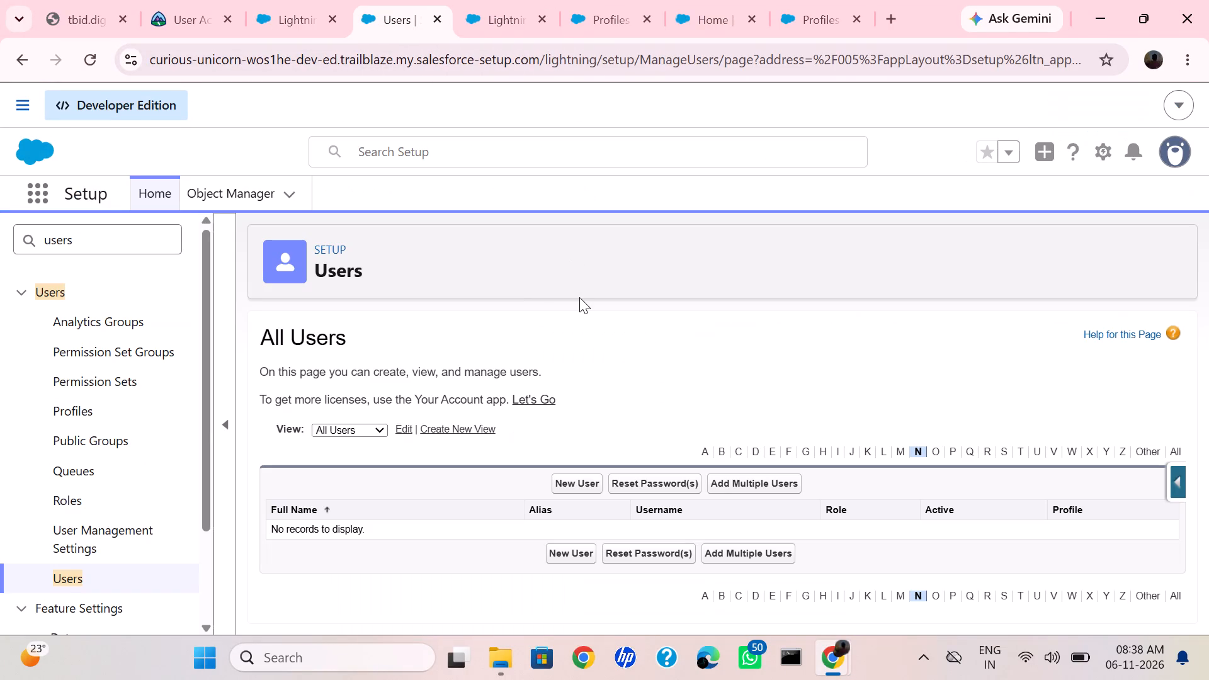
pyautogui.scroll(-1, 579, 297)
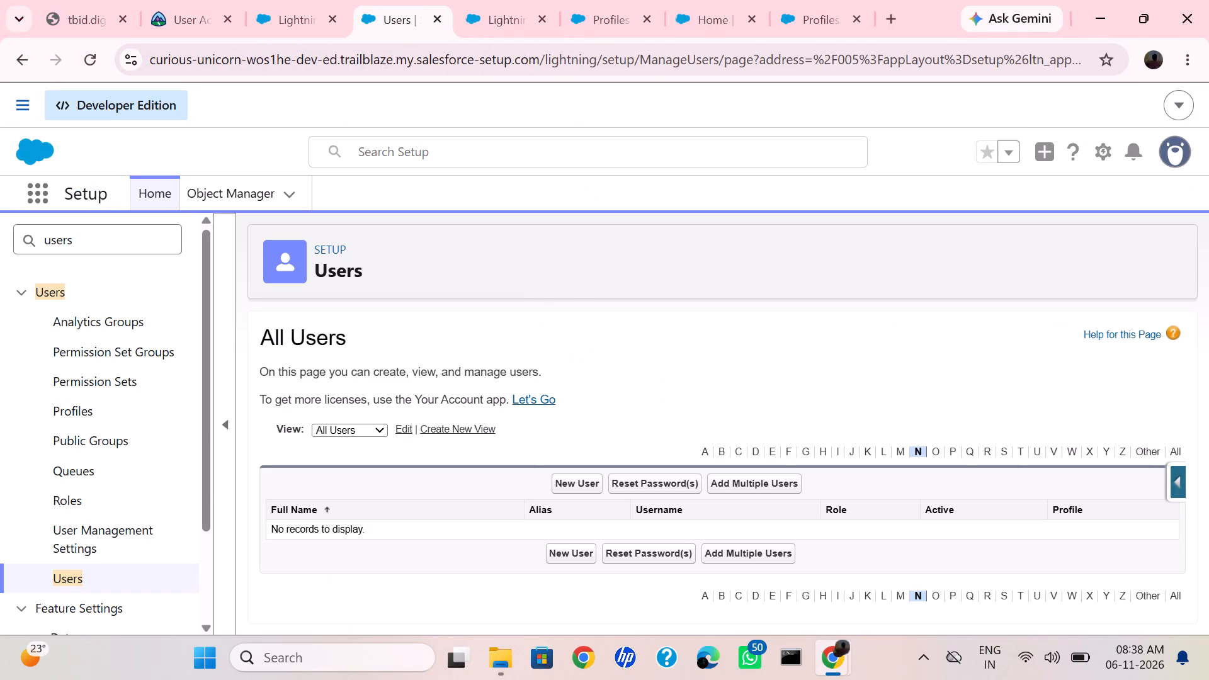
pyautogui.moveTo(97, 244); pyautogui.dragTo(38, 242)
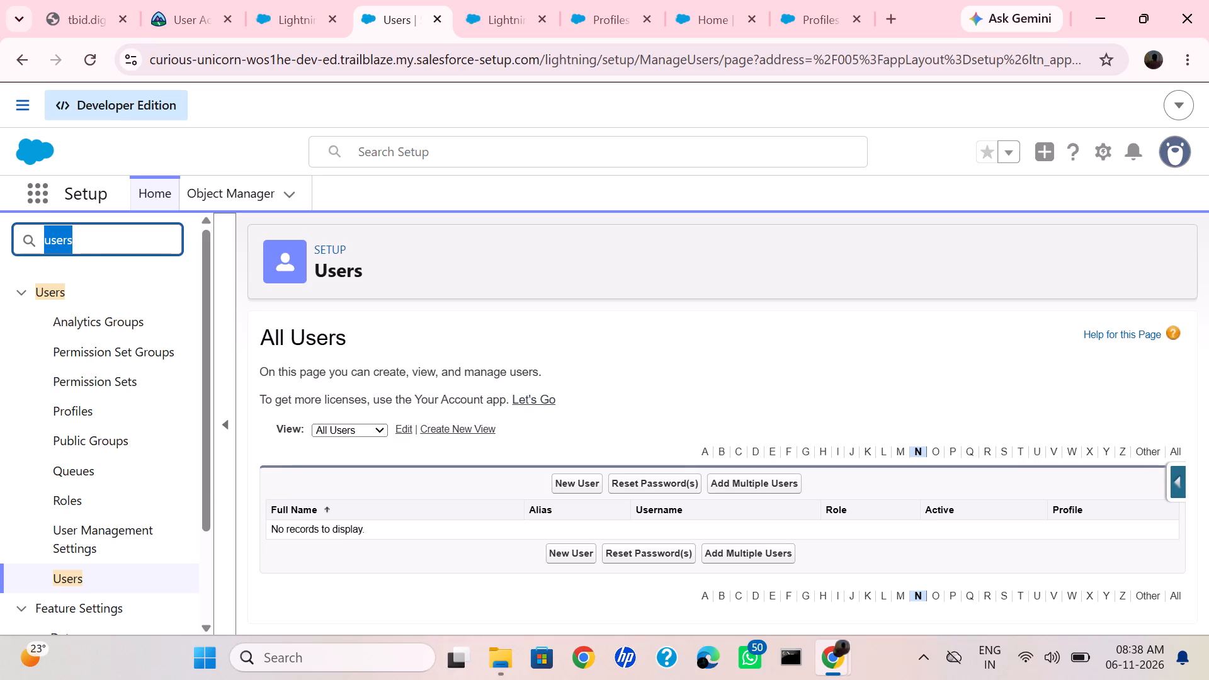
pyautogui.press('BackSpace')
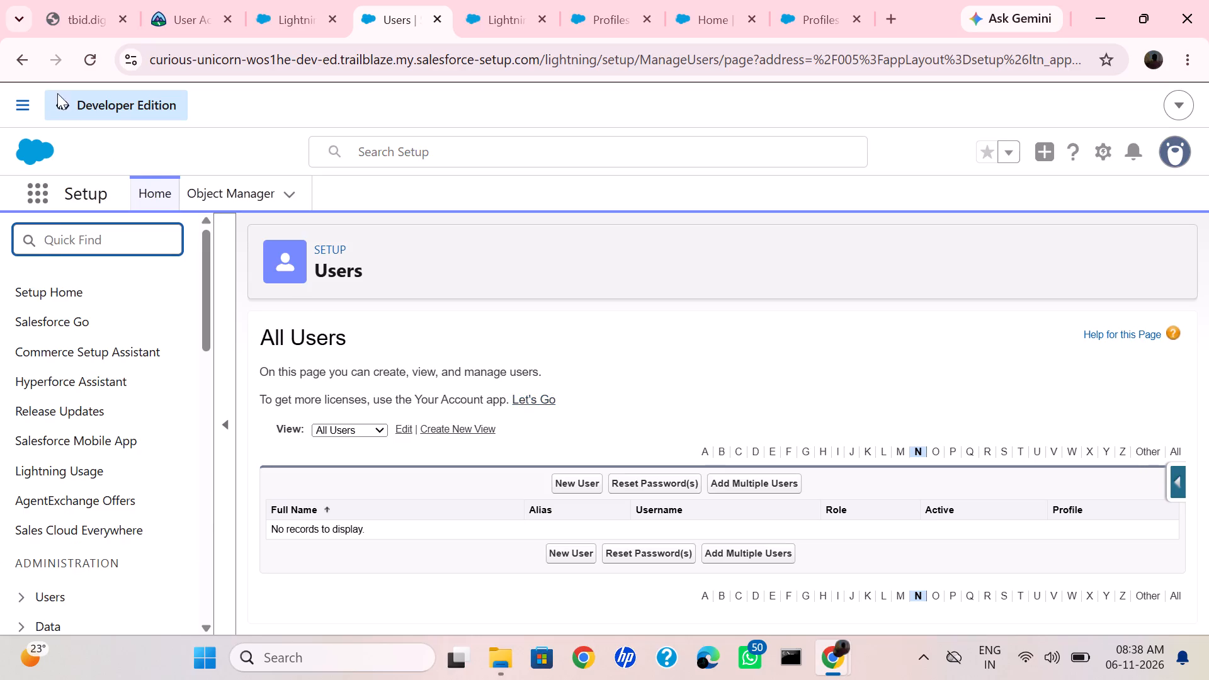
# Go back through the previously visited Setup pages to Setup Home and look over its content down to Recent Items.
pyautogui.click(16, 59)
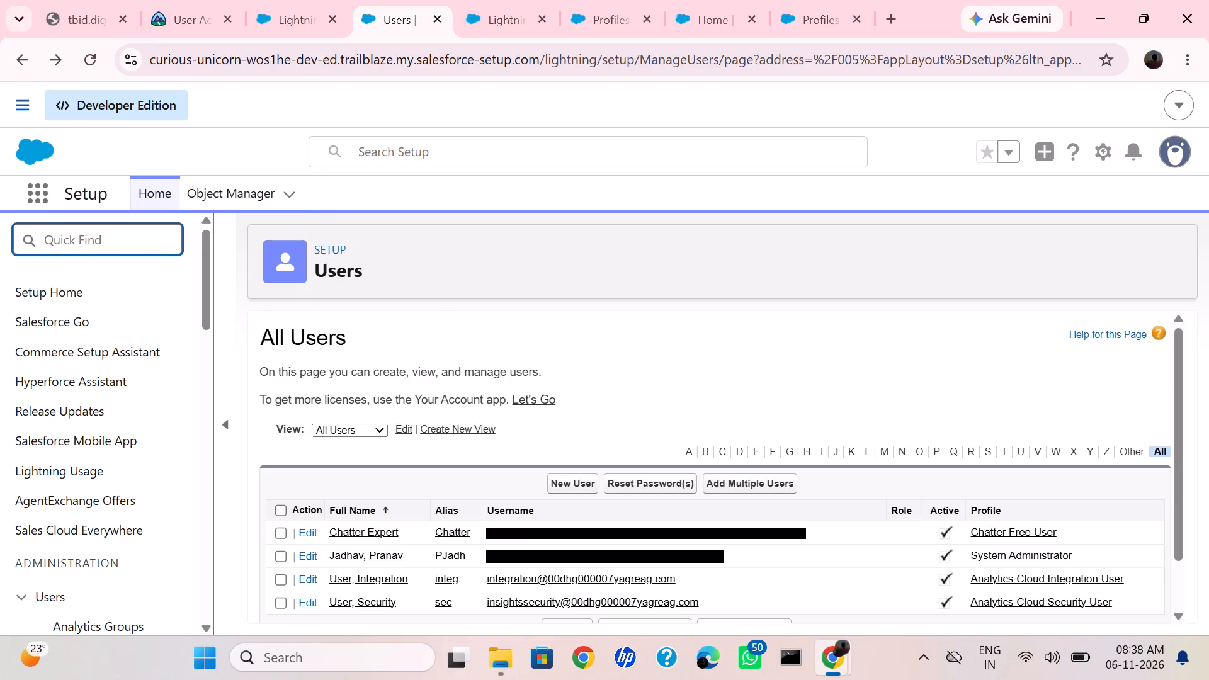
pyautogui.scroll(-3, 503, 375)
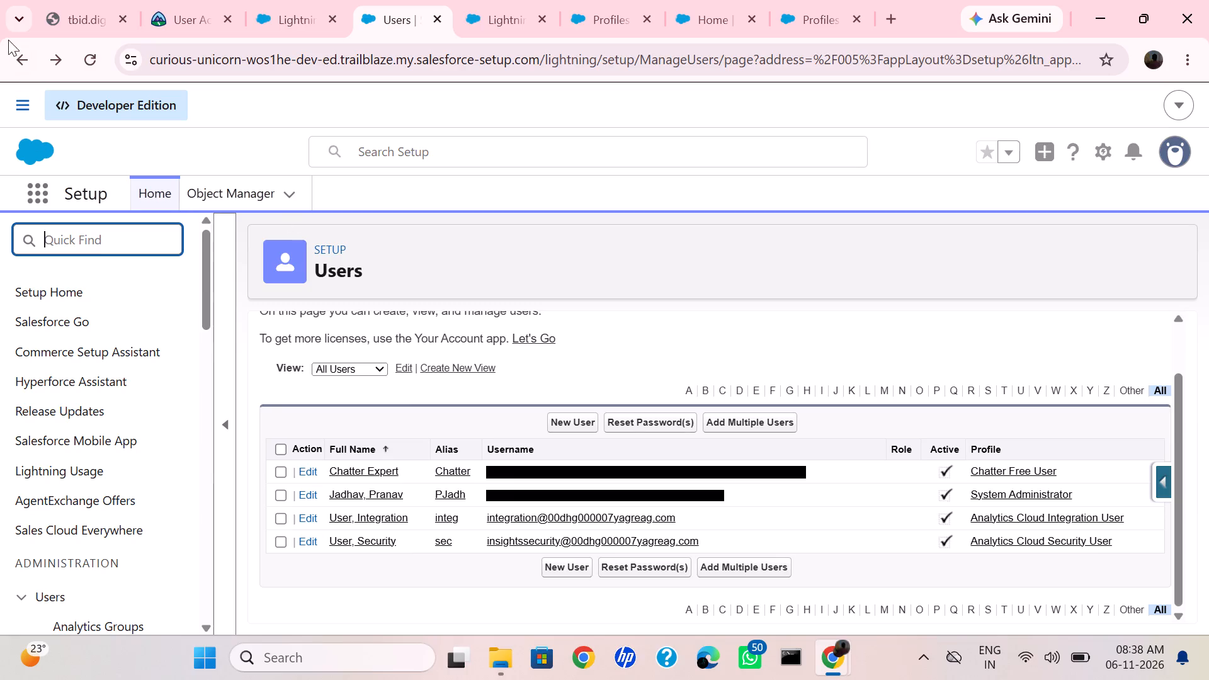
pyautogui.click(20, 55)
pyautogui.scroll(-1, 540, 309)
pyautogui.click(16, 65)
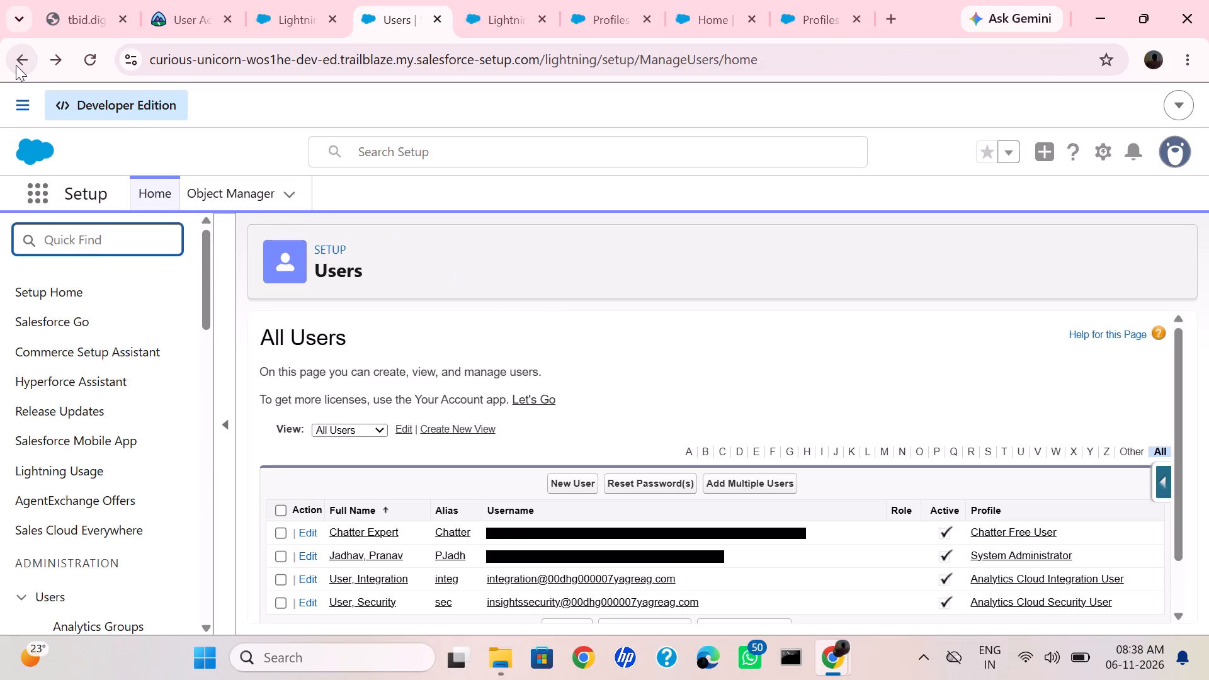
pyautogui.click(16, 65)
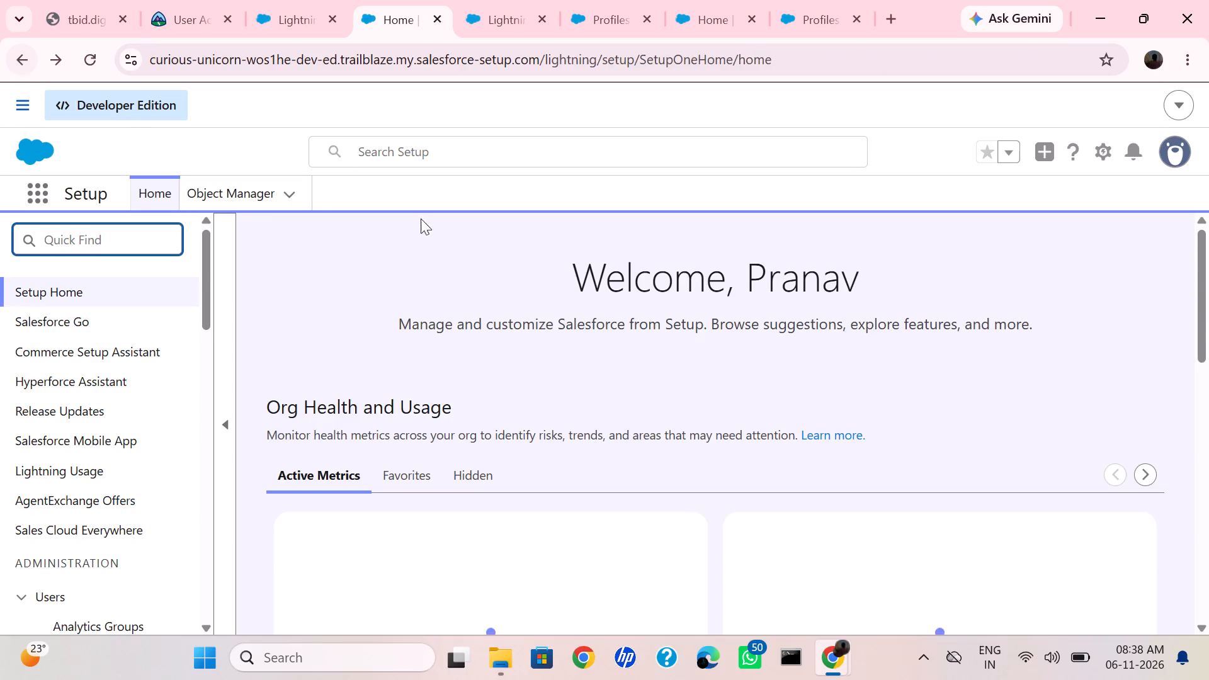
pyautogui.click(29, 59)
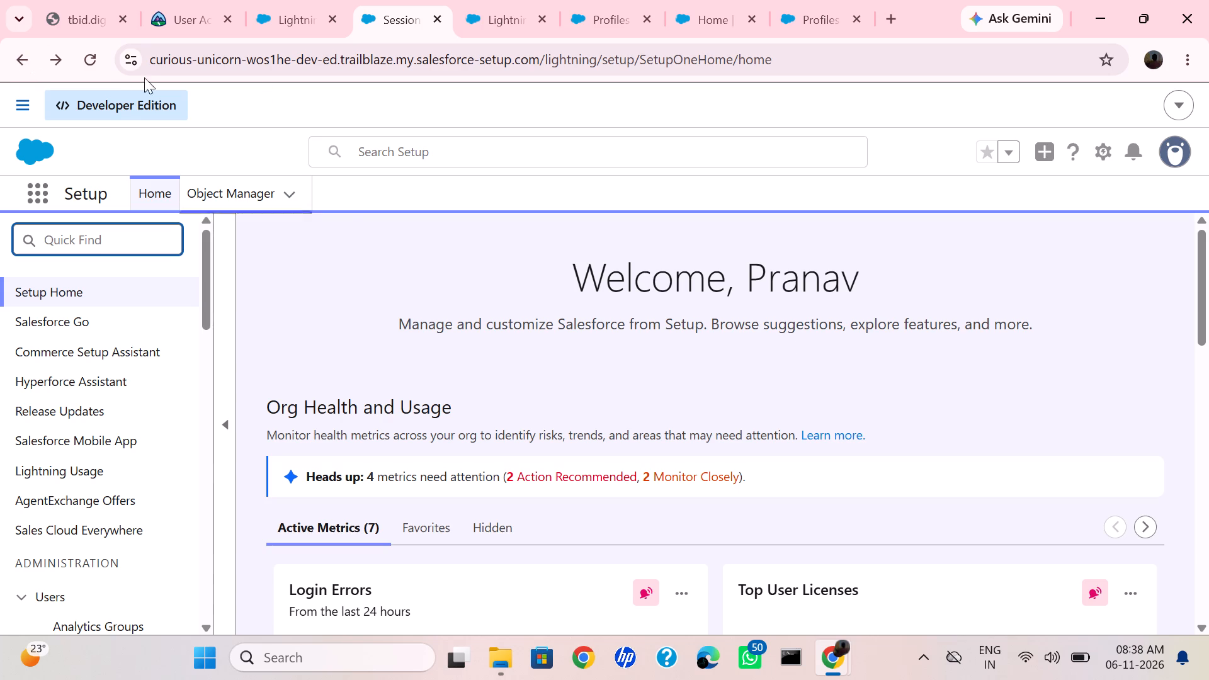
pyautogui.click(13, 59)
pyautogui.scroll(-2, 366, 223)
pyautogui.scroll(7, 366, 223)
pyautogui.scroll(-7, 366, 223)
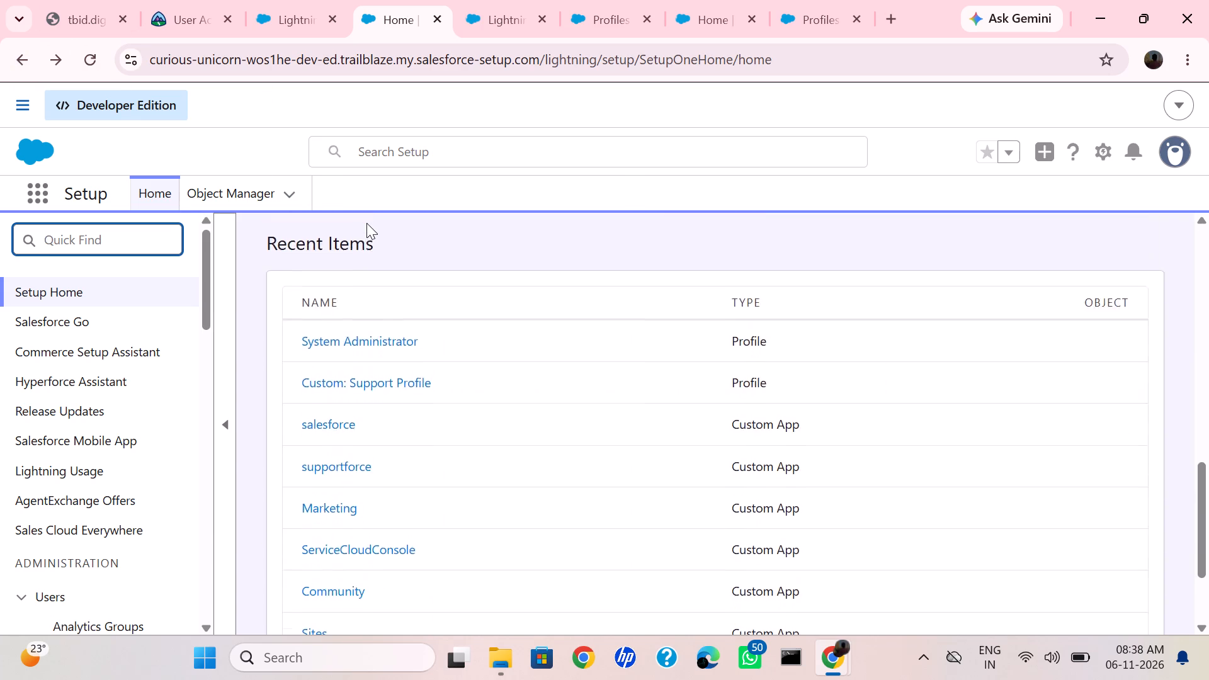
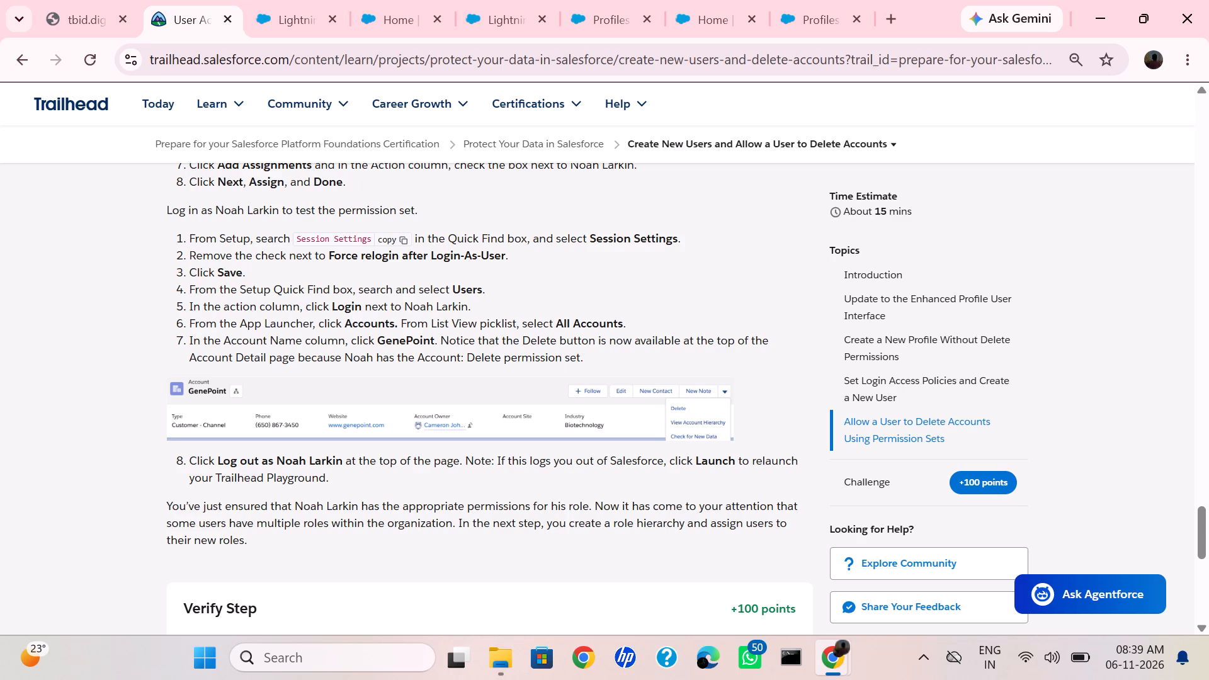
# Capture a screenshot of the Trailhead instructions for testing the permission set, from the log-in paragraph down to the Verify Step heading.
pyautogui.press('Print')
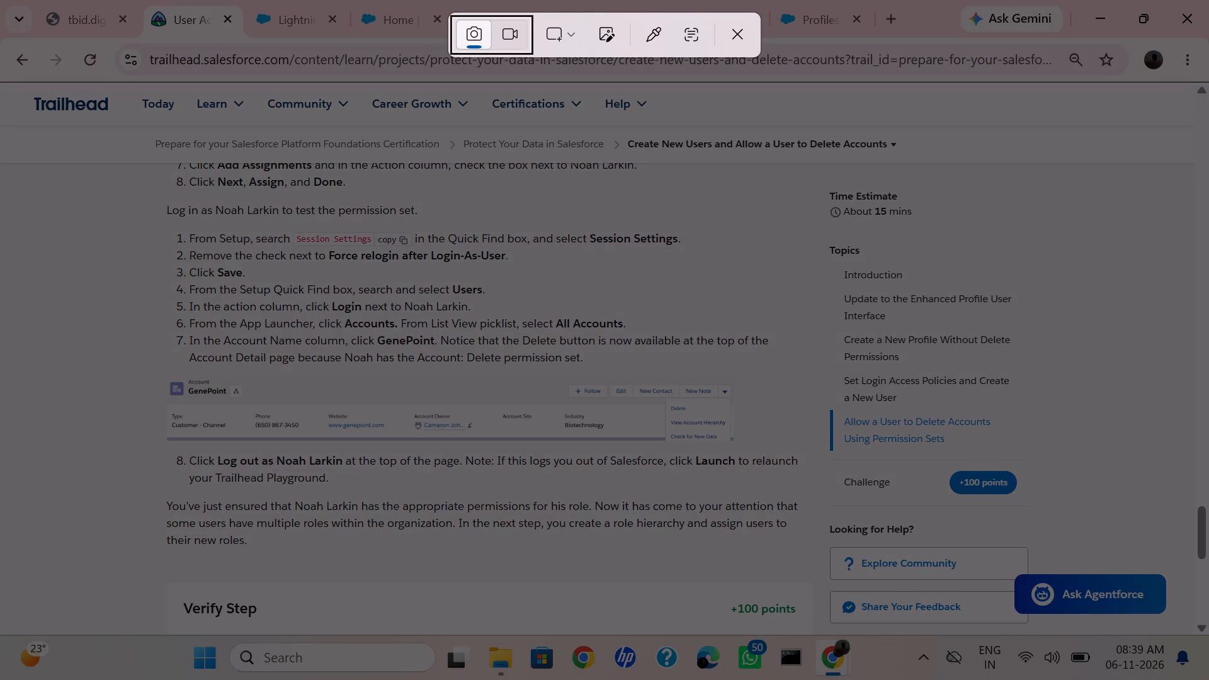
pyautogui.moveTo(158, 191); pyautogui.dragTo(788, 633)
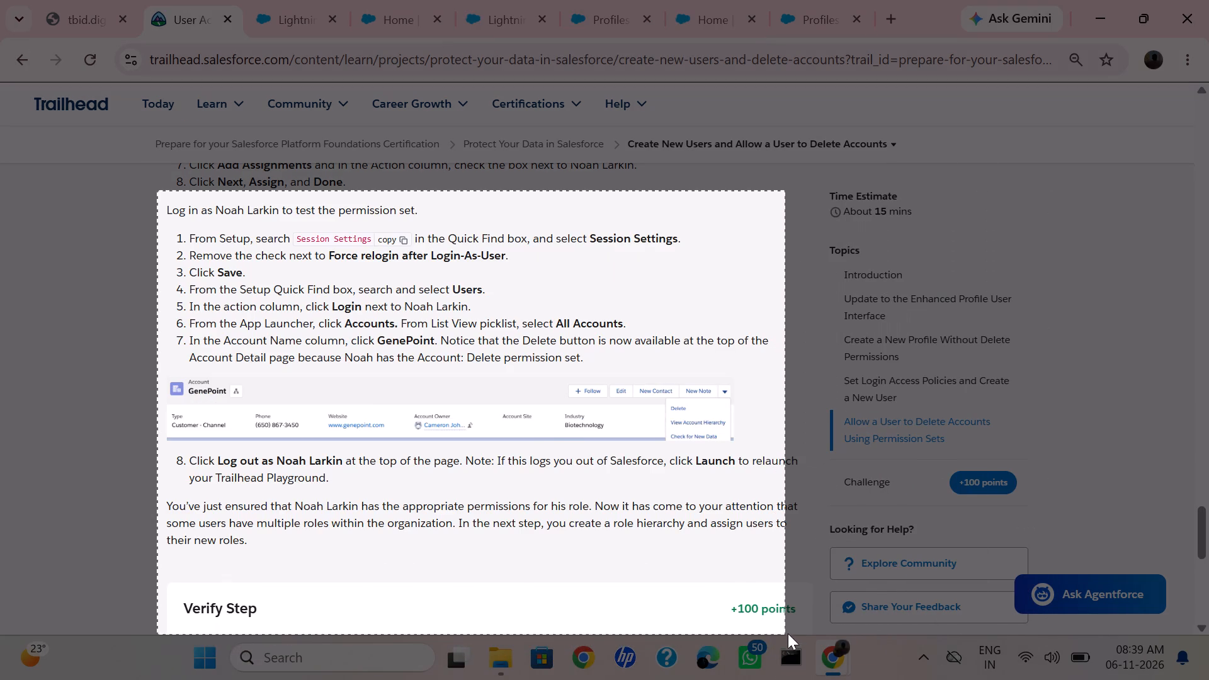
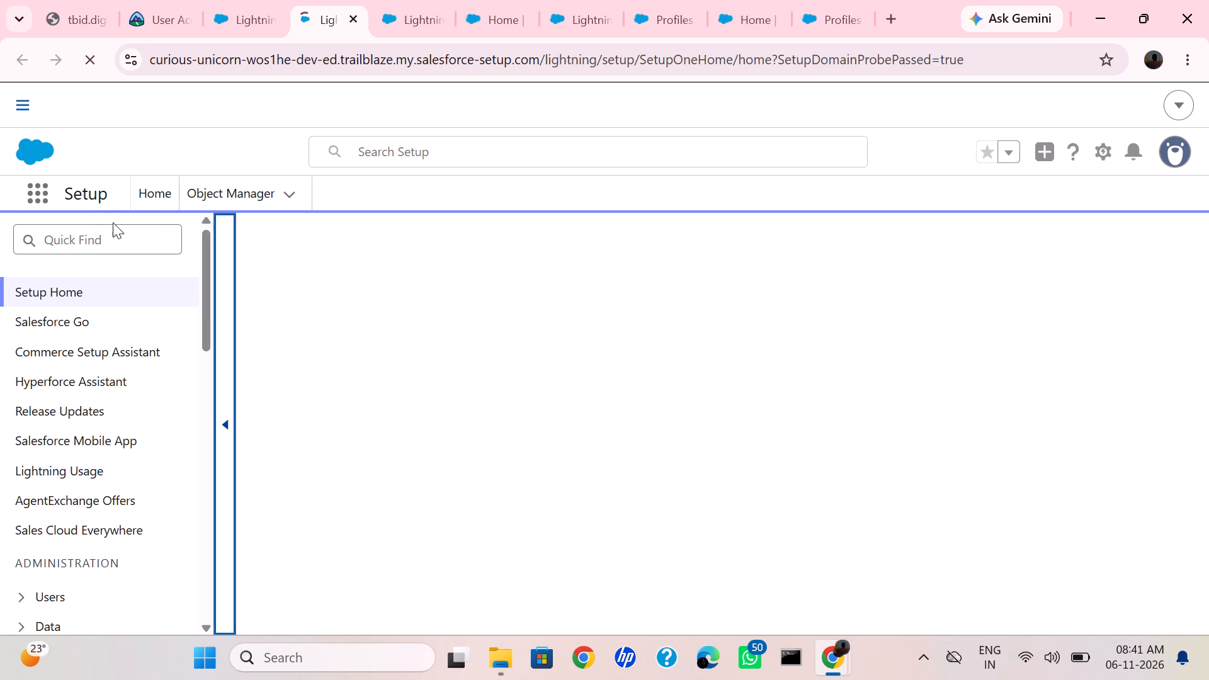
# Find Session Settings in Salesforce Setup and open its page under Security.
pyautogui.click(105, 243)
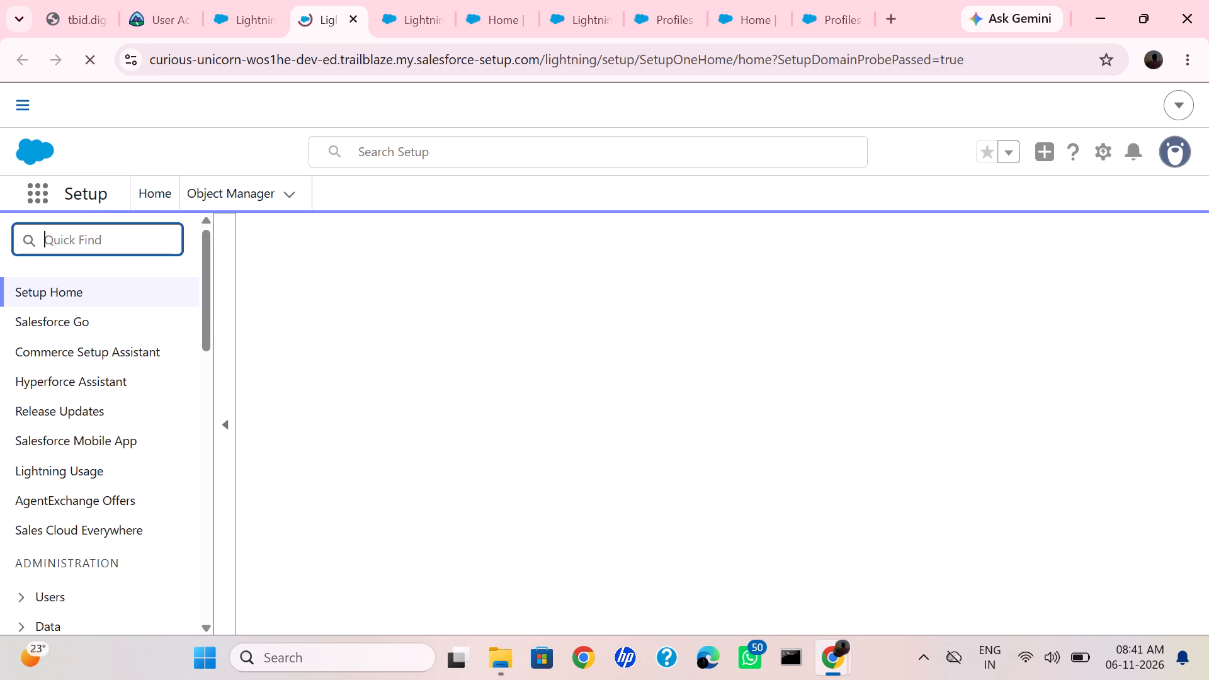
pyautogui.hotkey('ctrl', 'v')
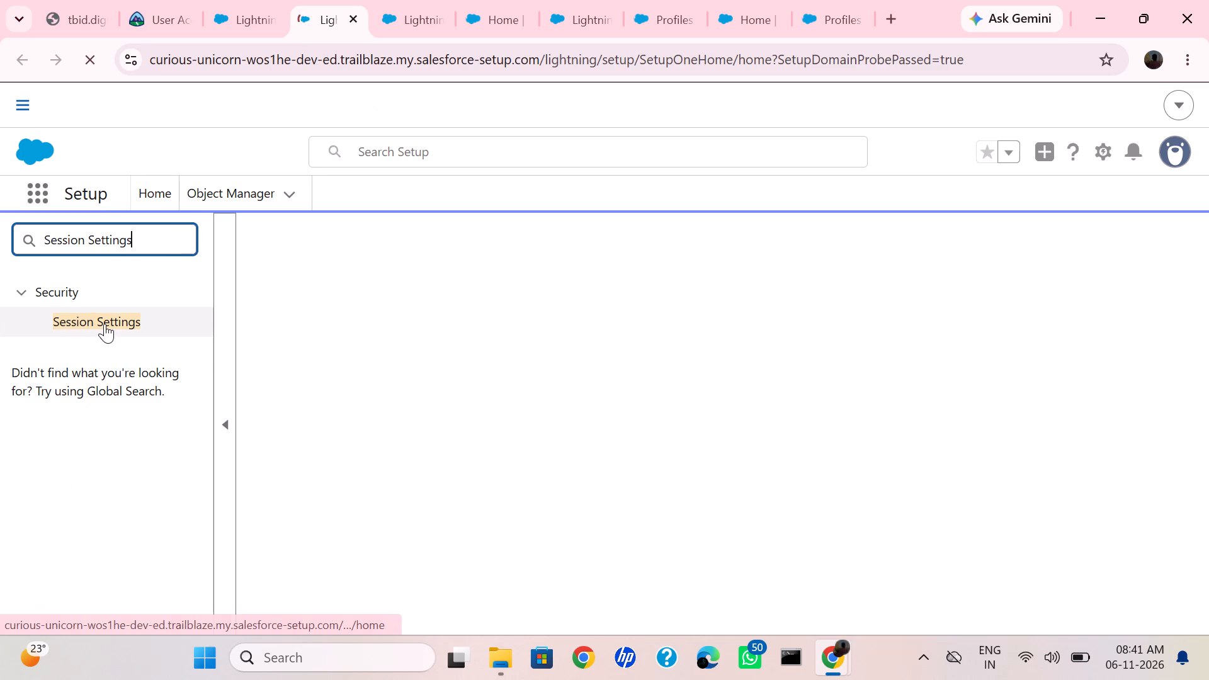
pyautogui.click(105, 324)
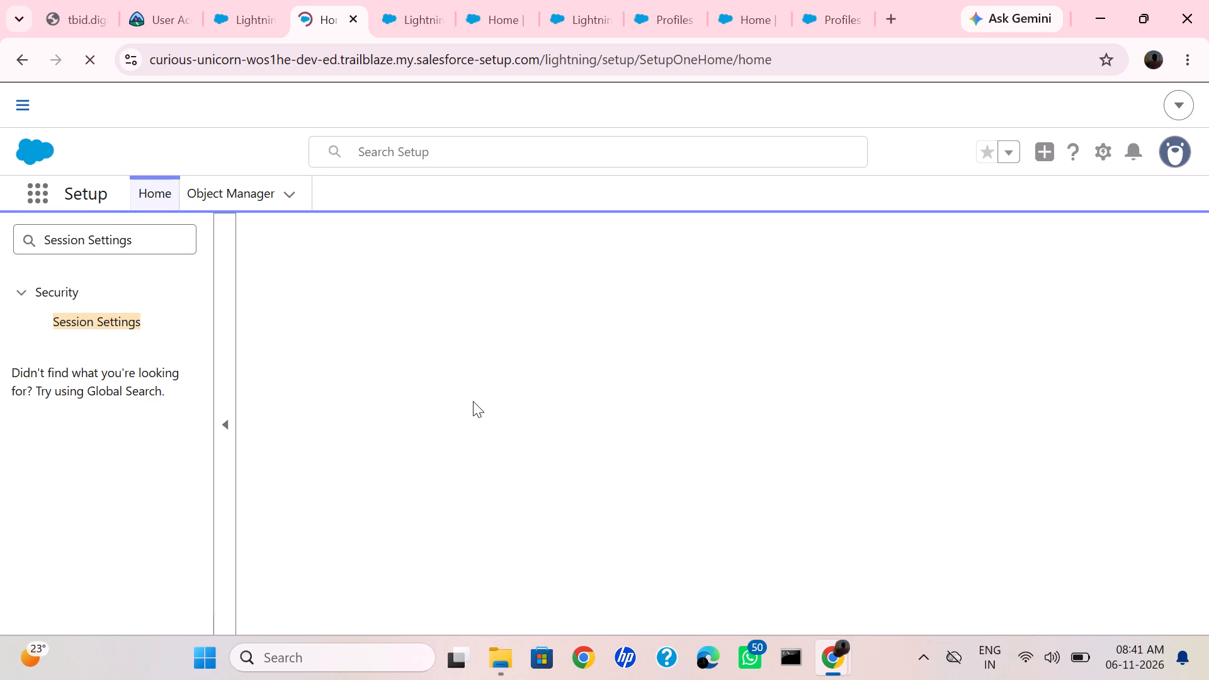
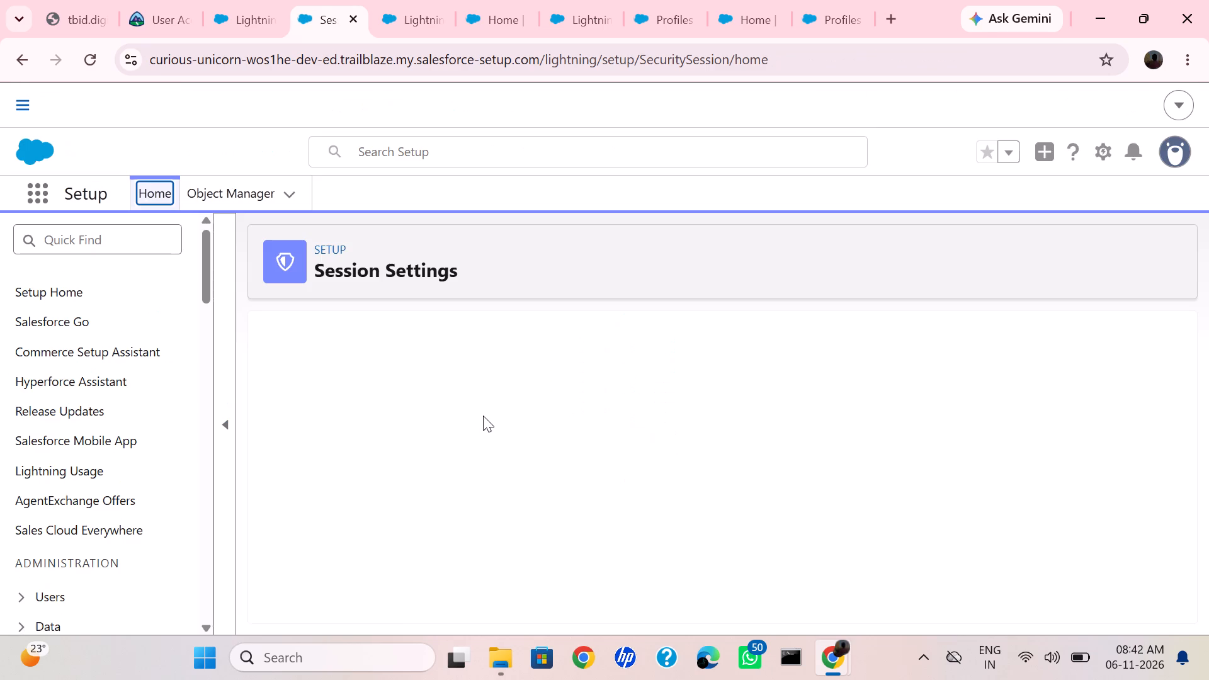
# Review the options on the Session Settings page, from Session Timeout through to Aura action Settings.
pyautogui.scroll(-3, 535, 496)
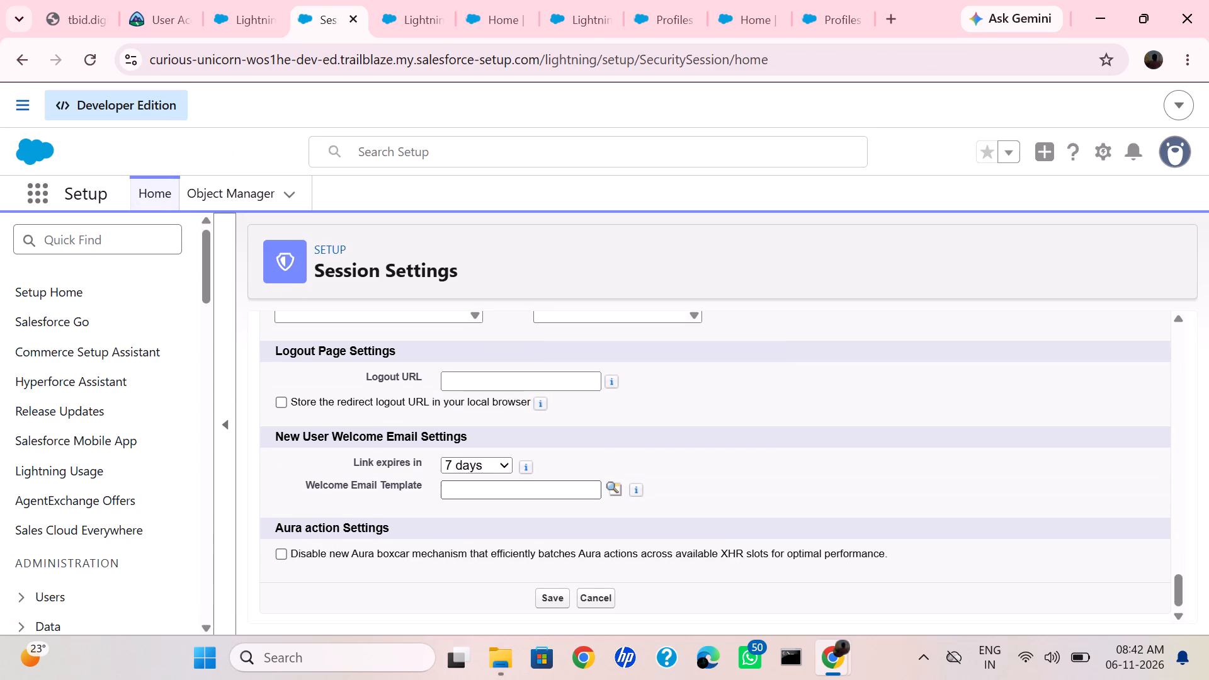
pyautogui.scroll(-1, 535, 496)
pyautogui.scroll(7, 535, 496)
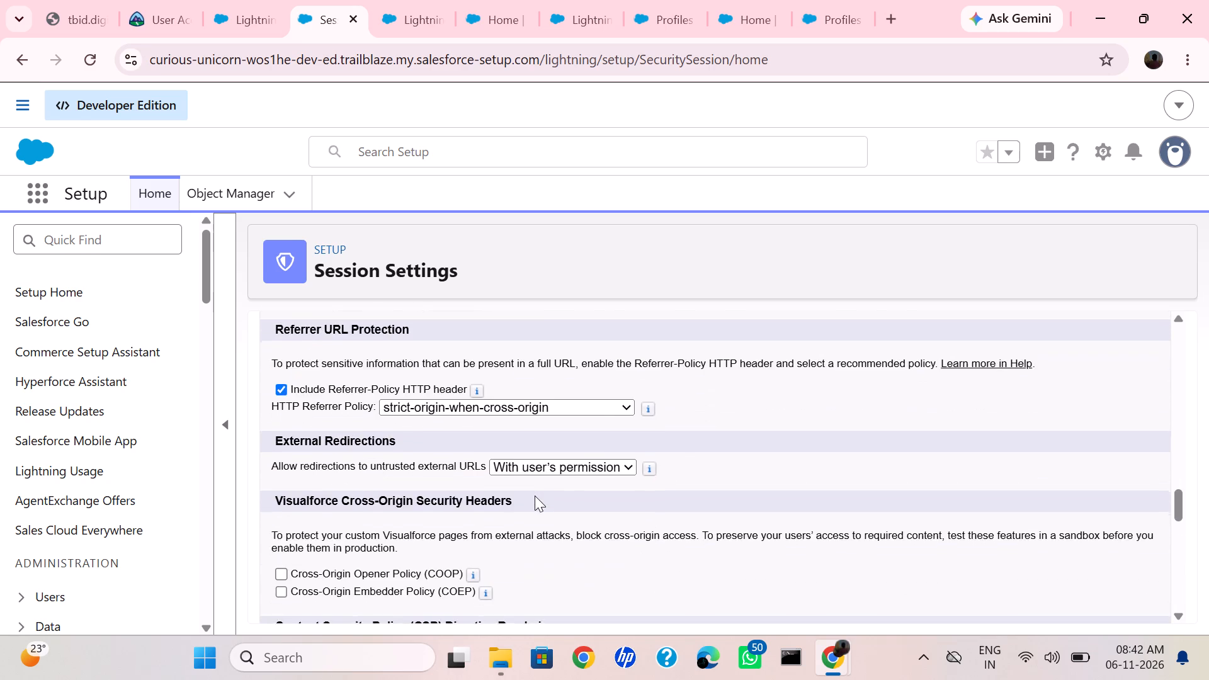
pyautogui.scroll(2, 535, 496)
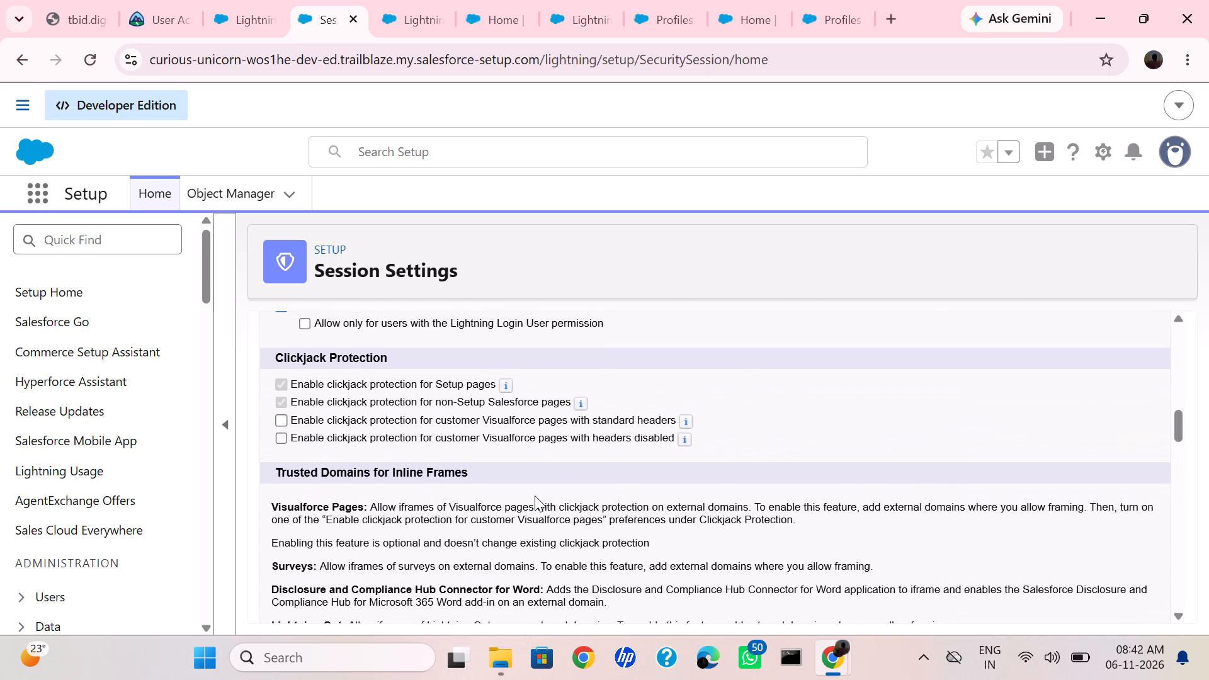
pyautogui.scroll(7, 535, 496)
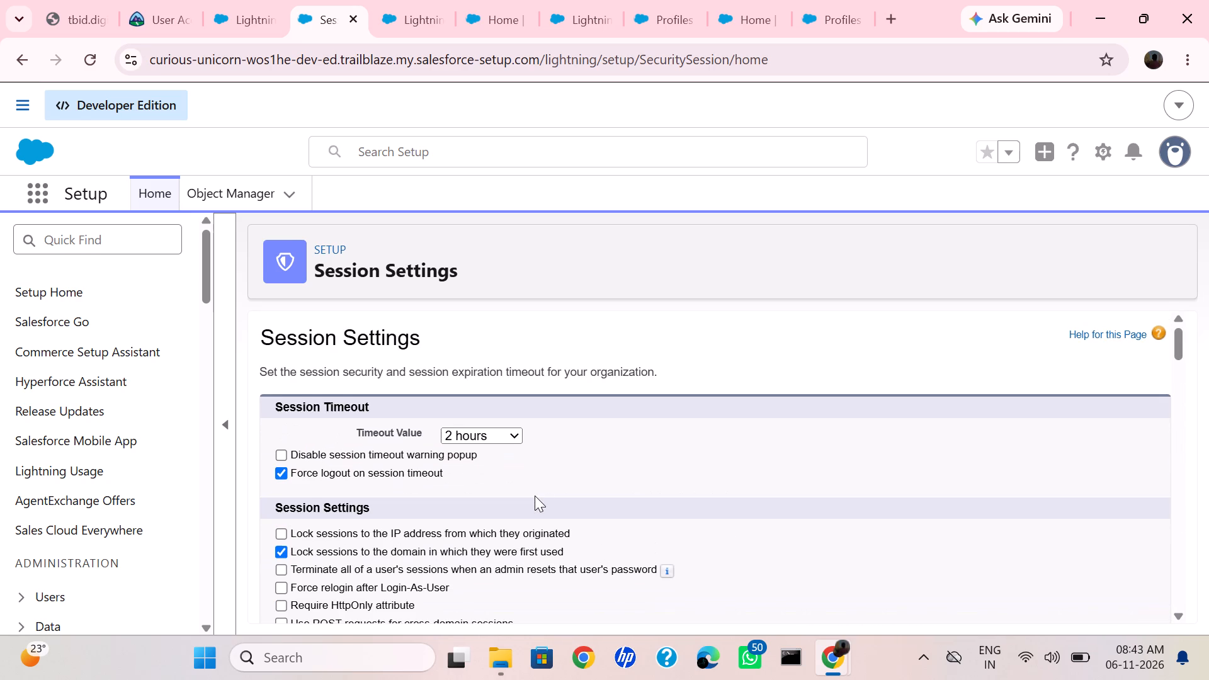
pyautogui.scroll(-15, 535, 496)
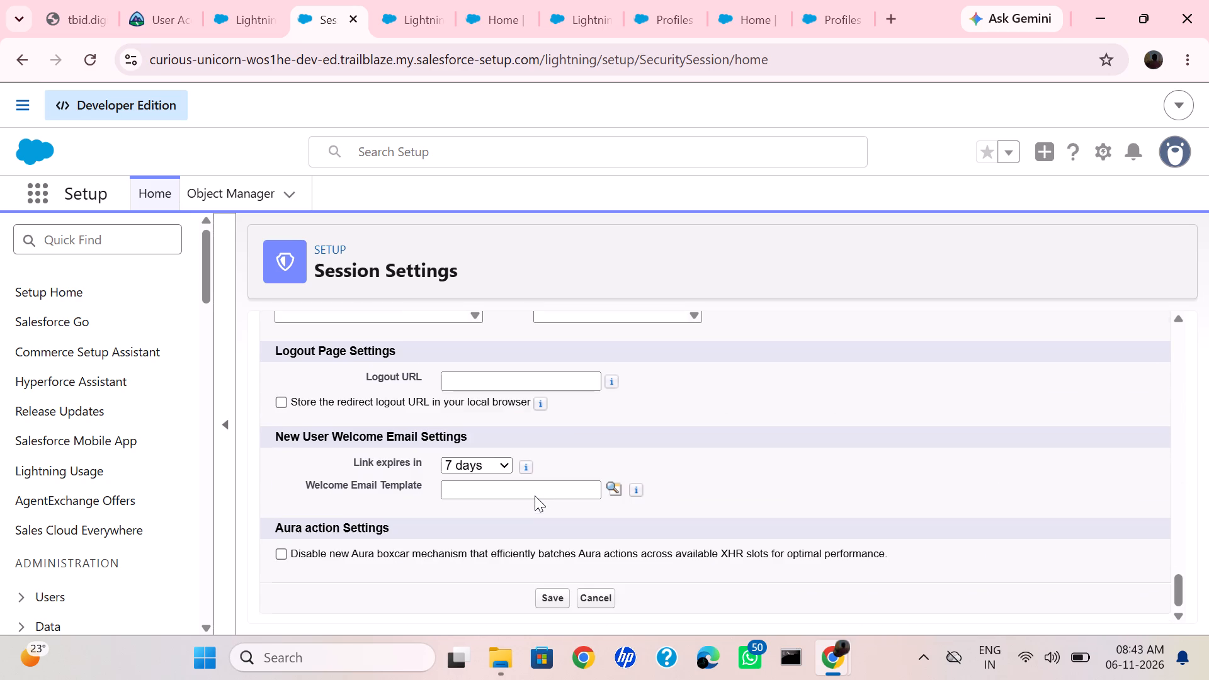
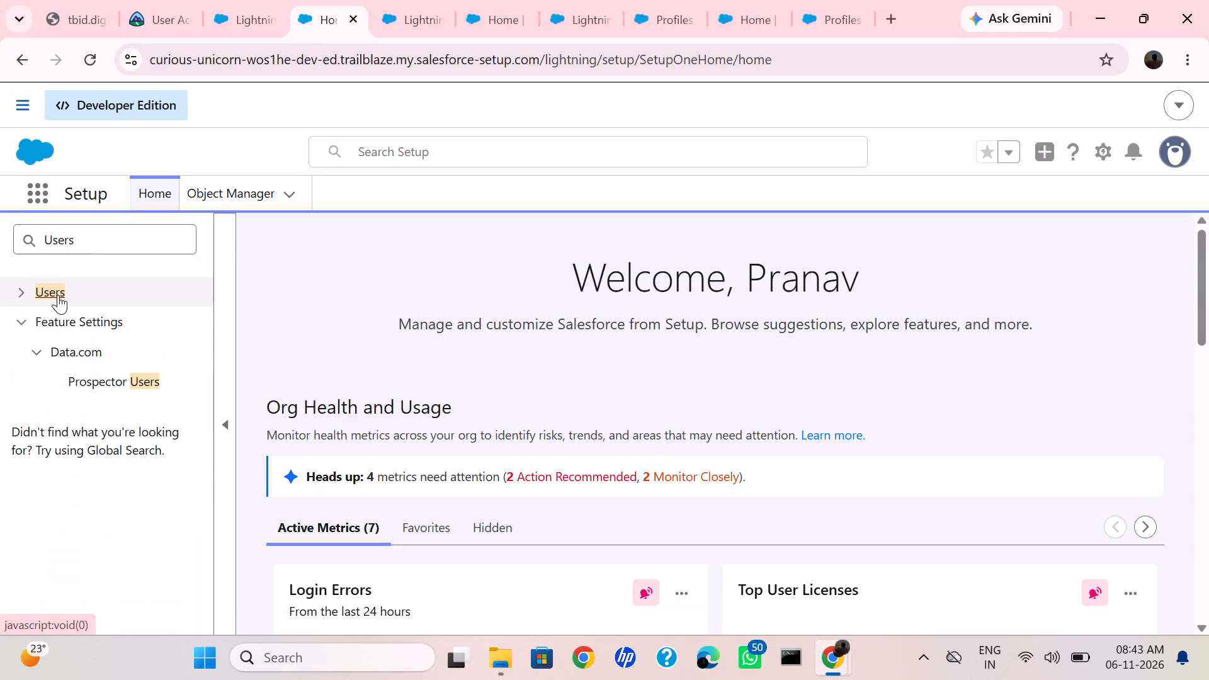
# Open the Users page from the Users section of the Setup navigation.
pyautogui.click(78, 565)
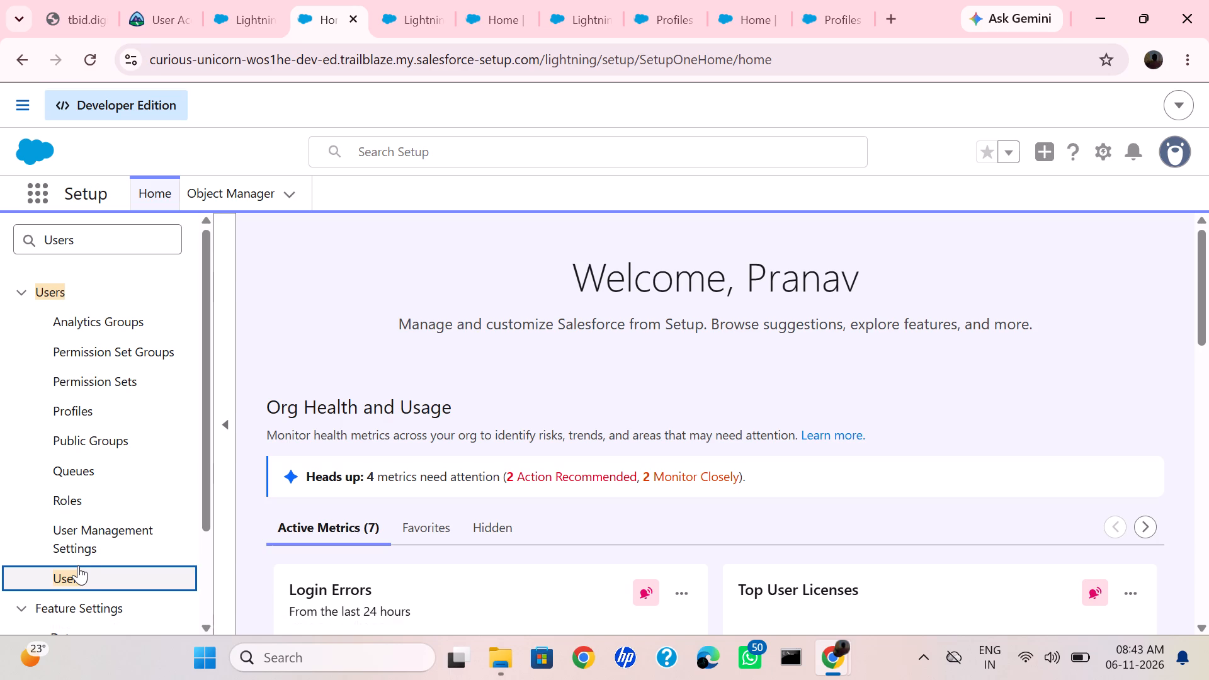
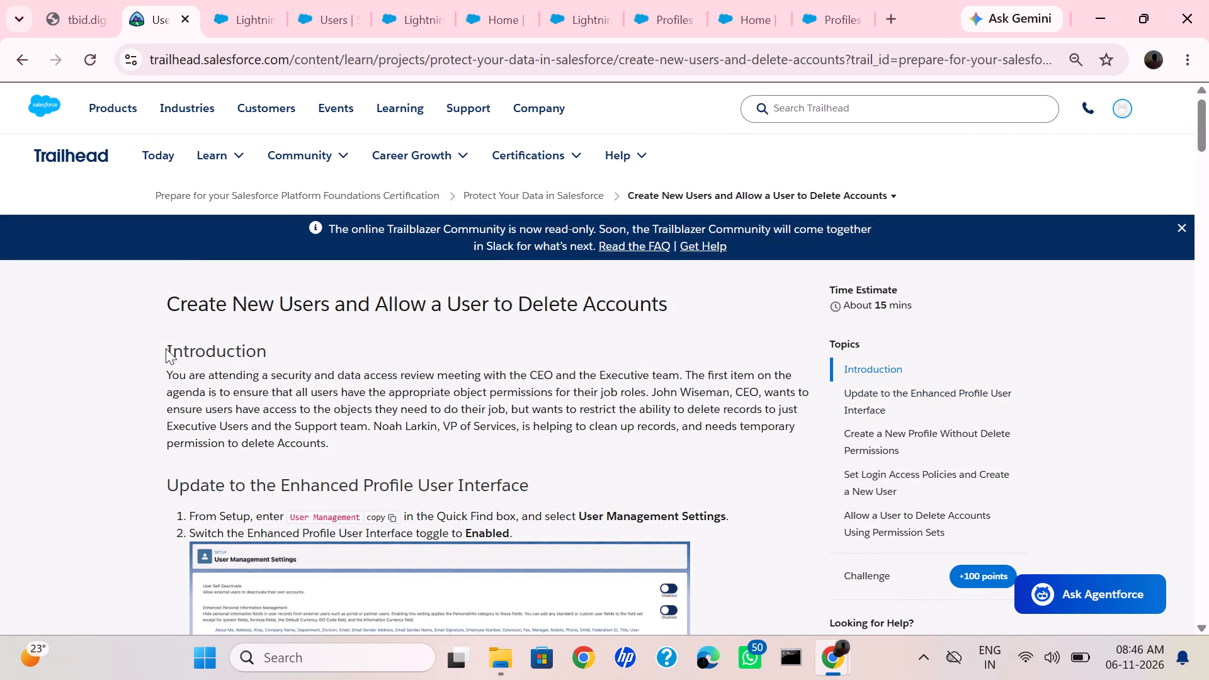
# Select the Trailhead project instructions from the Introduction heading through the closing paragraph just above Verify Step.
pyautogui.moveTo(166, 348); pyautogui.dragTo(434, 676)
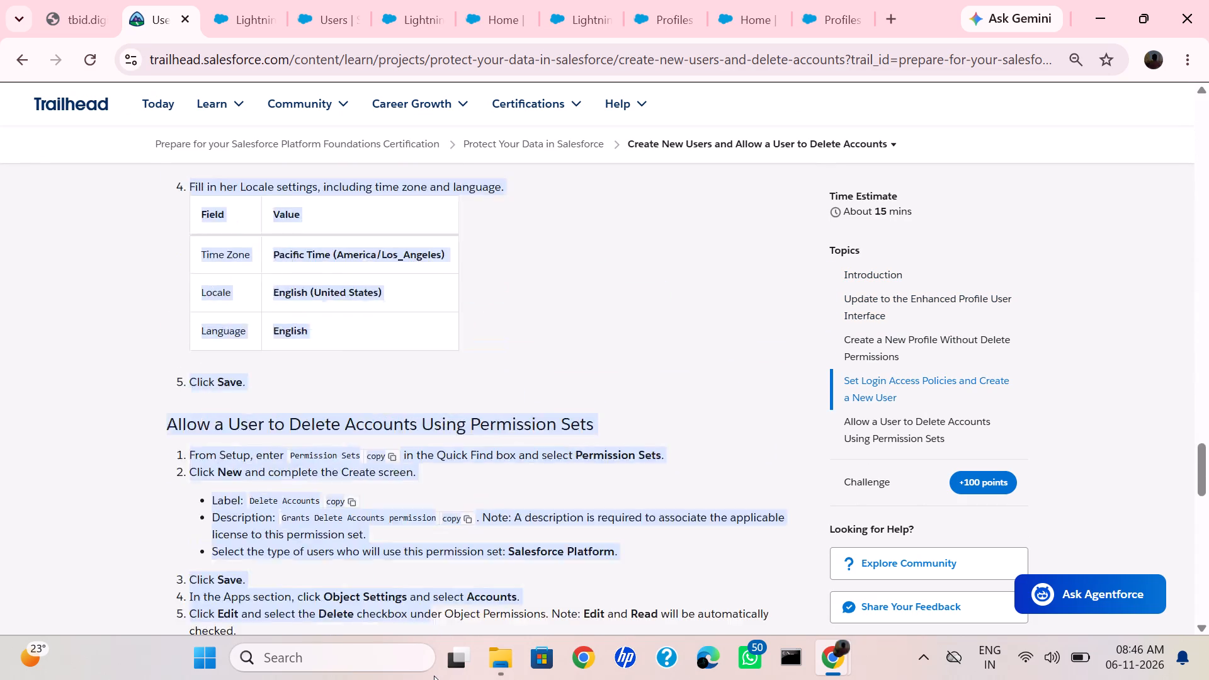
pyautogui.moveTo(434, 676); pyautogui.dragTo(285, 145)
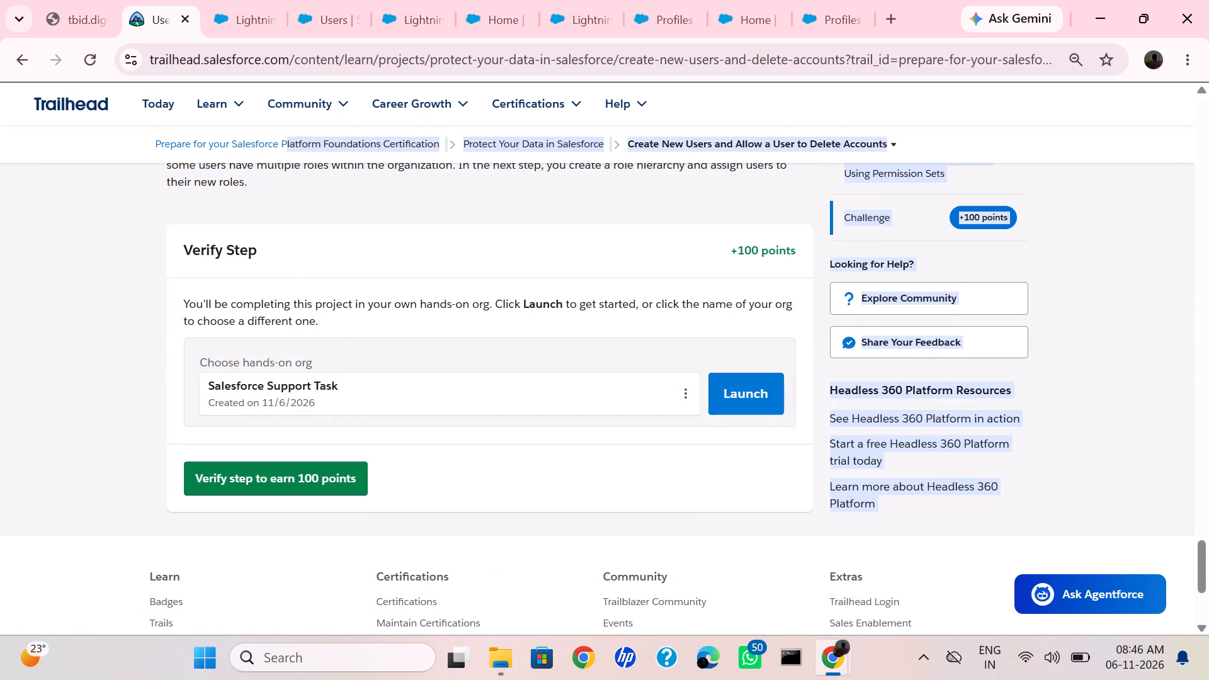
pyautogui.moveTo(285, 145); pyautogui.dragTo(261, 232)
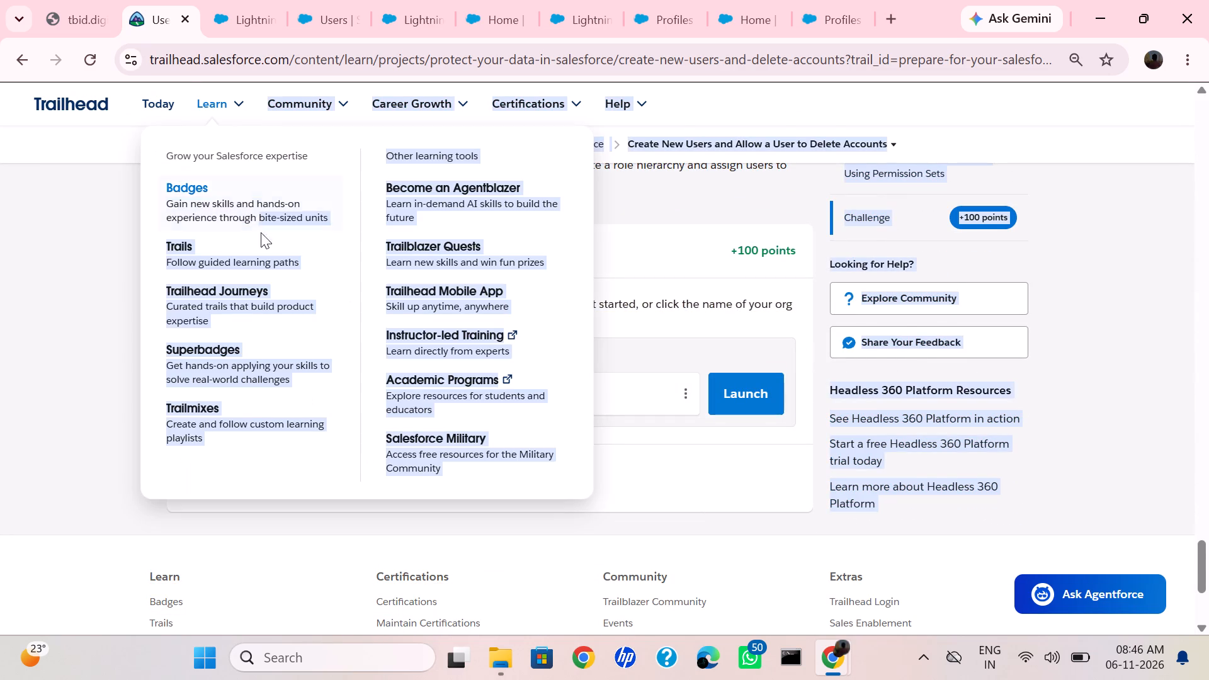
pyautogui.moveTo(261, 232); pyautogui.dragTo(230, 169)
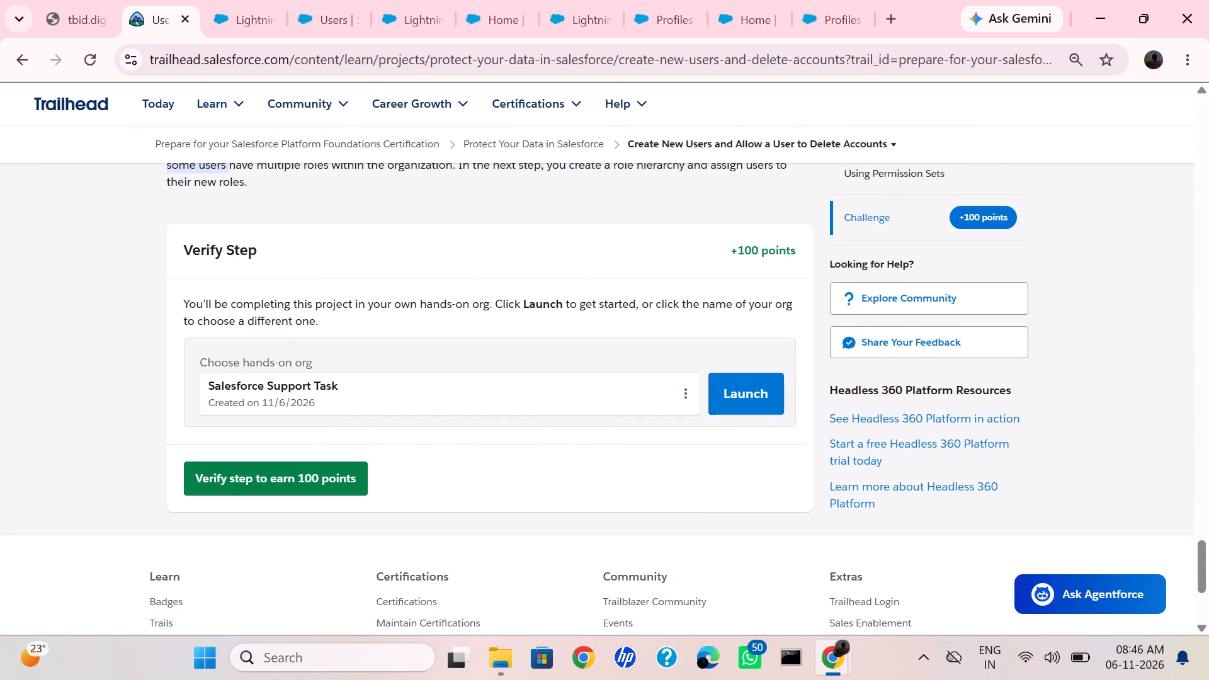
pyautogui.moveTo(230, 169); pyautogui.dragTo(246, 181)
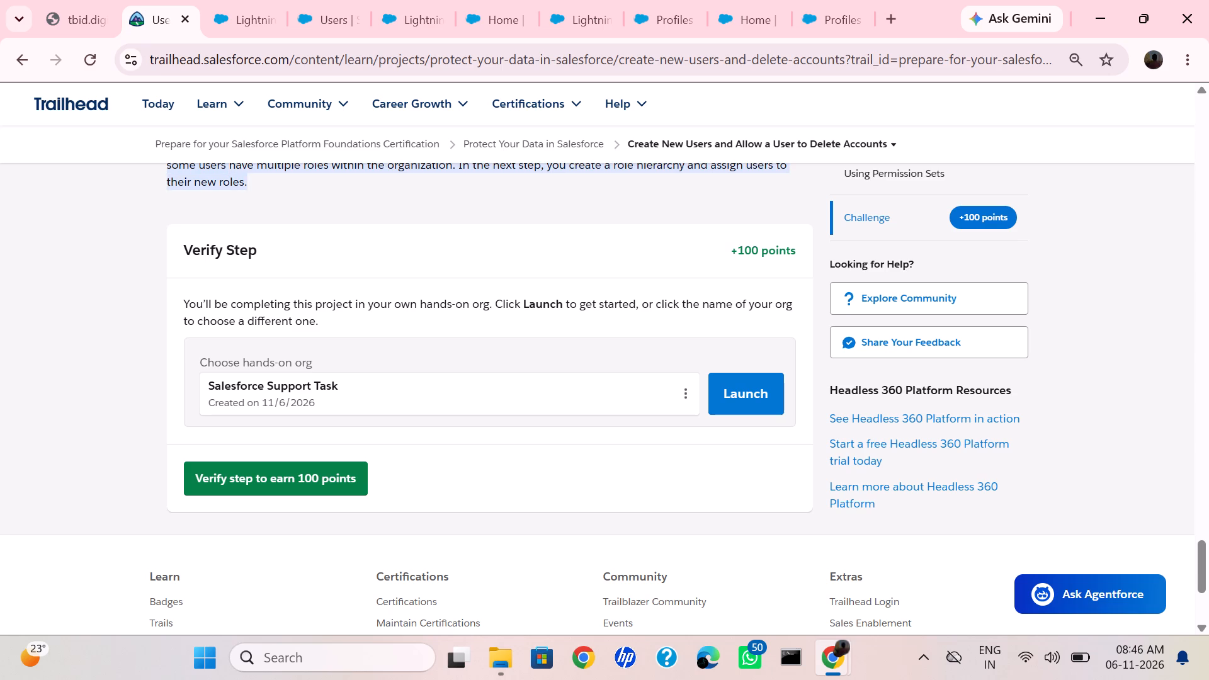
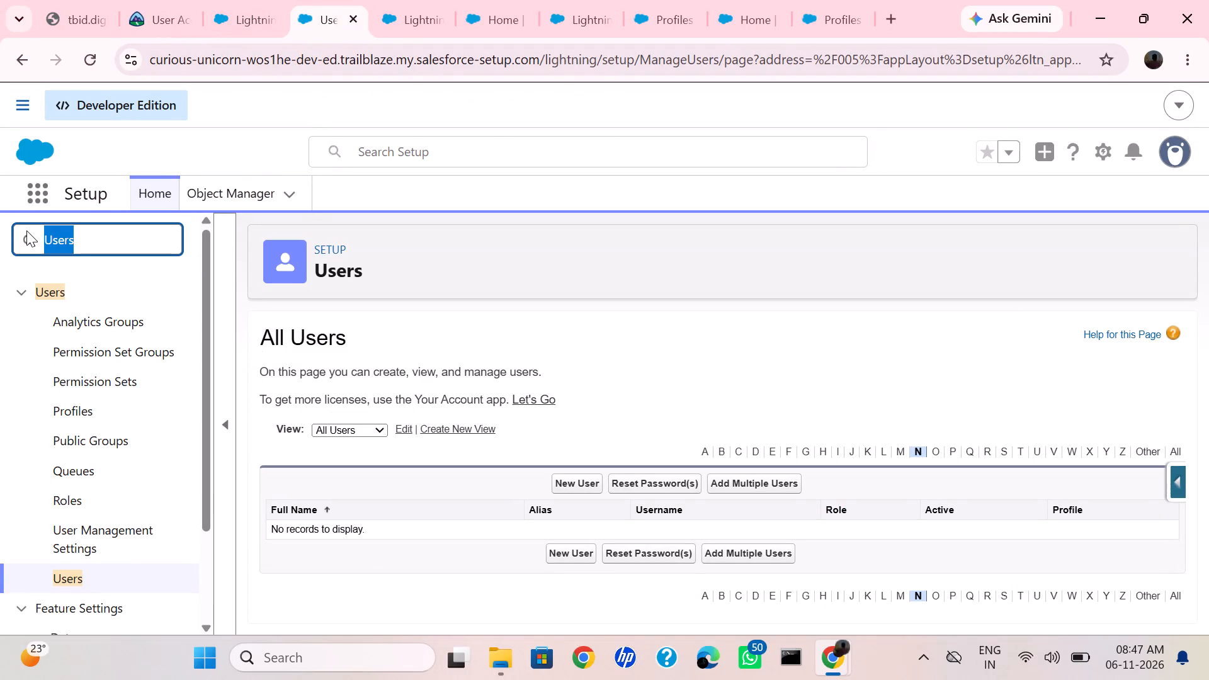
# Search Setup for User Management Settings, open that page and look through its settings down to the list view options.
pyautogui.press('BackSpace')
pyautogui.hotkey('ctrl', 'v')
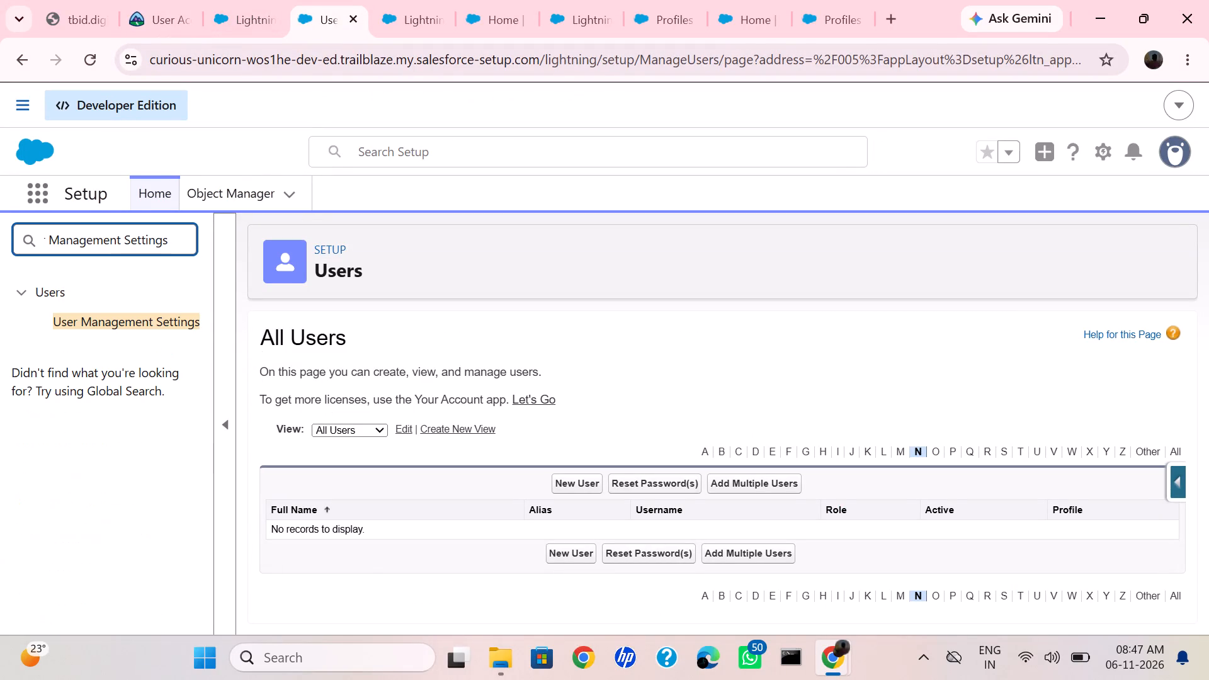
pyautogui.click(98, 321)
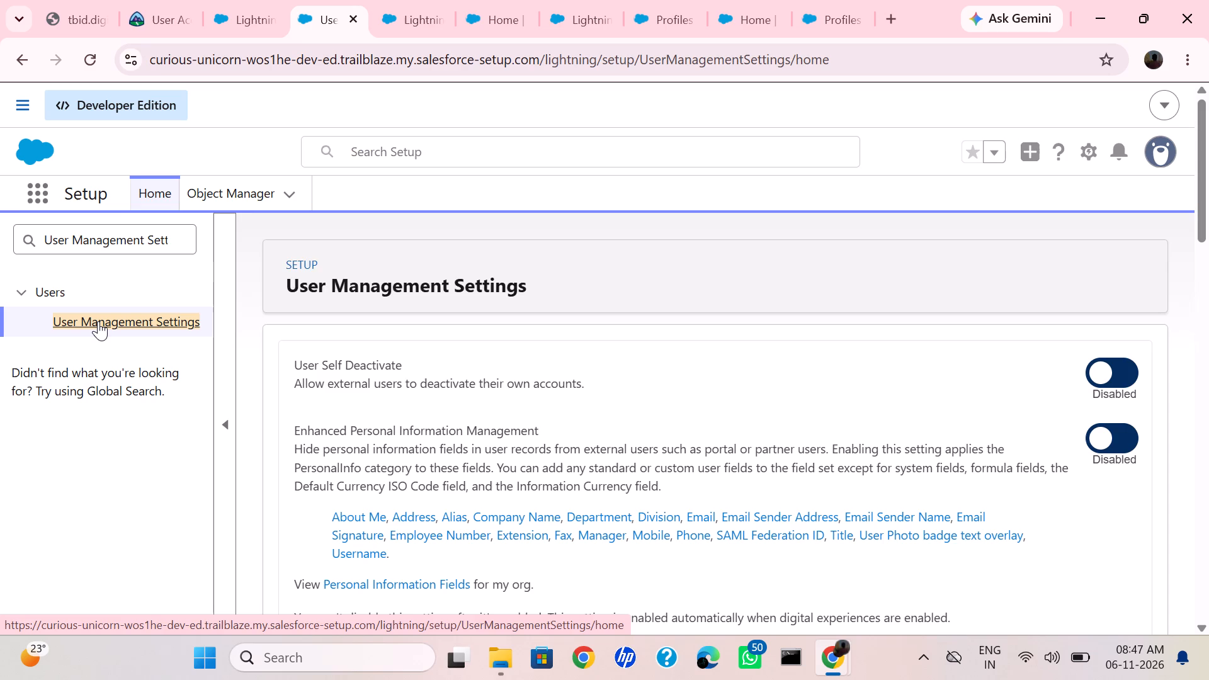
pyautogui.scroll(-2, 495, 341)
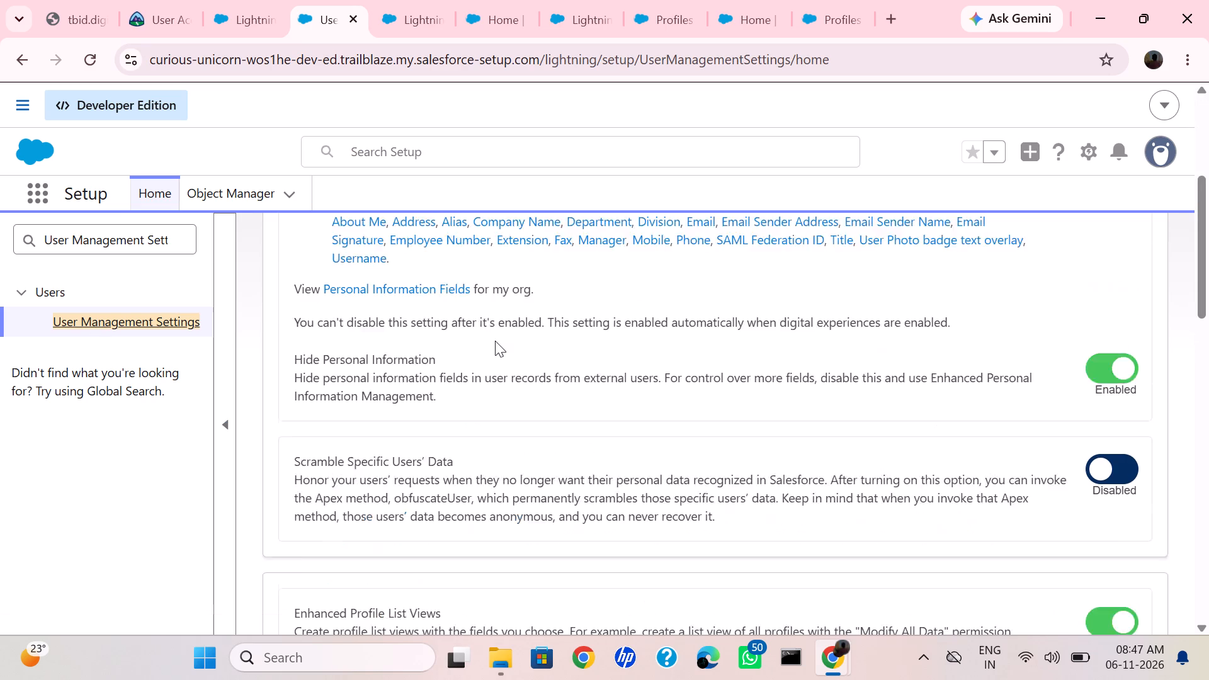
pyautogui.scroll(-14, 495, 341)
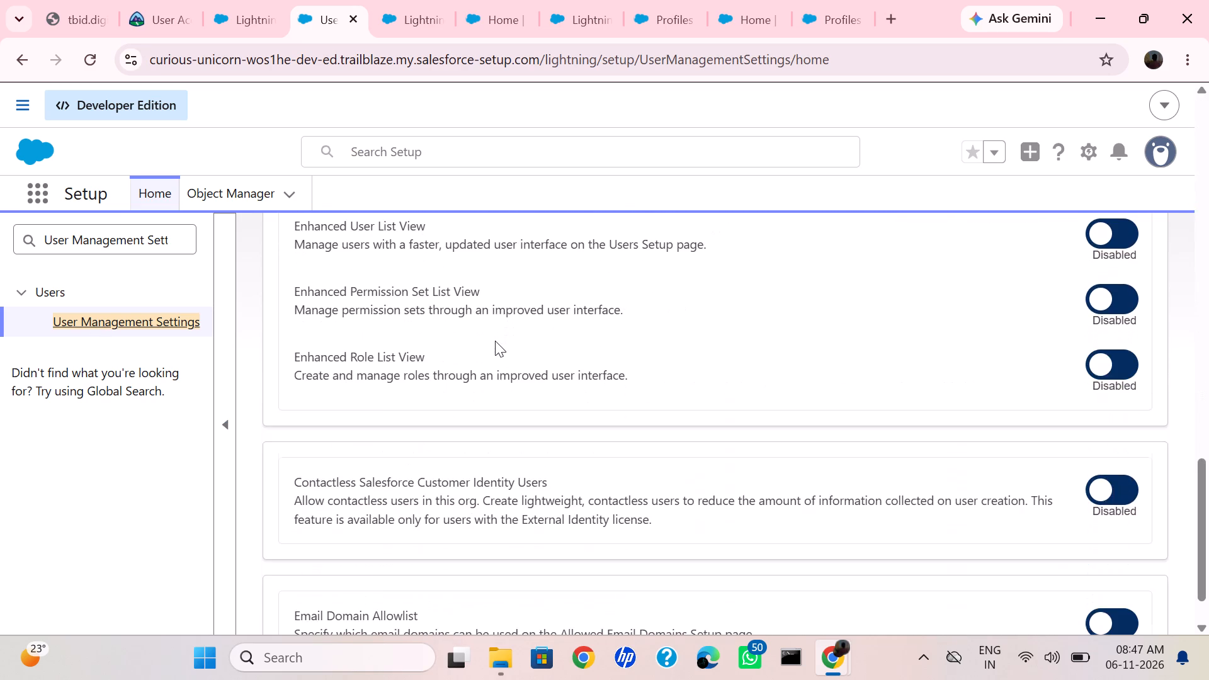
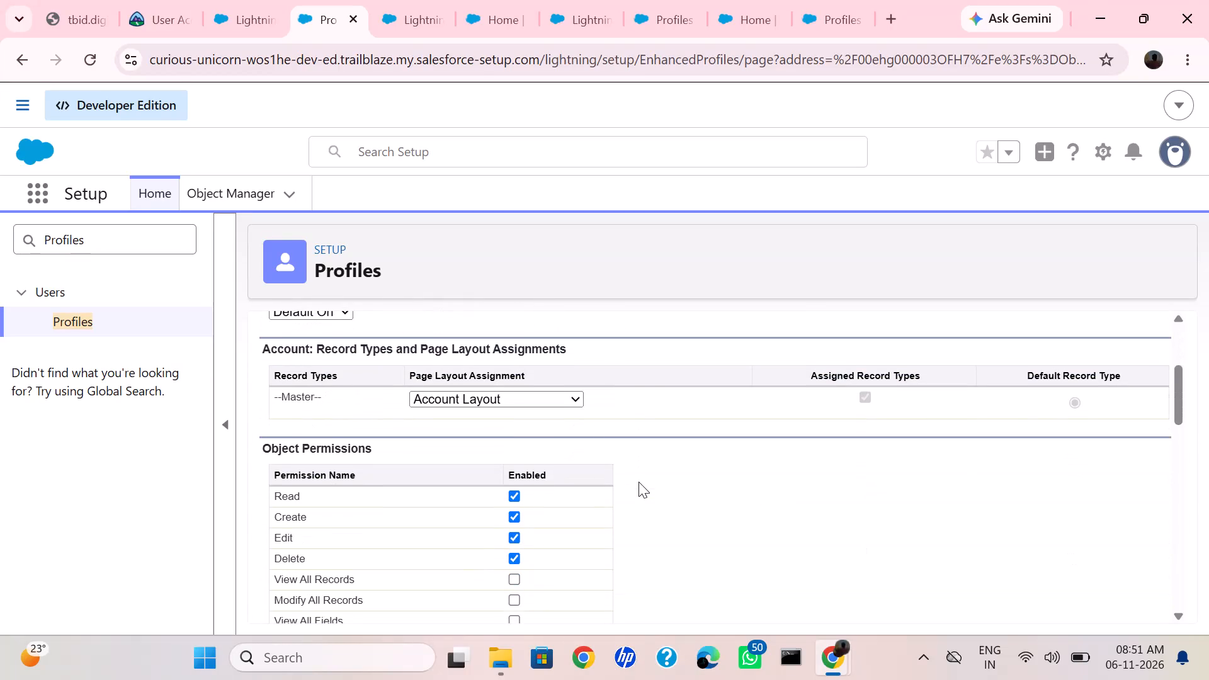
# Remove the Delete permission from the profile's Account object permissions.
pyautogui.scroll(-1, 639, 482)
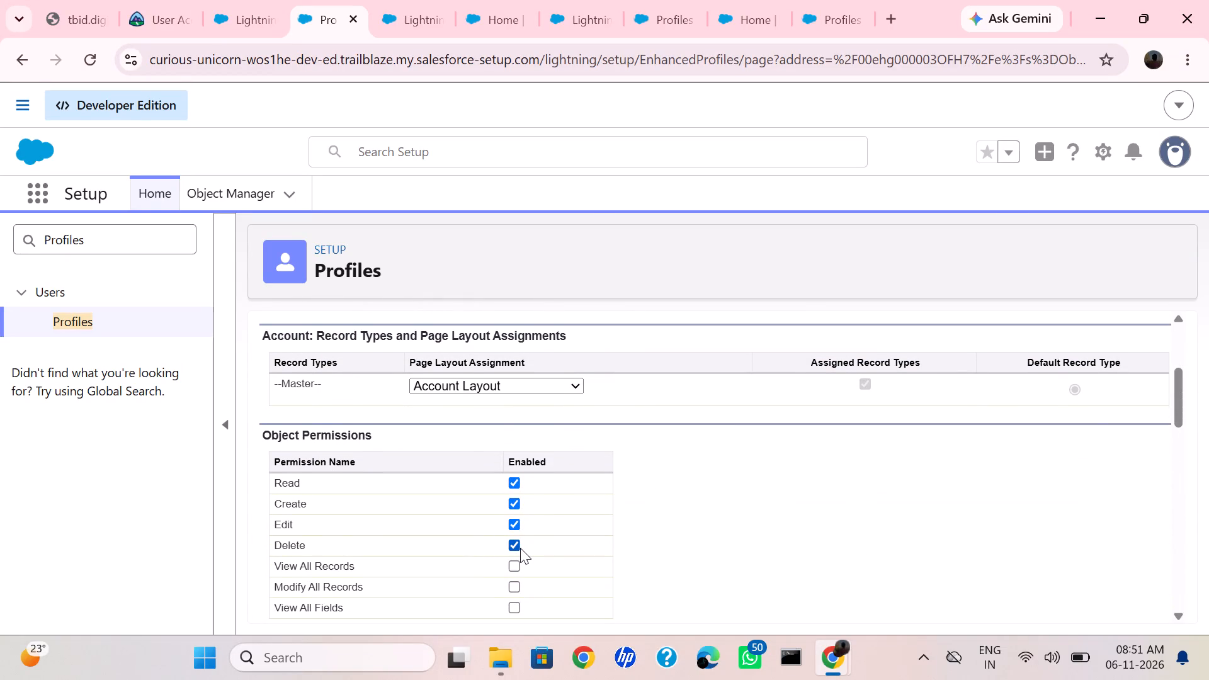
pyautogui.click(520, 548)
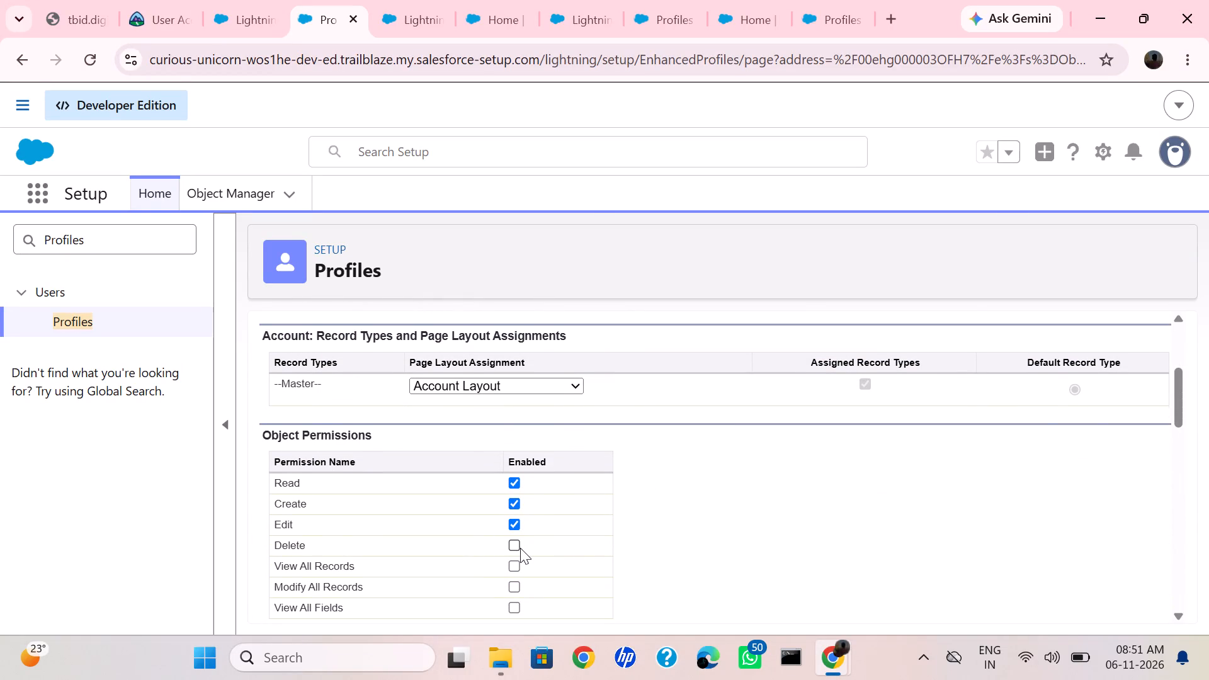
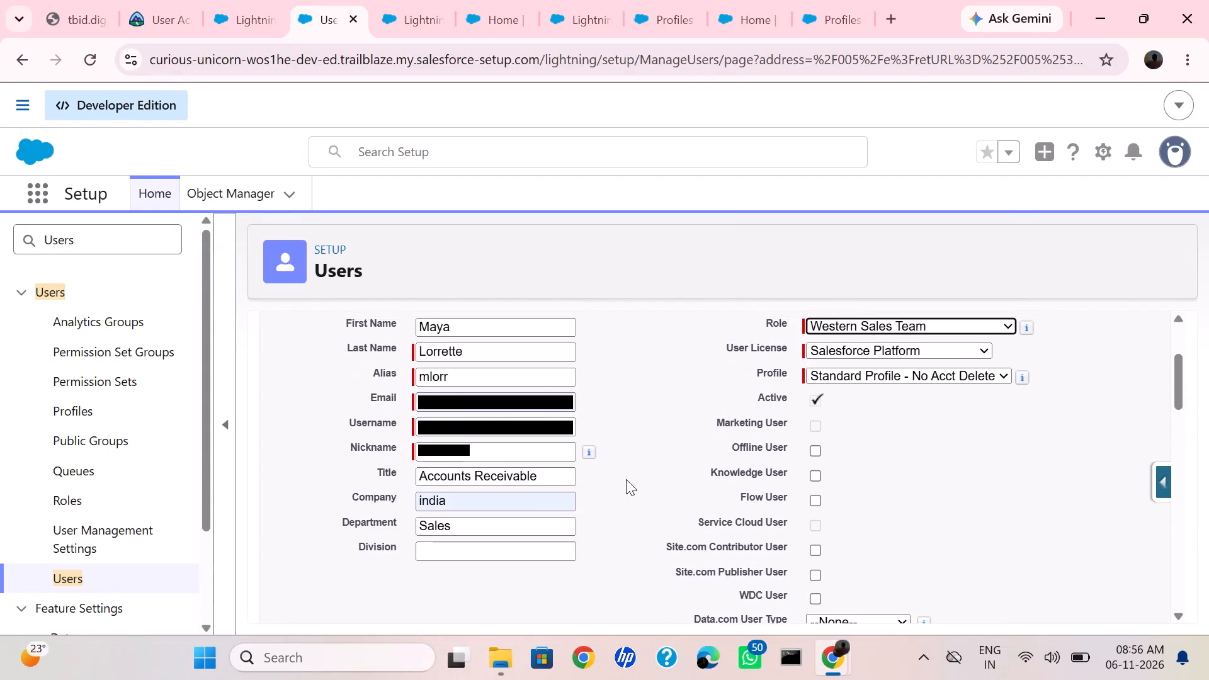
# Review the Accounts Receivable user's edit form, from the role and profile settings through the contact and mailing address fields.
pyautogui.hscroll(1, 626, 479)
pyautogui.scroll(-2, 626, 479)
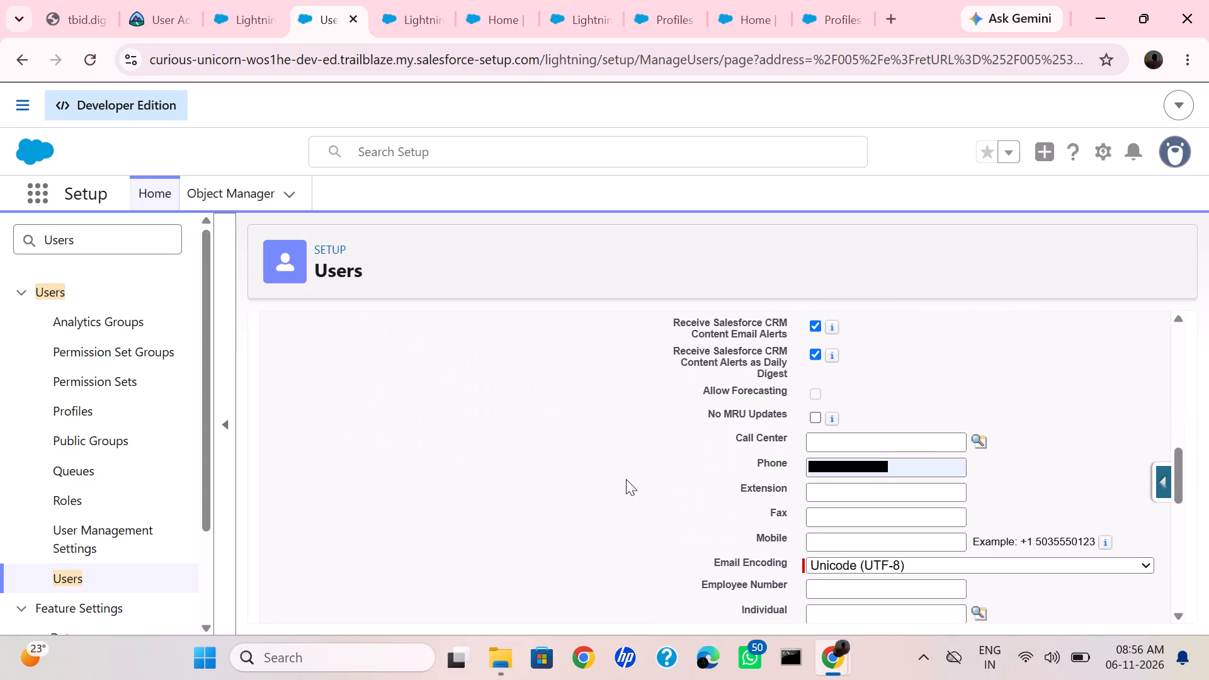
pyautogui.scroll(-2, 626, 479)
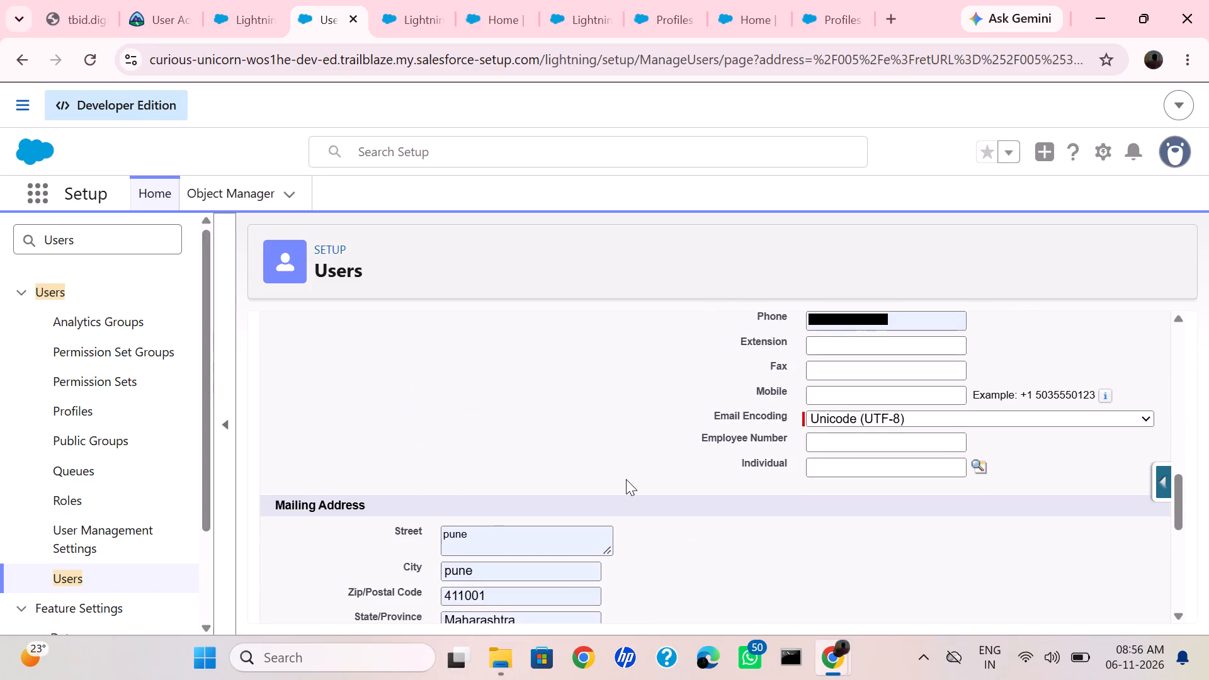
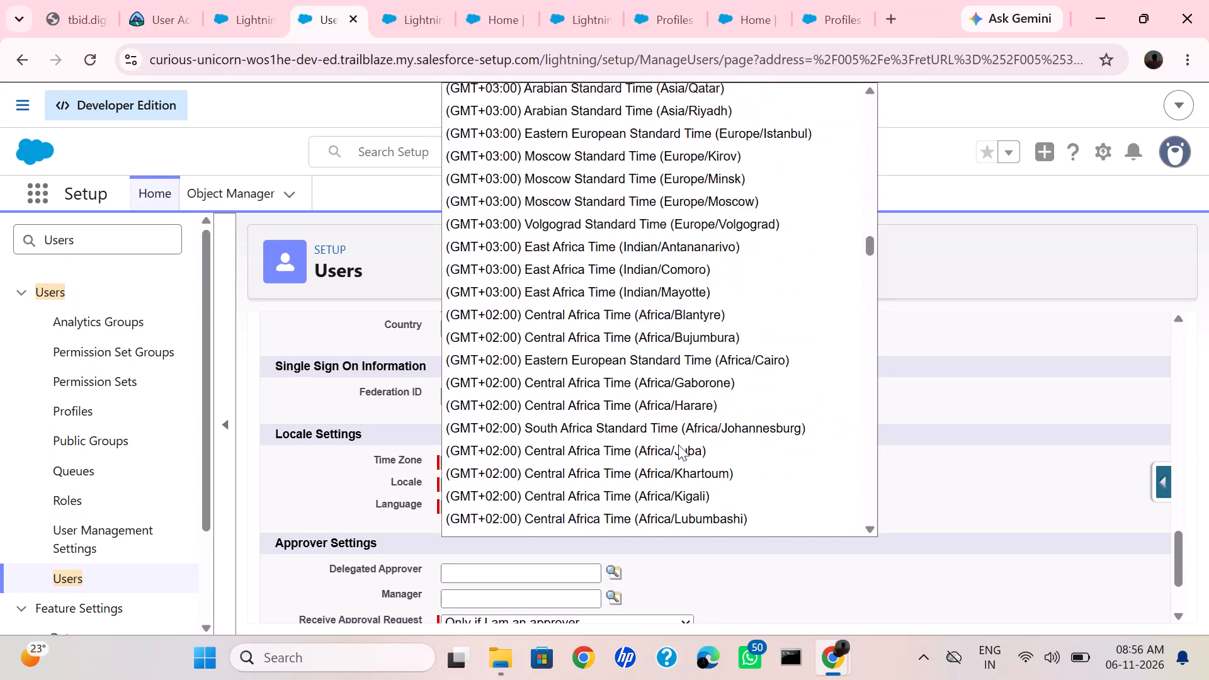
# Look through the time zone options in the Accounts Receivable user's locale settings.
pyautogui.scroll(-8, 678, 445)
pyautogui.scroll(-20, 678, 445)
pyautogui.scroll(-6, 678, 445)
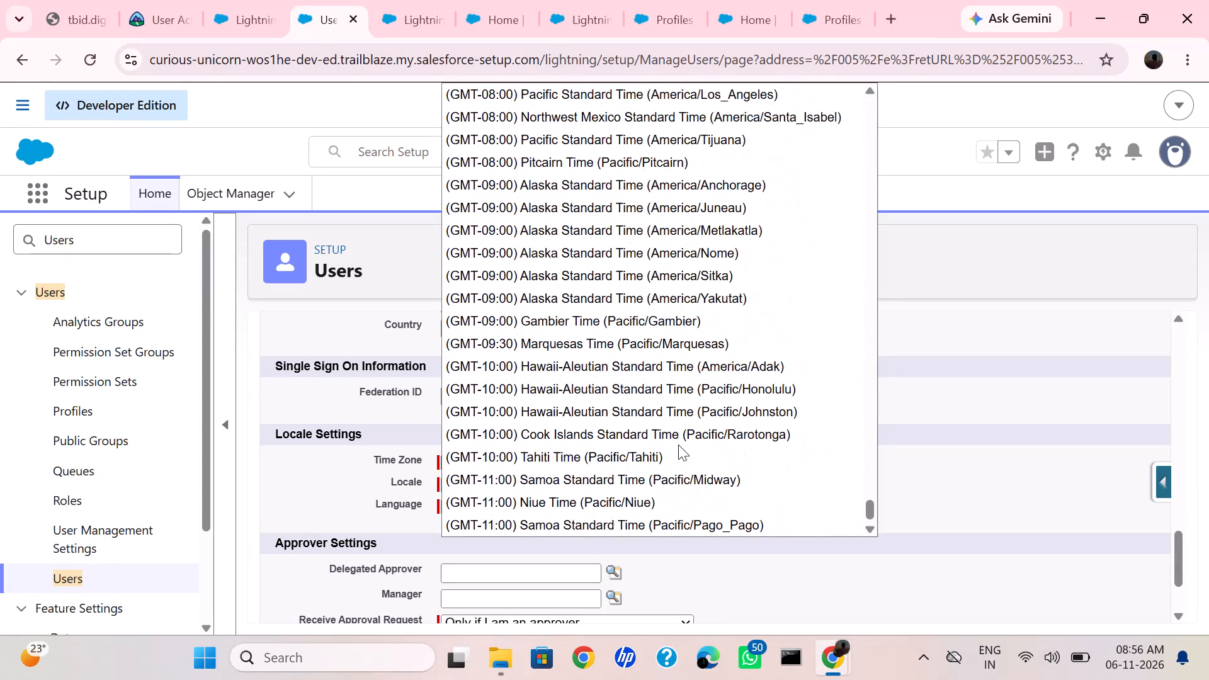
pyautogui.scroll(1, 661, 346)
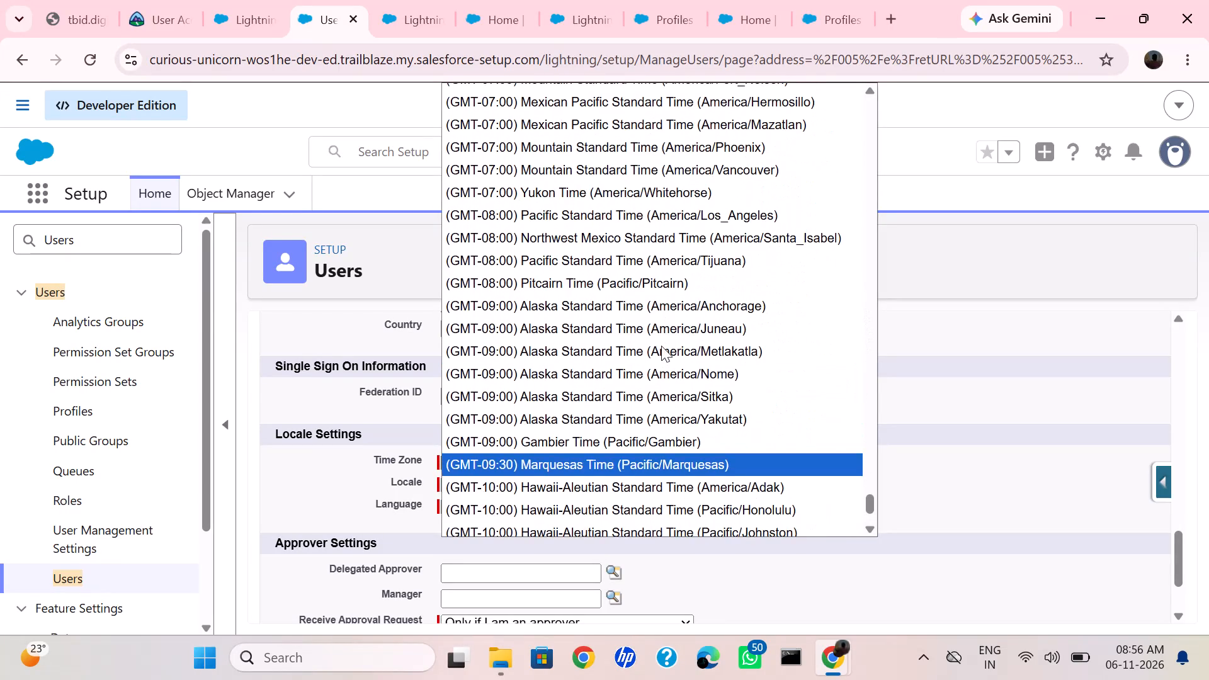
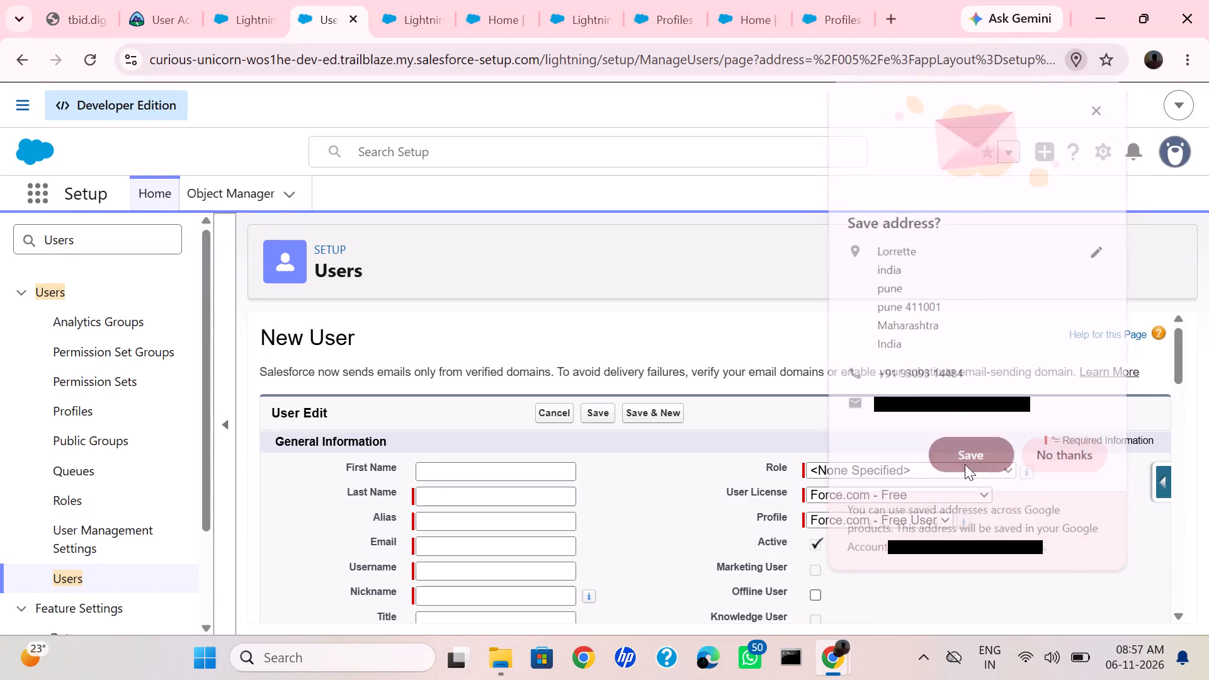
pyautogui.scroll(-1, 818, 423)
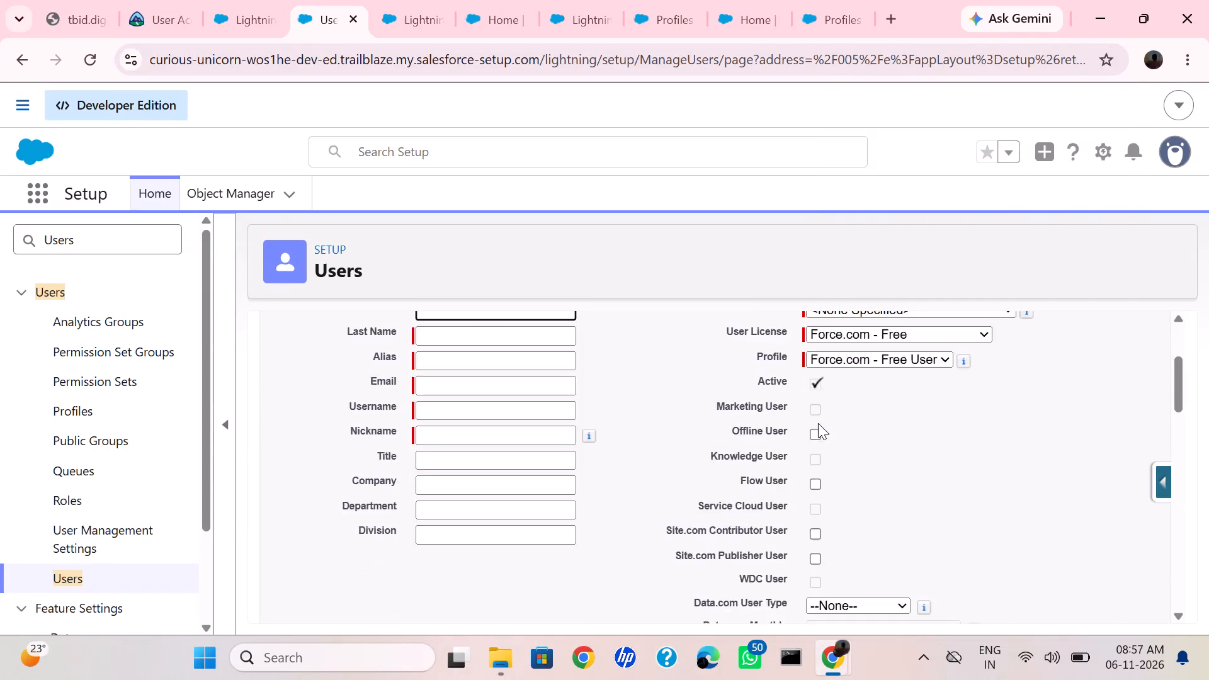
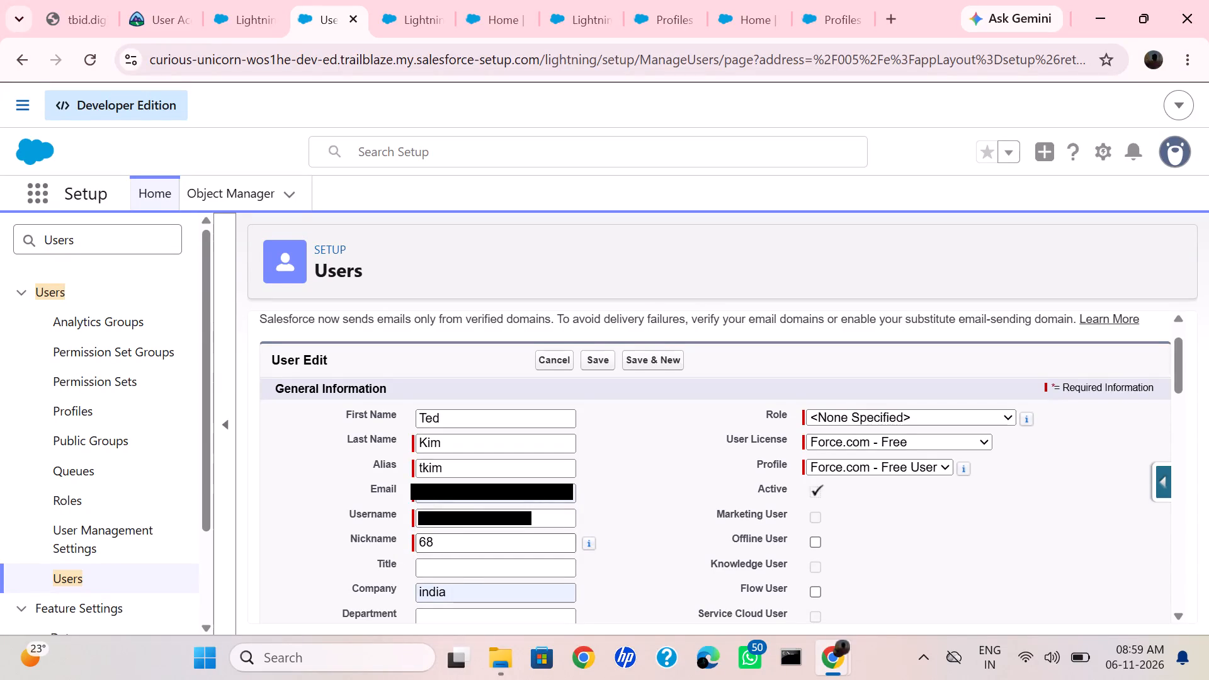
# Replace the Nickname on the user edit form with the copied username value.
pyautogui.click(443, 543)
pyautogui.press('BackSpace')
pyautogui.press('BackSpace')
pyautogui.hotkey('ctrl', 'v')
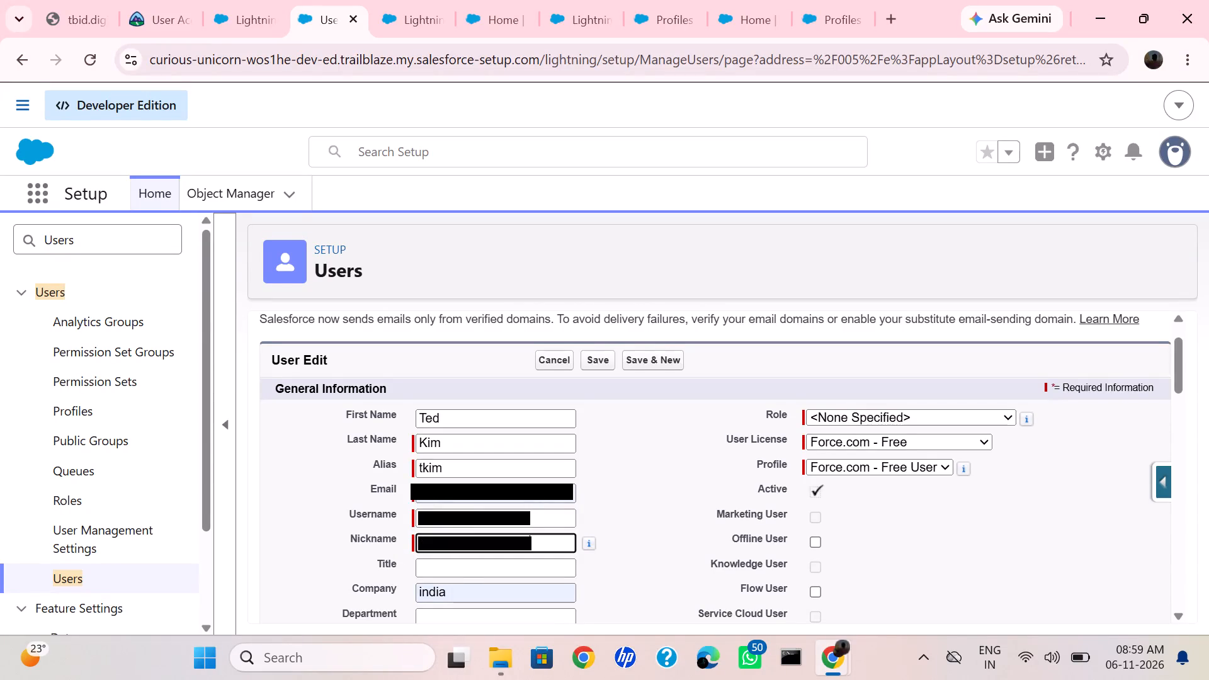
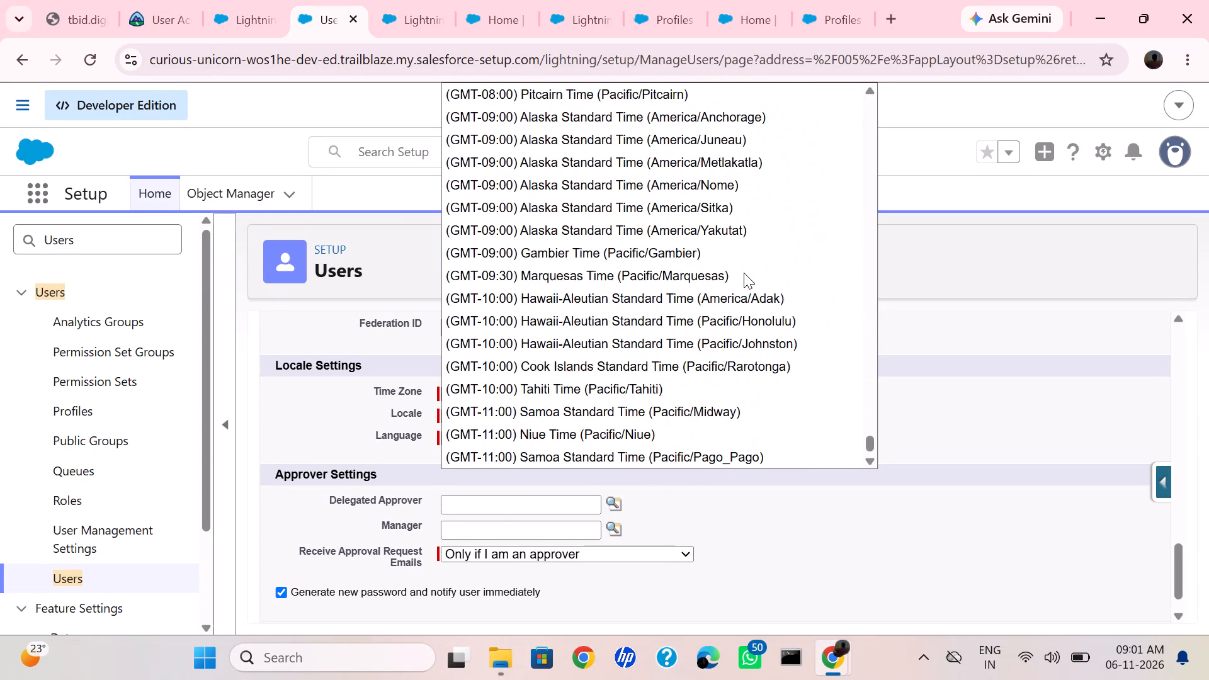
# Look back through the American and Pacific time zone options, from GMT-11:00 up to GMT-06:00, in the user's locale settings.
pyautogui.scroll(-1, 744, 273)
pyautogui.scroll(2, 744, 309)
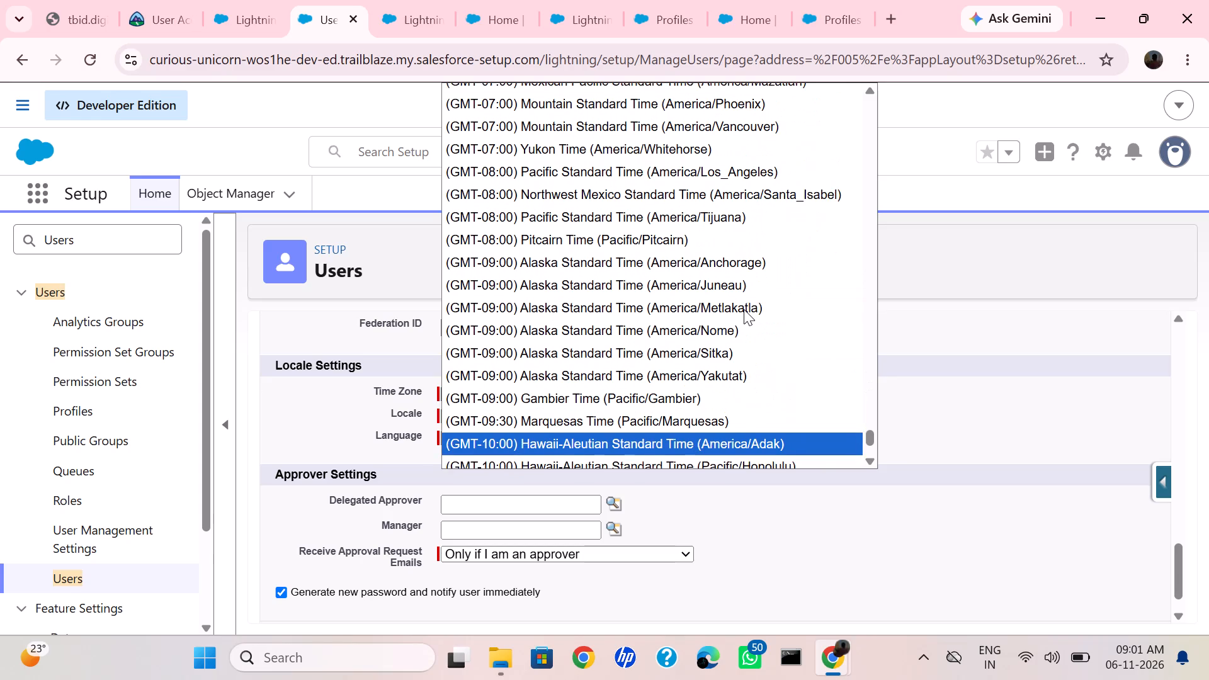
pyautogui.scroll(1, 744, 309)
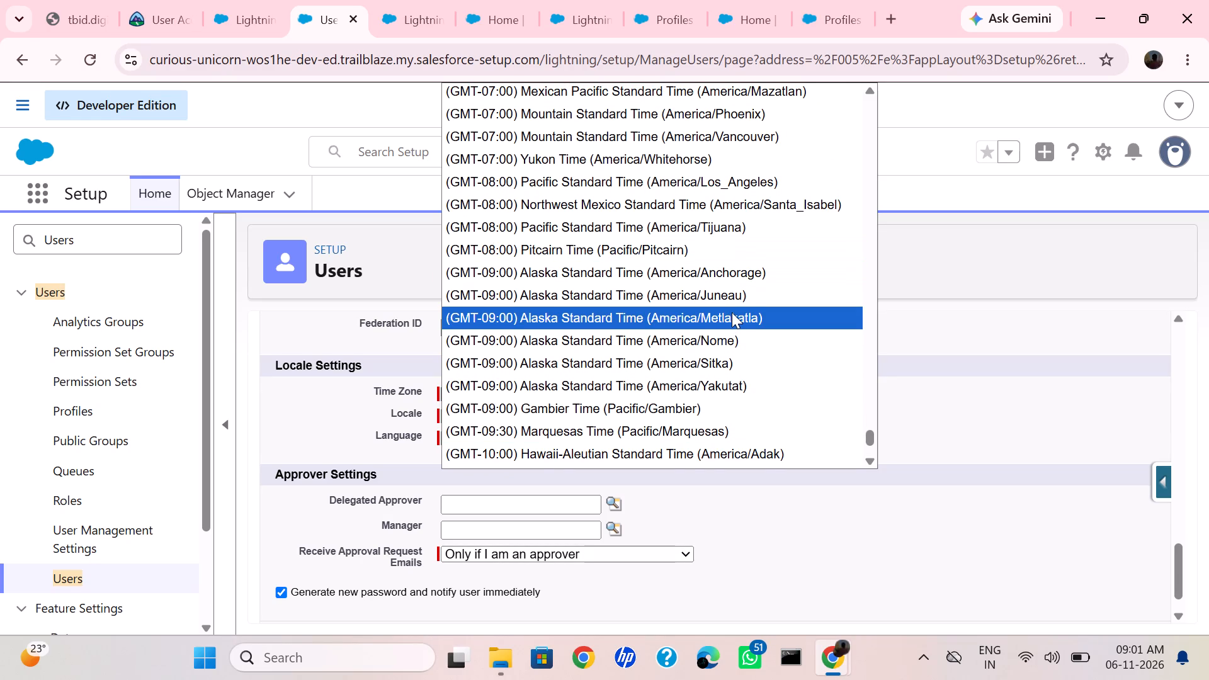
pyautogui.scroll(2, 732, 312)
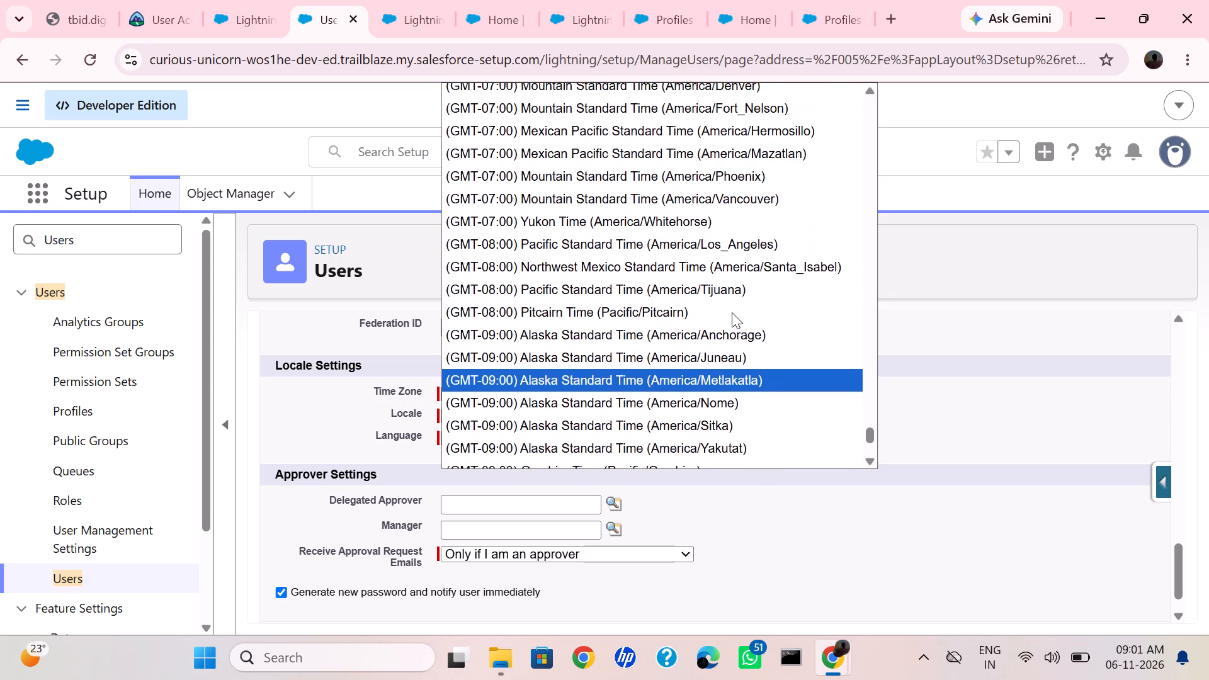
pyautogui.scroll(2, 732, 312)
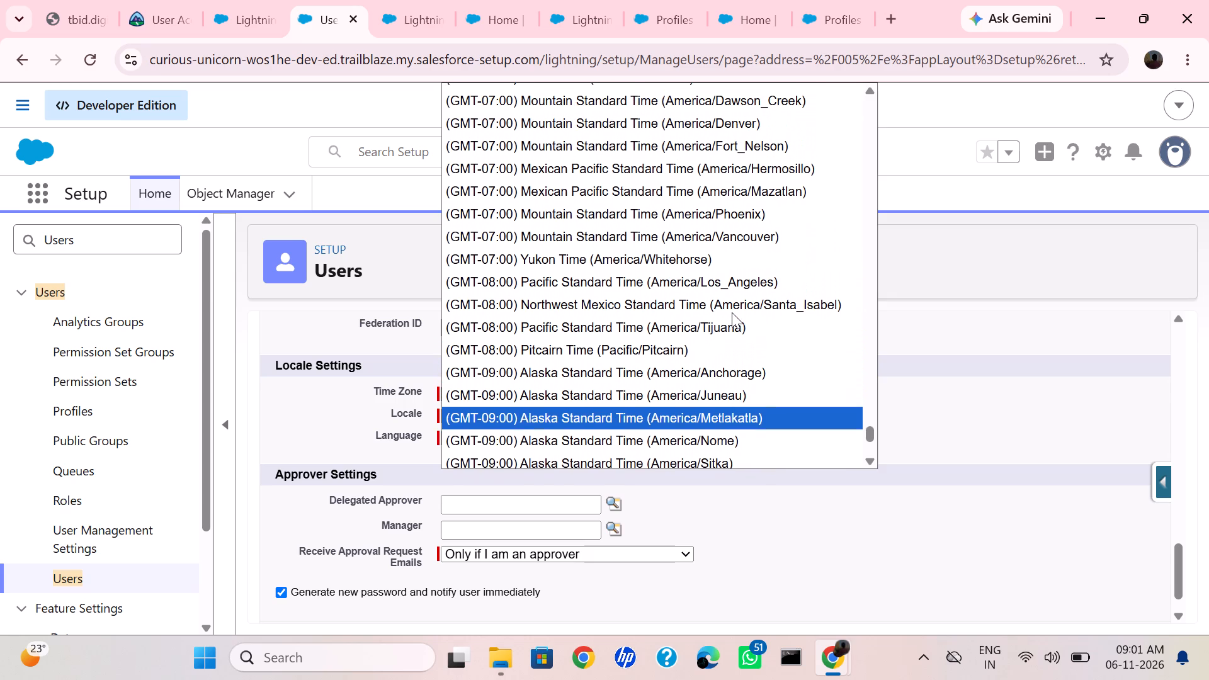
pyautogui.scroll(2, 732, 312)
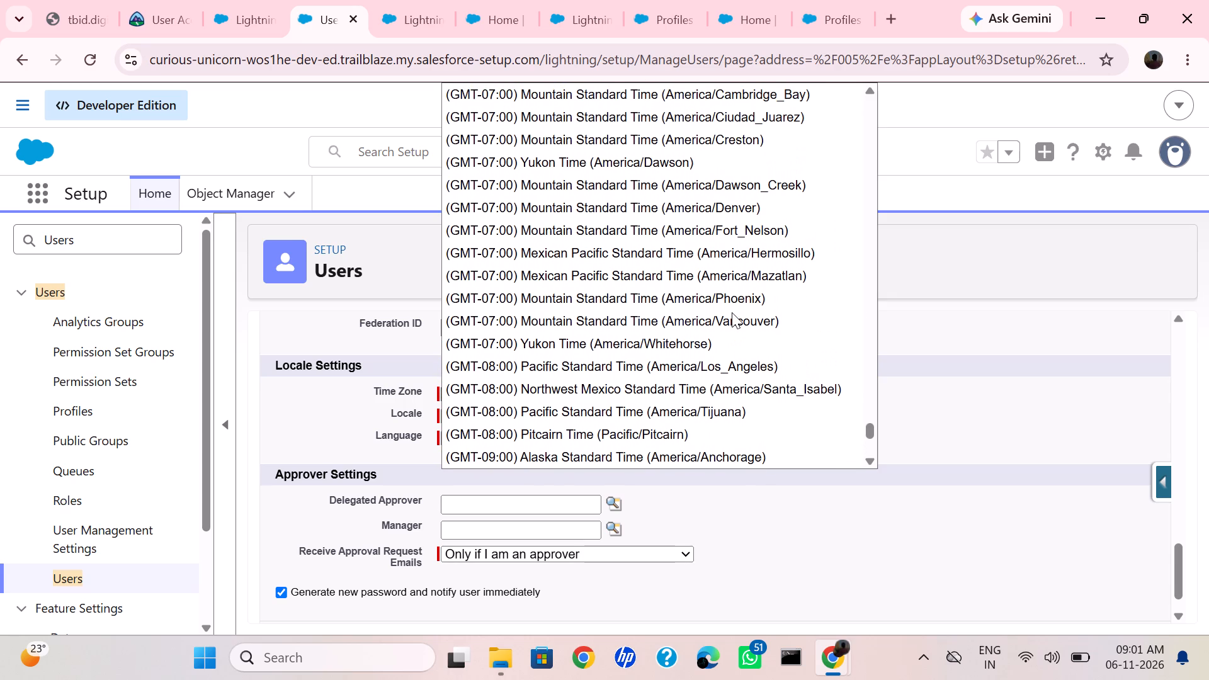
pyautogui.scroll(1, 732, 312)
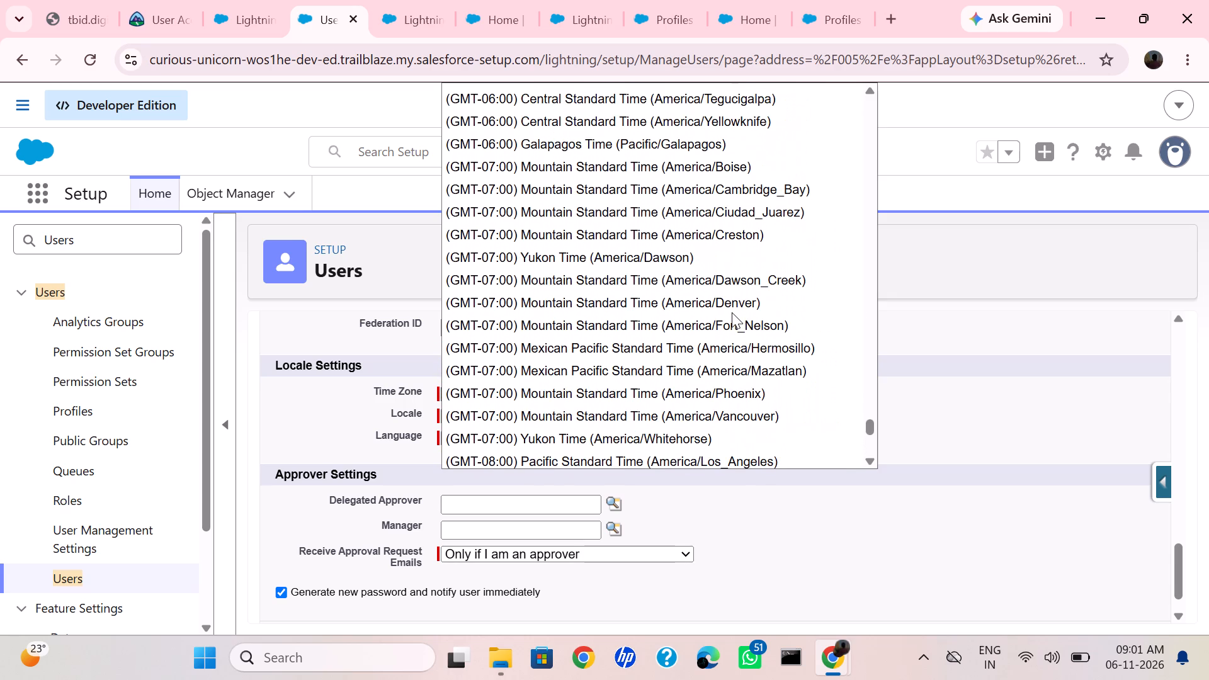
pyautogui.scroll(2, 732, 312)
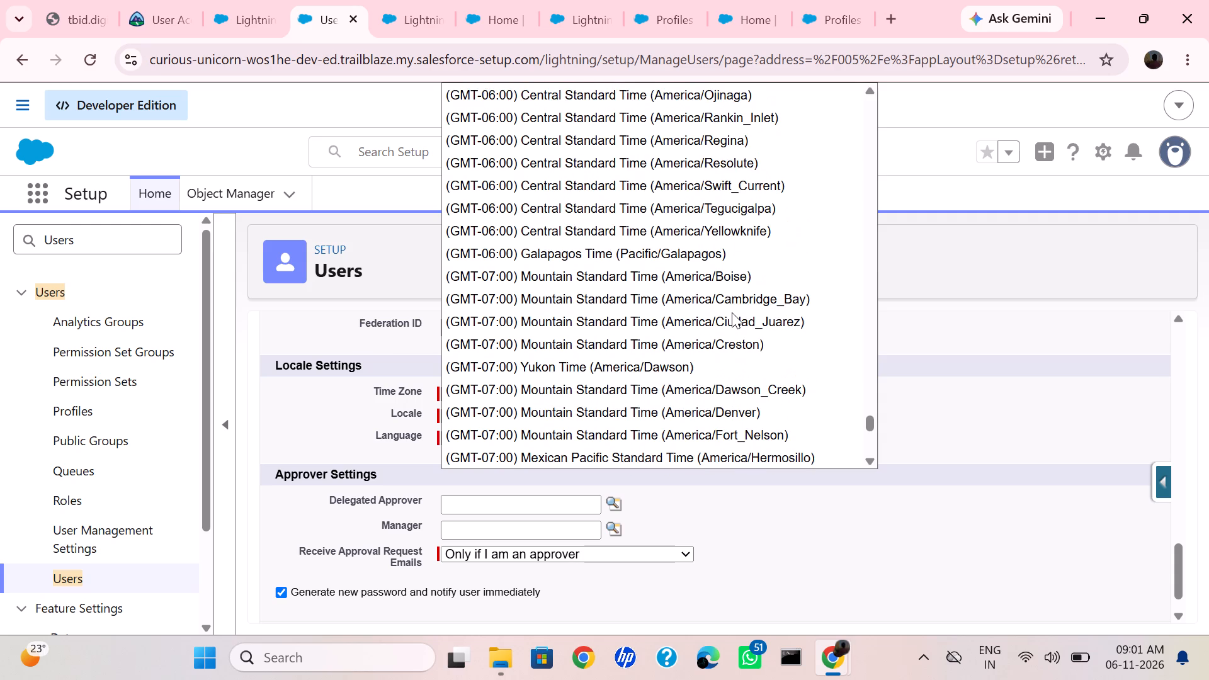
pyautogui.scroll(2, 732, 312)
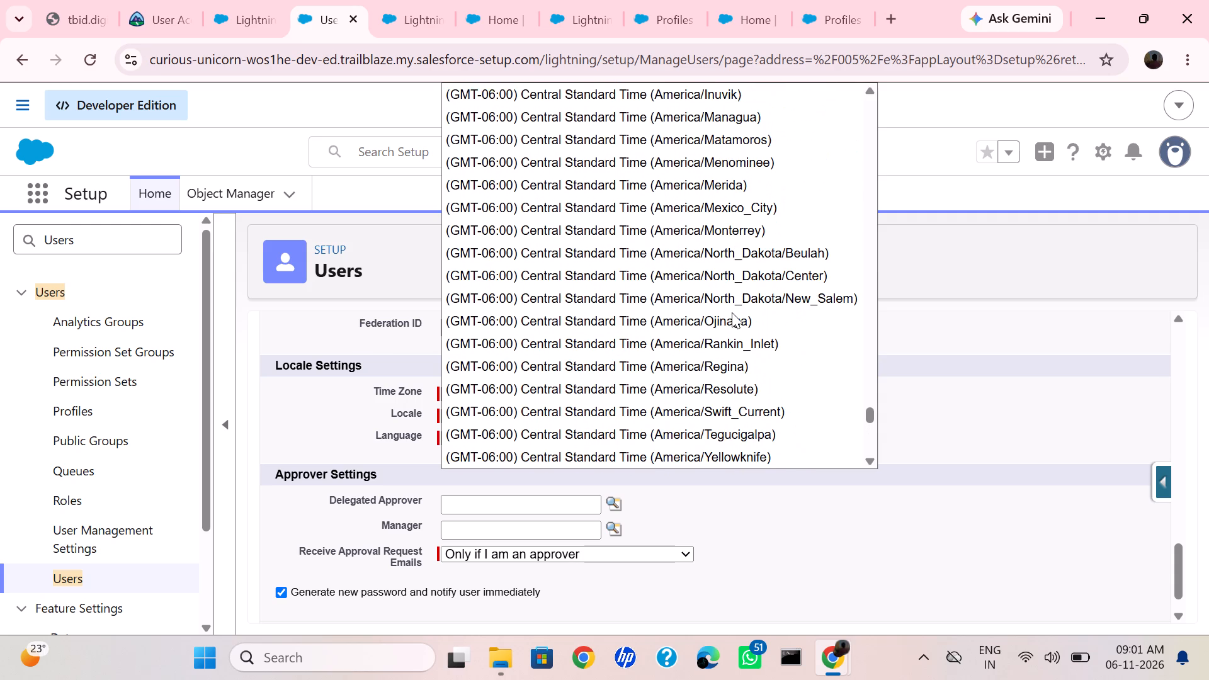
pyautogui.scroll(2, 732, 312)
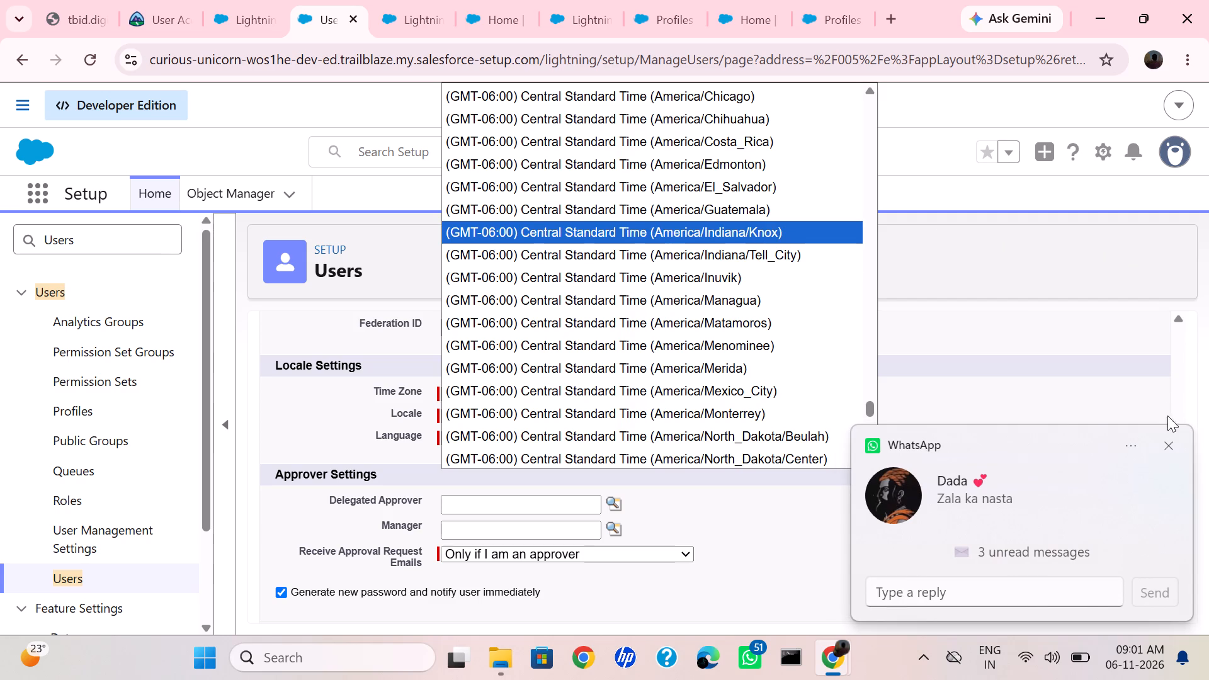
pyautogui.click(1169, 450)
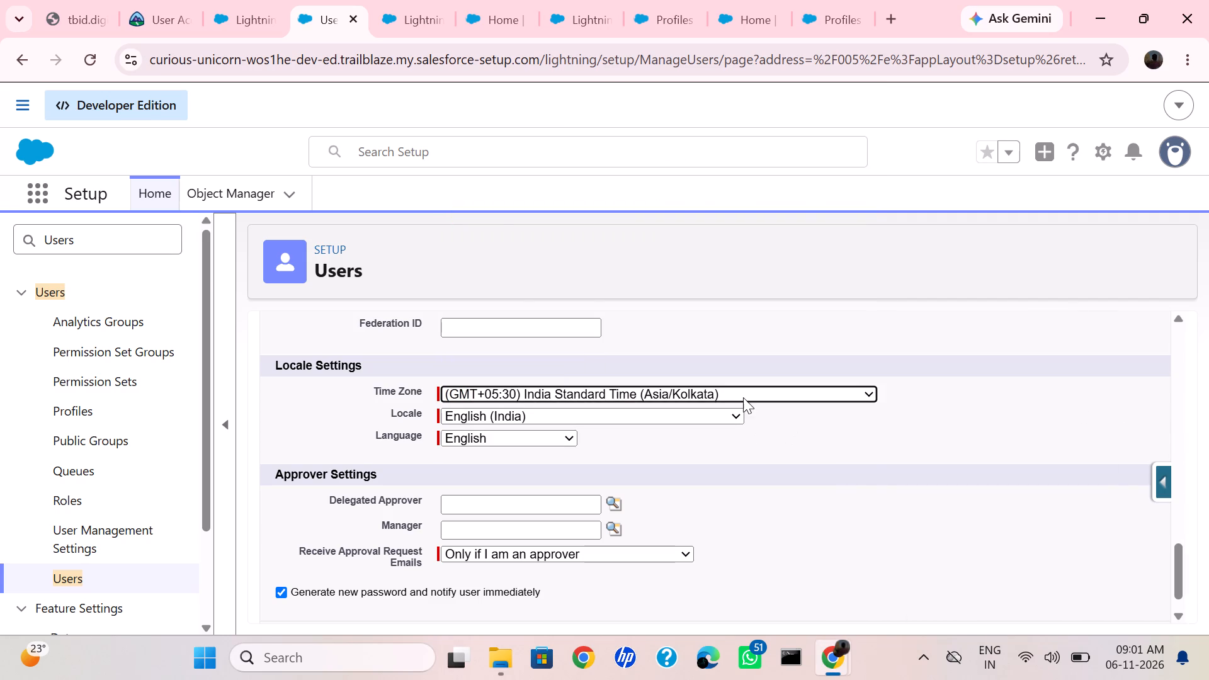
# Reopen the user's time zone options and look through them from GMT+14:00 down to the GMT-03:00 South American zones.
pyautogui.click(744, 390)
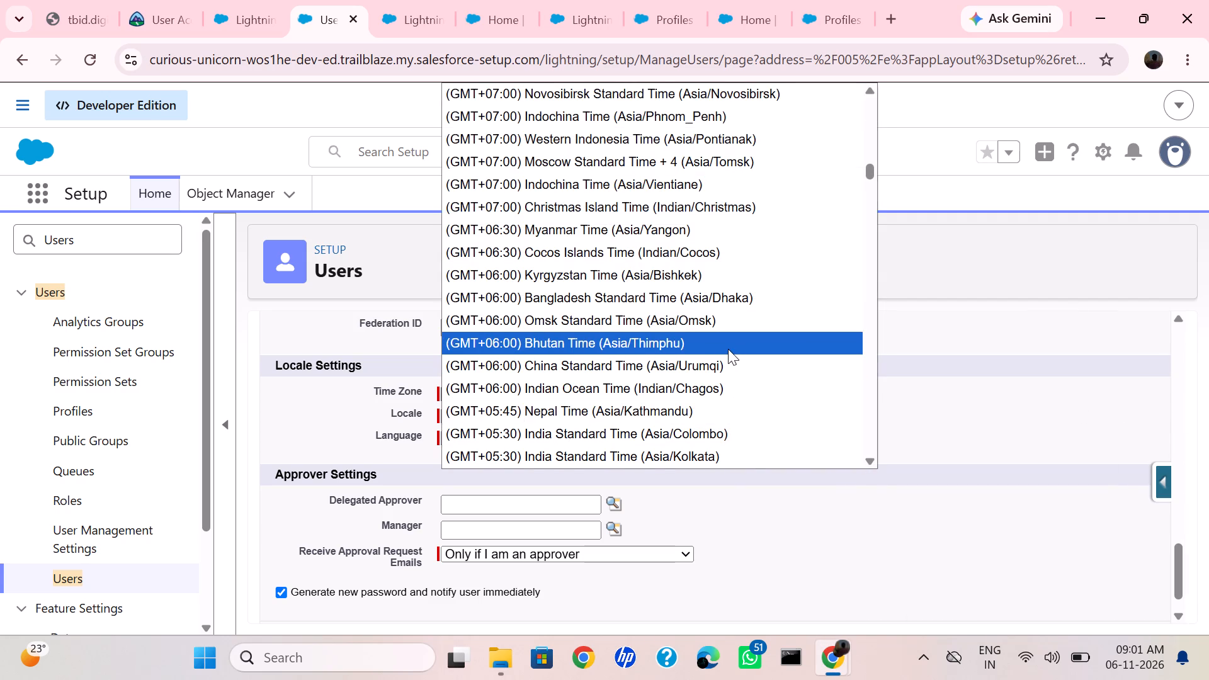
pyautogui.scroll(20, 728, 349)
pyautogui.scroll(2, 728, 349)
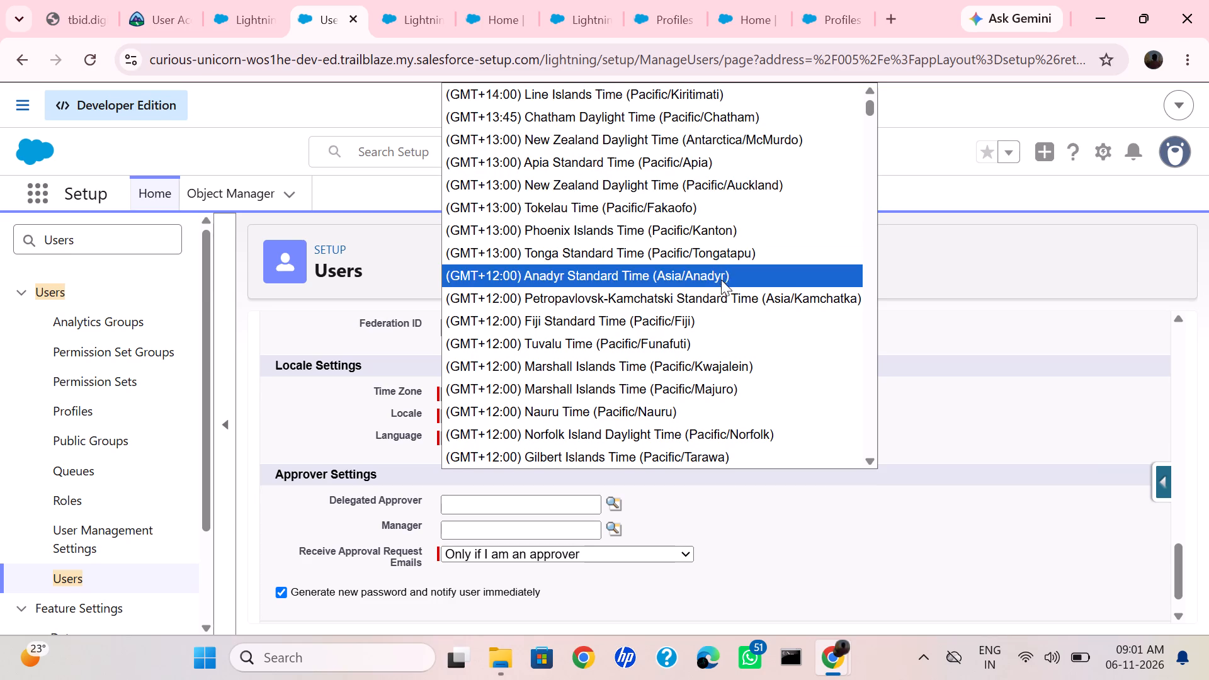
pyautogui.scroll(-1, 718, 326)
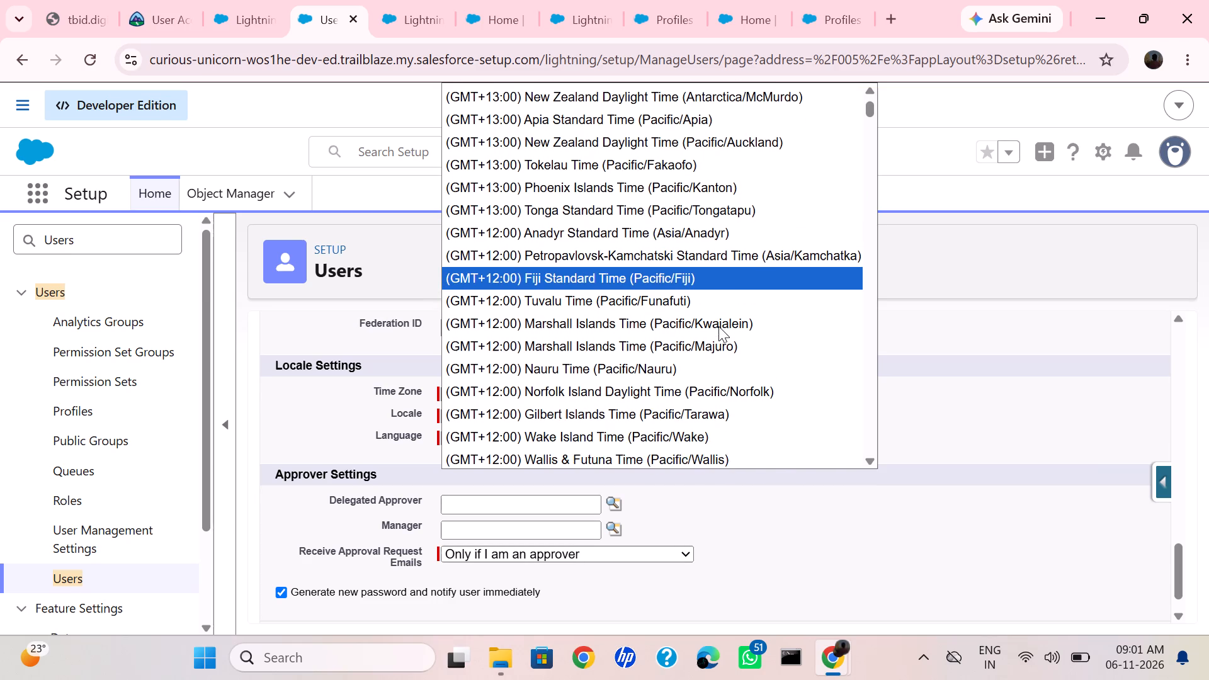
pyautogui.scroll(-2, 718, 326)
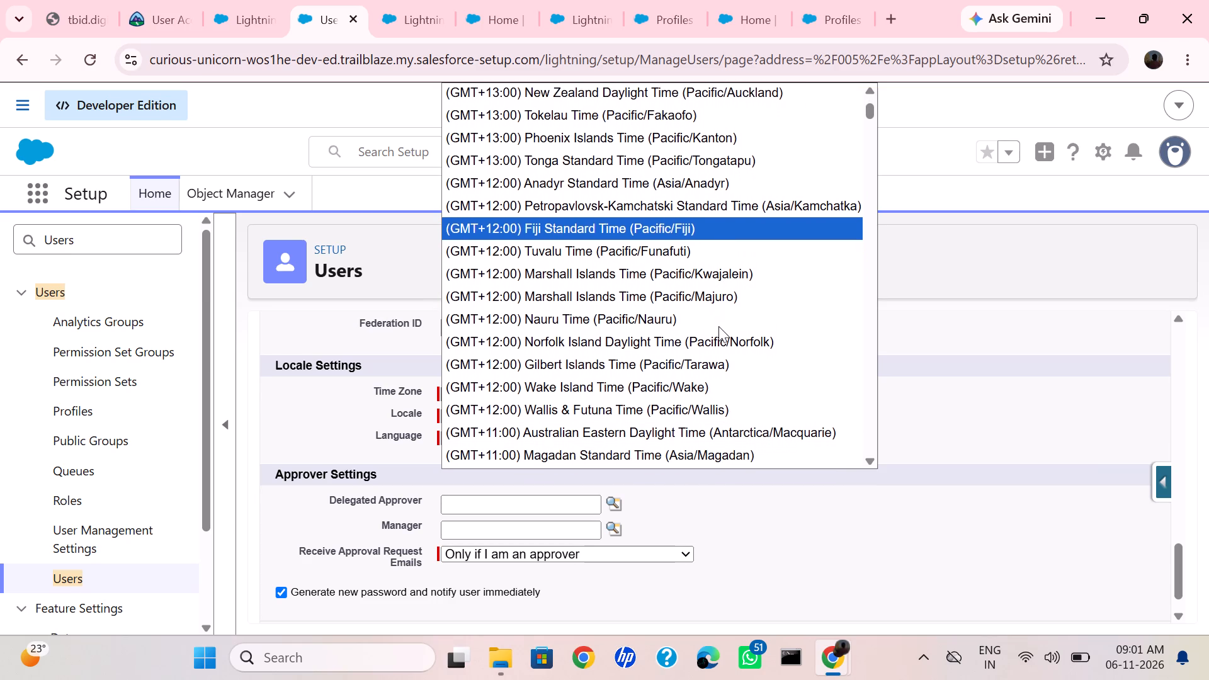
pyautogui.scroll(-3, 718, 326)
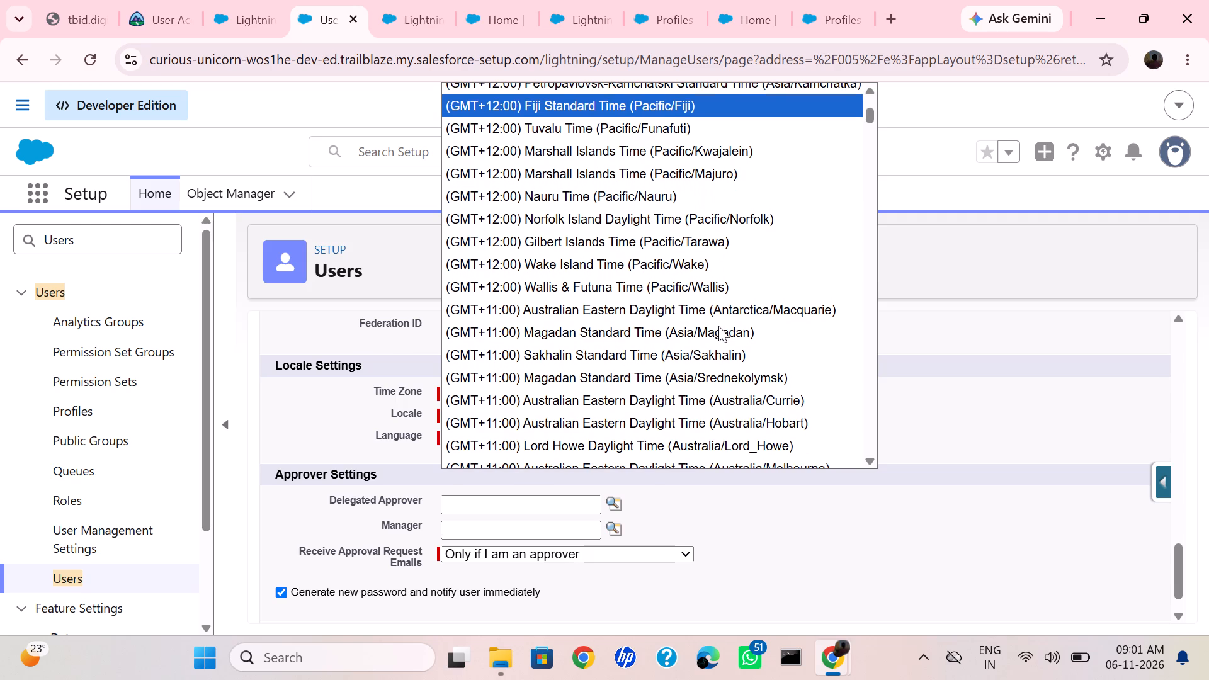
pyautogui.scroll(-1, 718, 326)
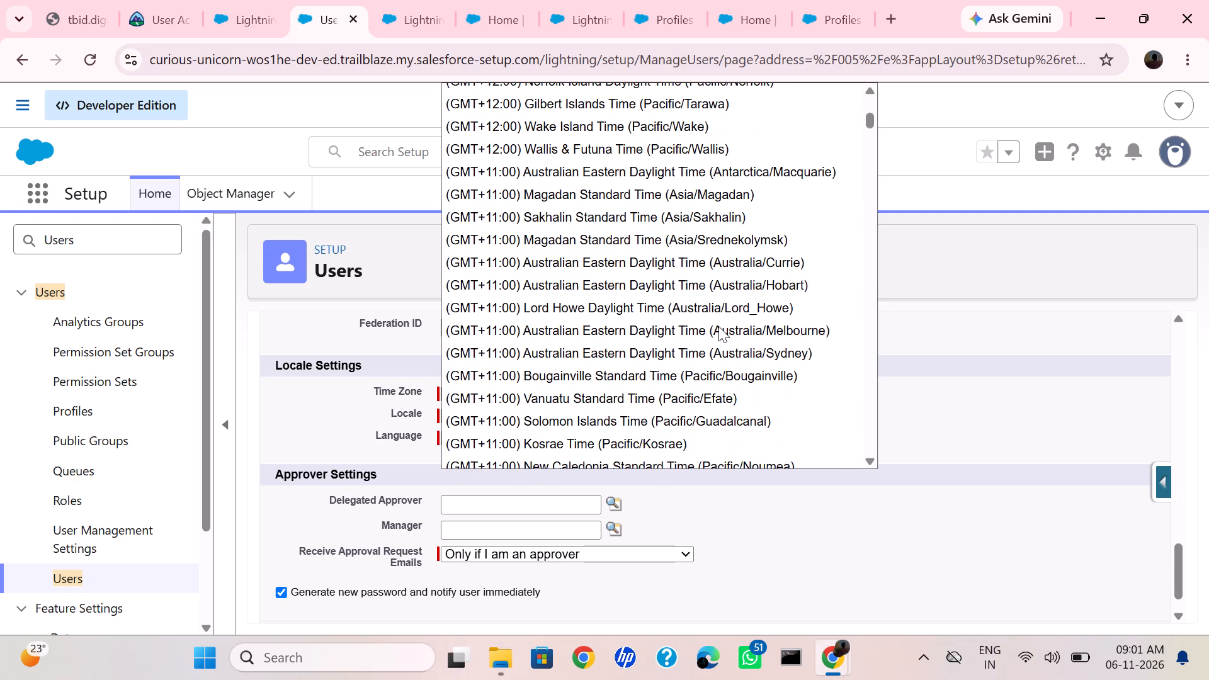
pyautogui.scroll(-2, 718, 326)
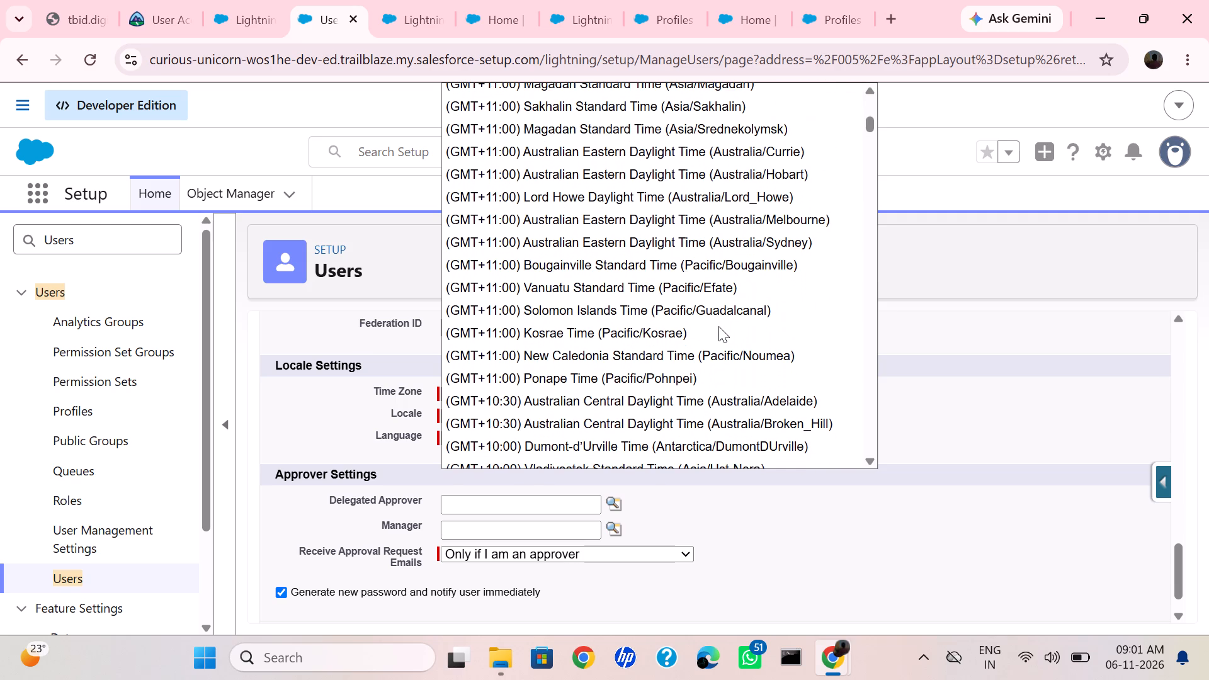
pyautogui.scroll(-2, 718, 326)
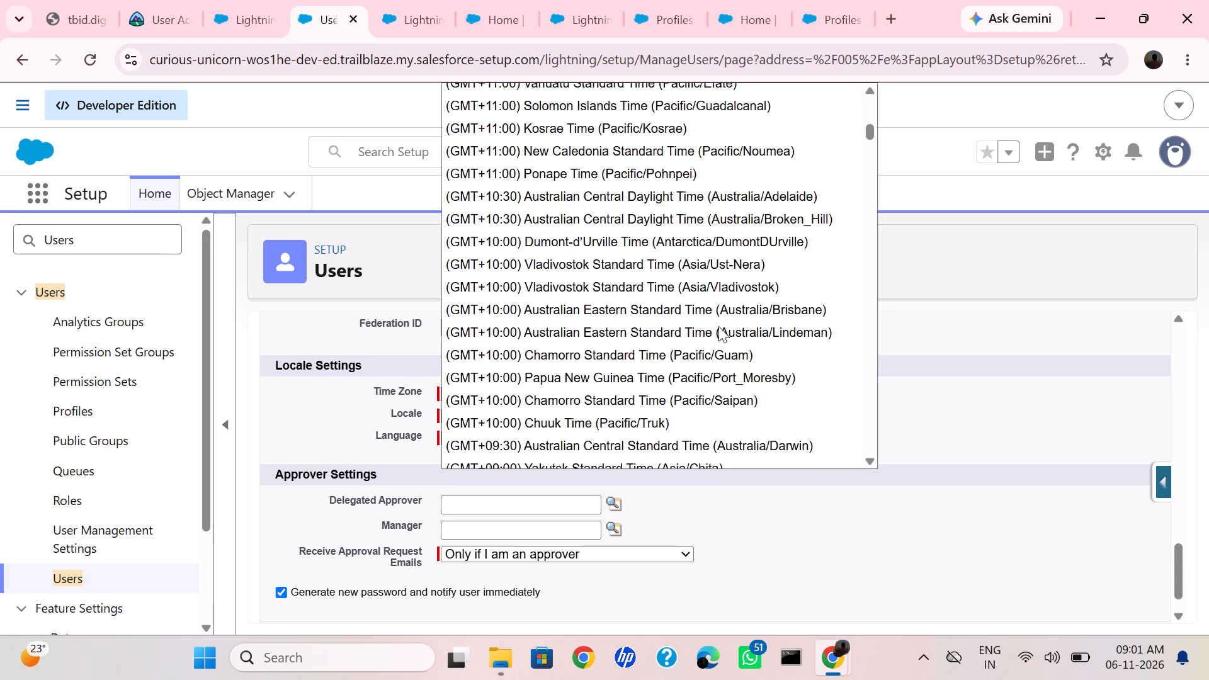
pyautogui.scroll(-1, 720, 341)
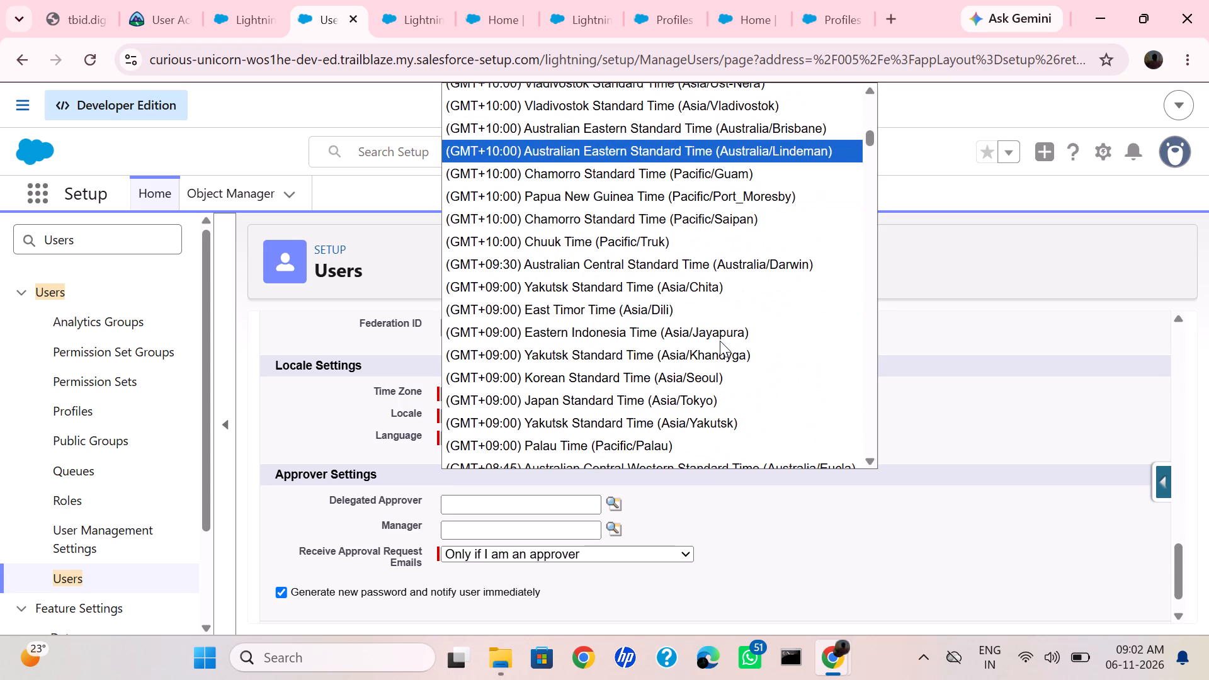
pyautogui.scroll(-2, 720, 341)
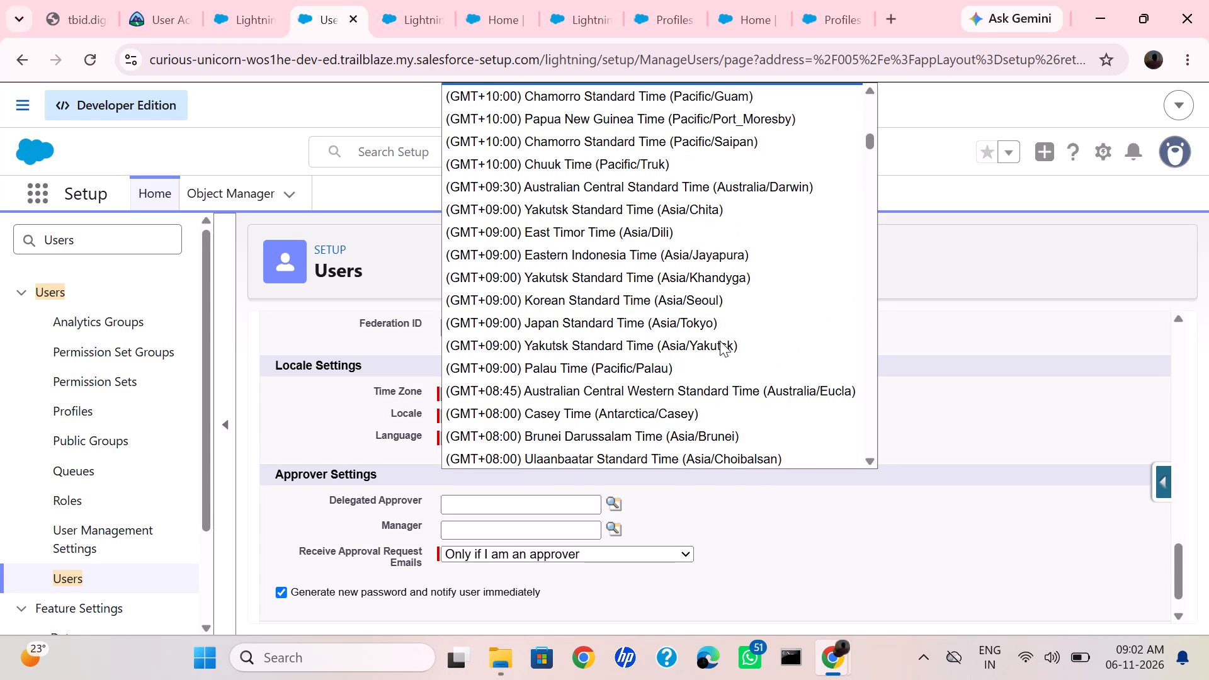
pyautogui.scroll(-2, 720, 341)
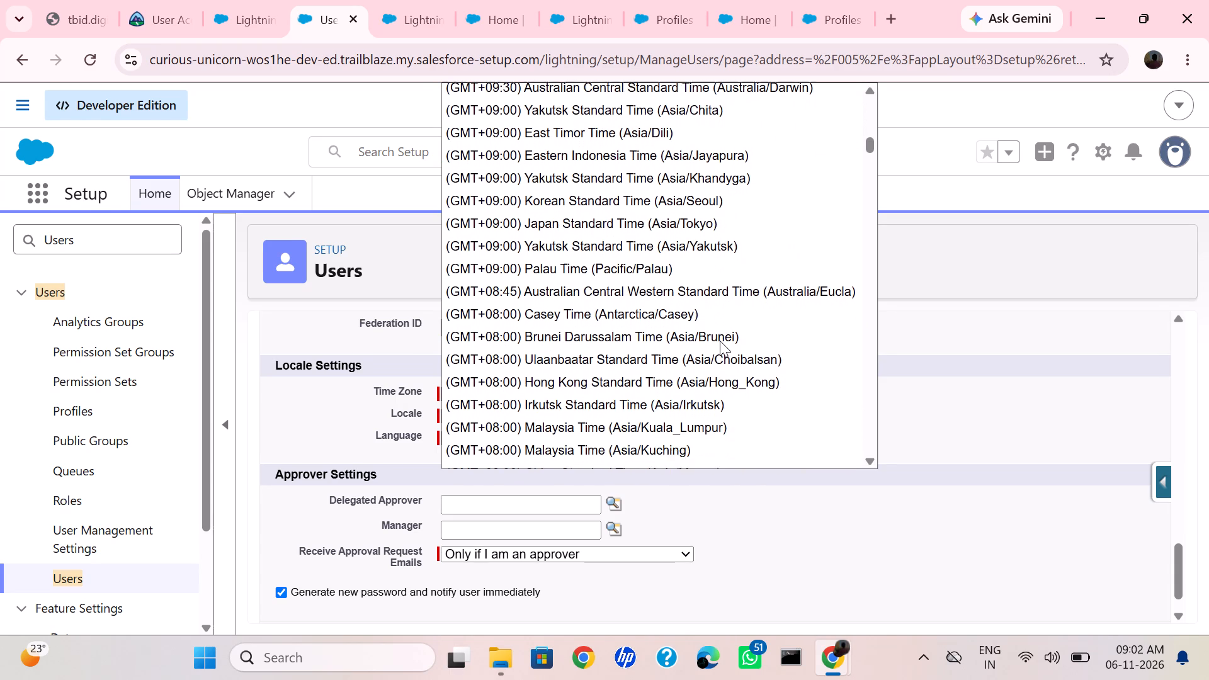
pyautogui.scroll(-3, 720, 341)
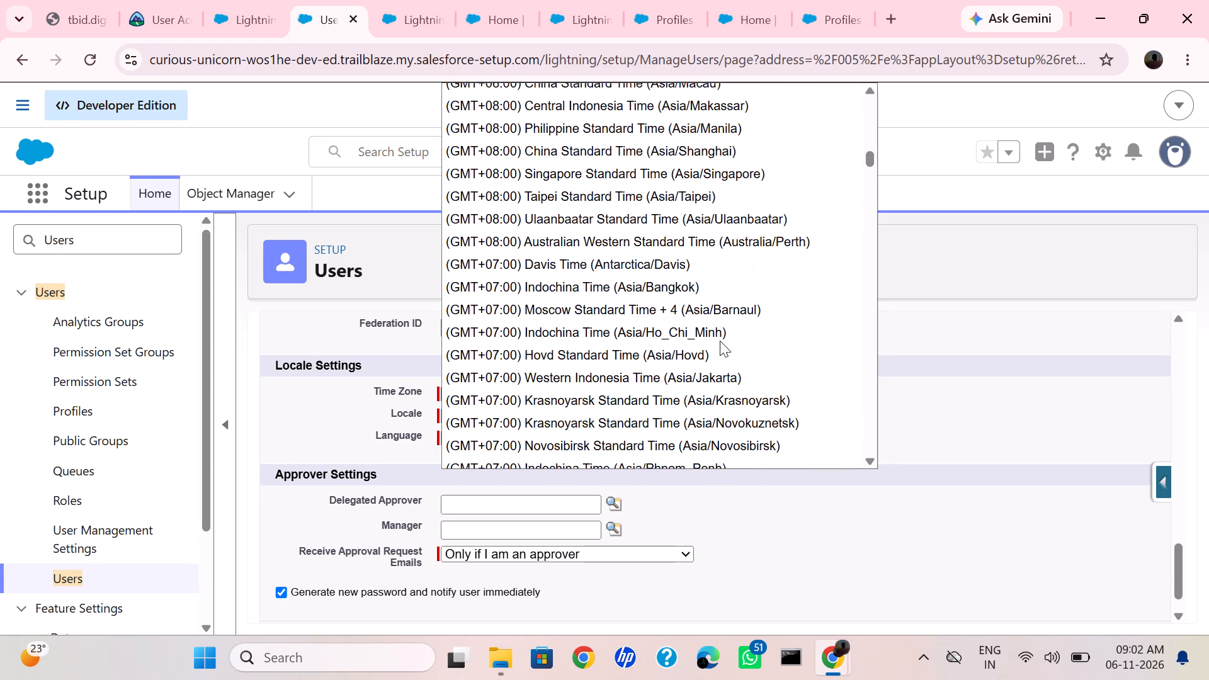
pyautogui.scroll(-4, 720, 341)
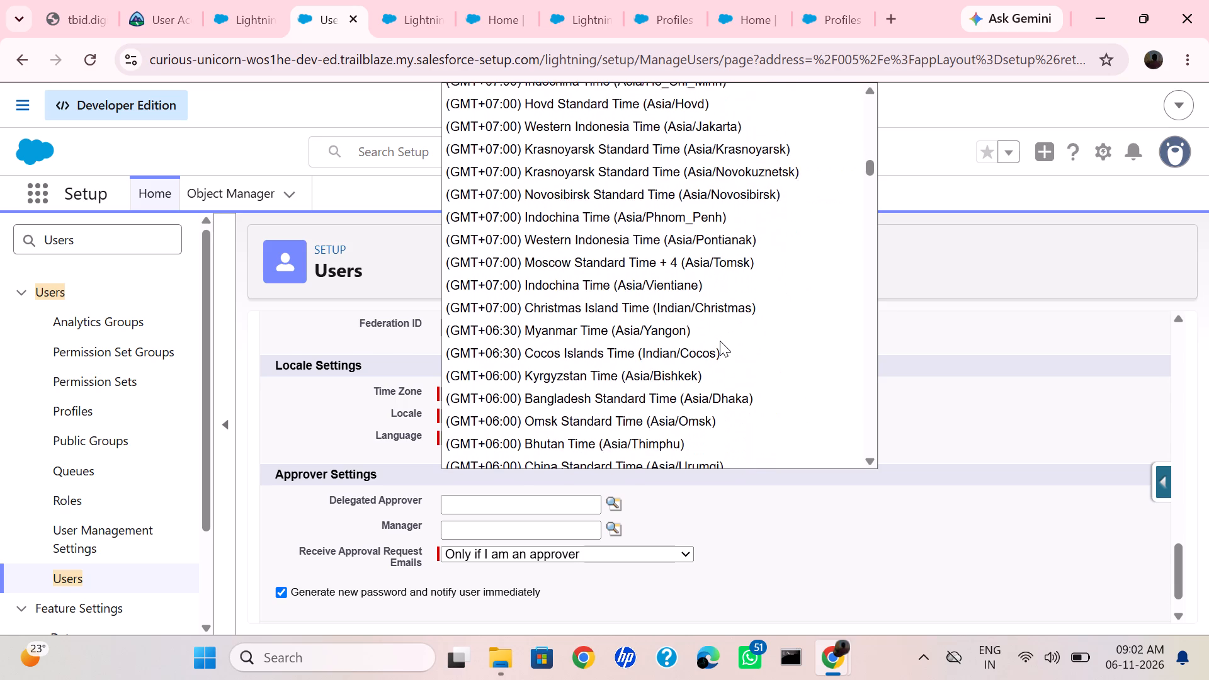
pyautogui.scroll(-3, 720, 341)
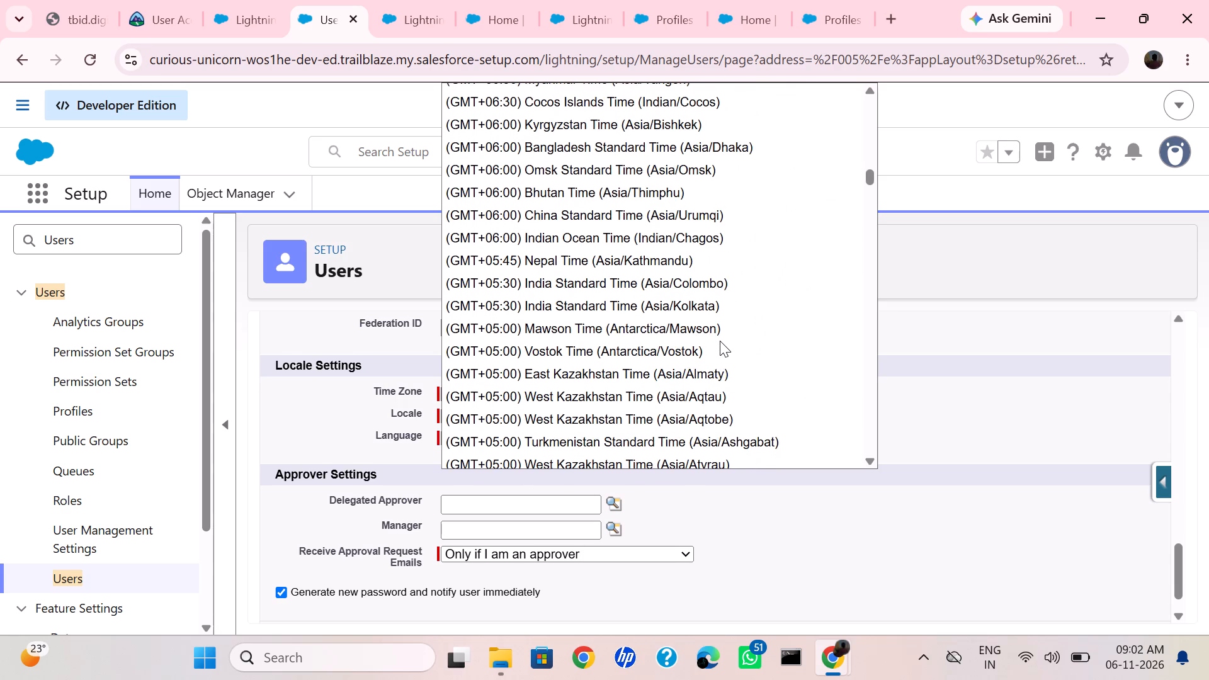
pyautogui.scroll(-5, 720, 341)
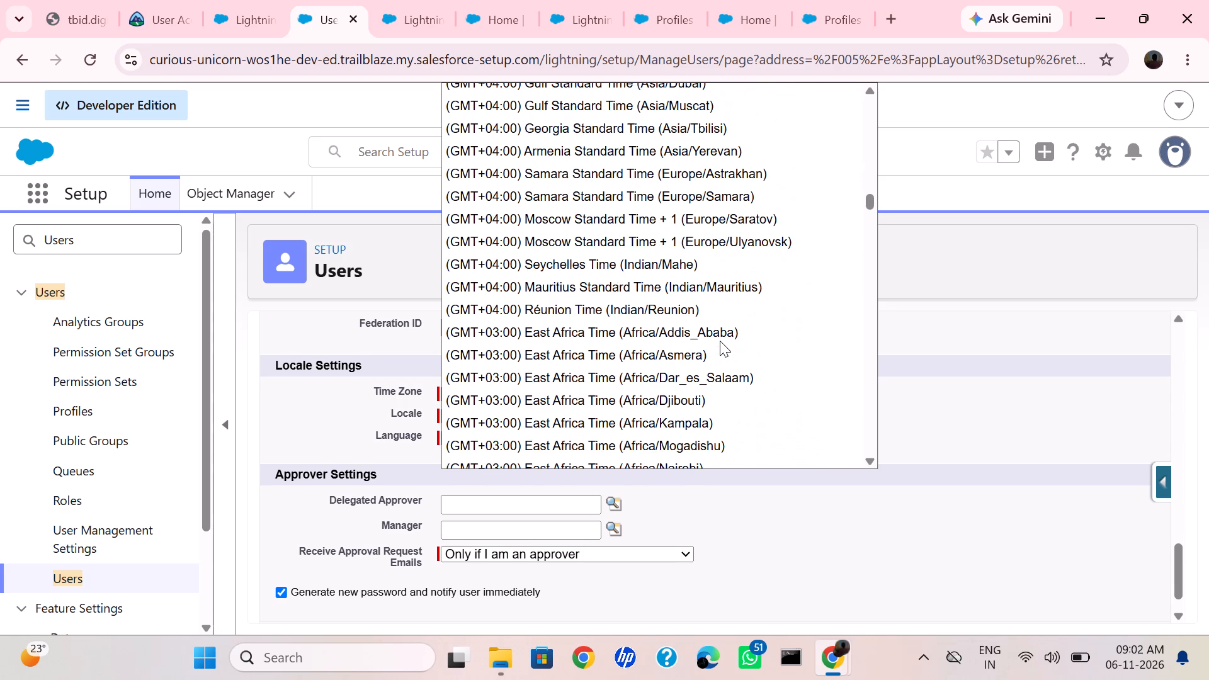
pyautogui.scroll(-5, 720, 341)
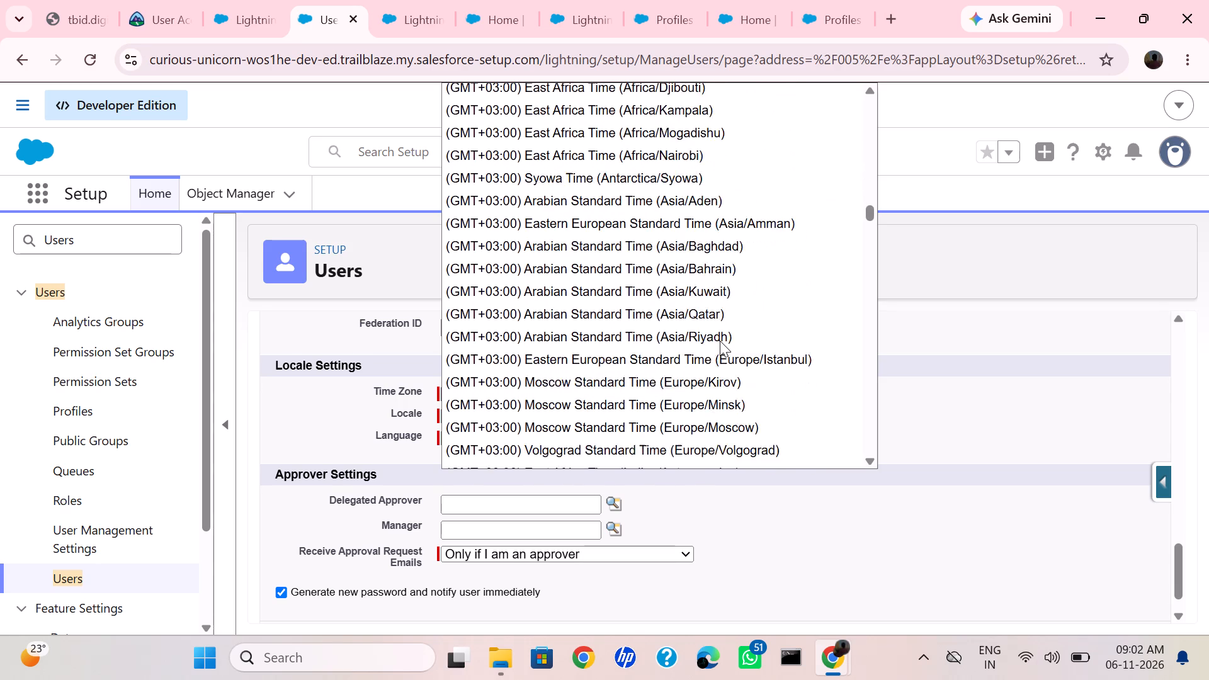
pyautogui.scroll(-4, 720, 341)
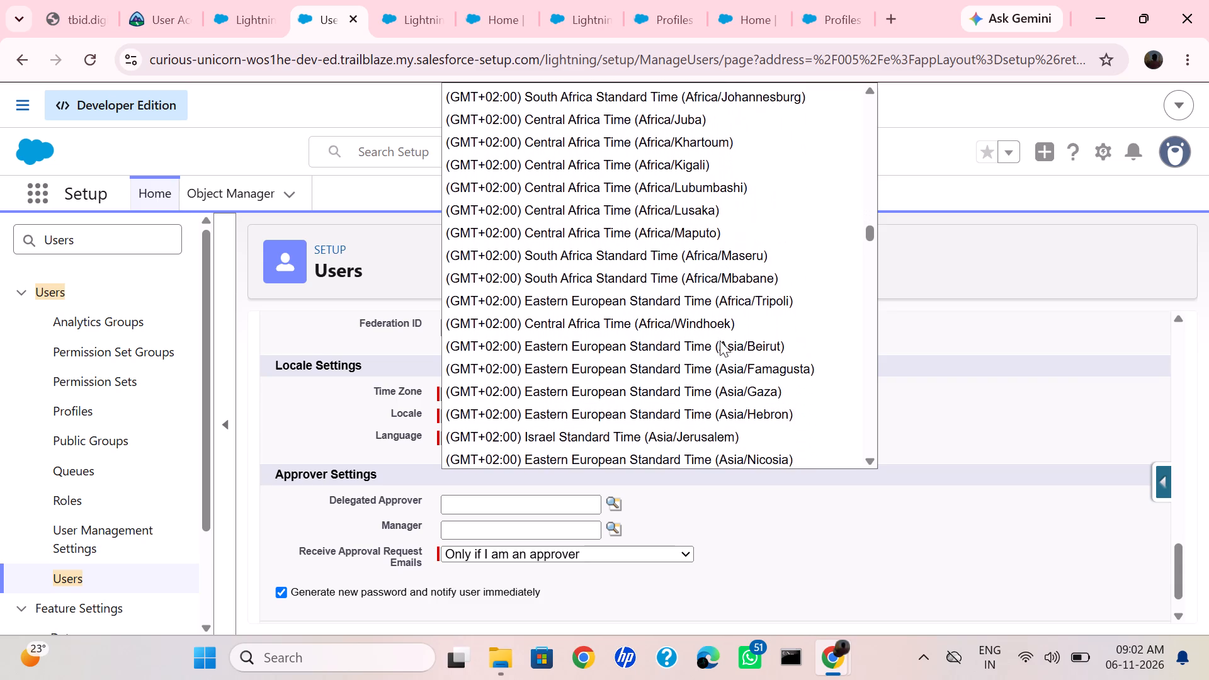
pyautogui.scroll(-5, 720, 341)
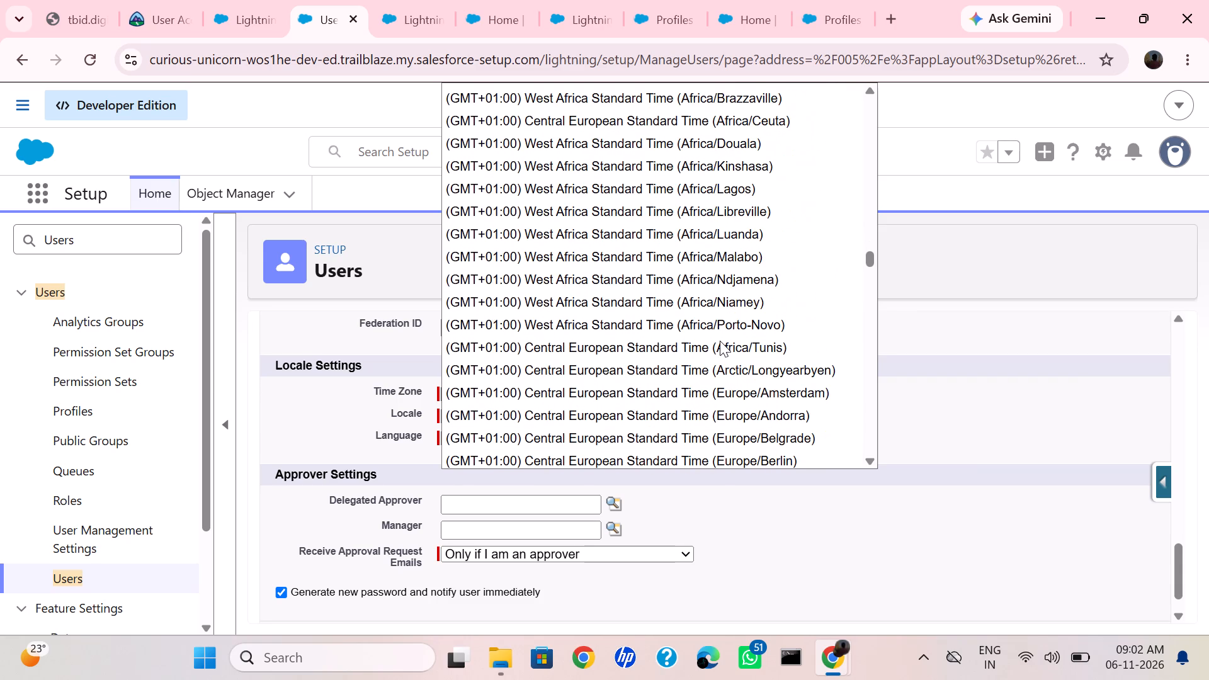
pyautogui.scroll(-8, 720, 341)
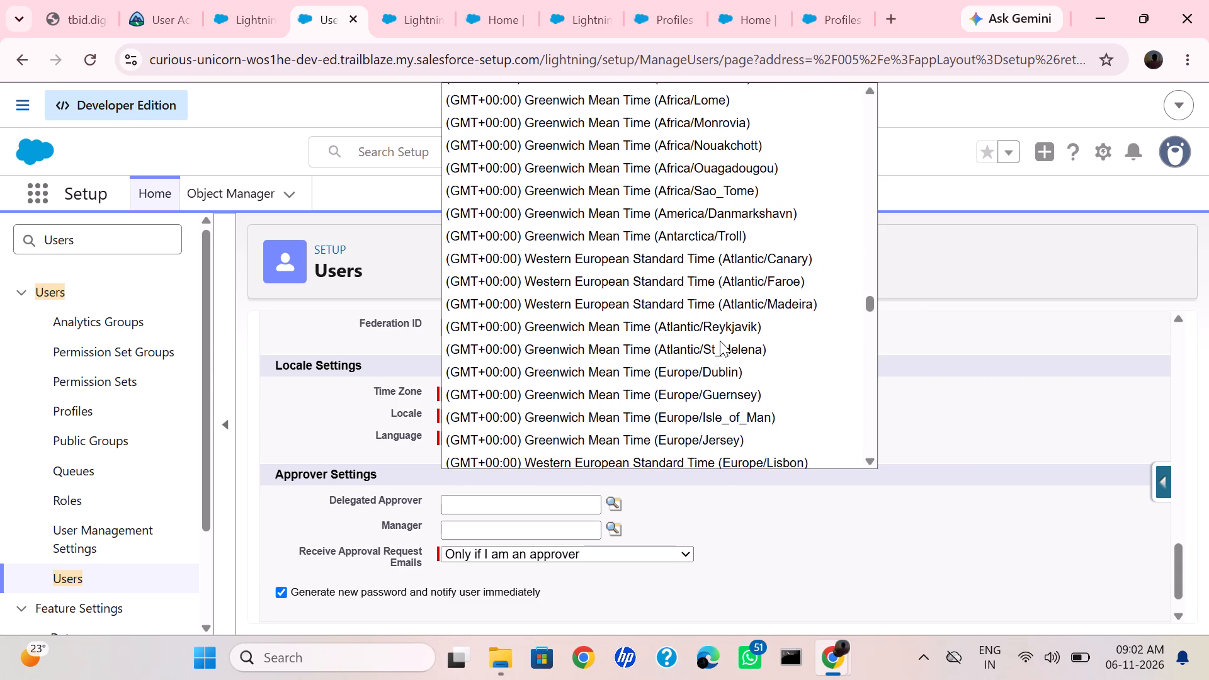
pyautogui.scroll(-2, 720, 341)
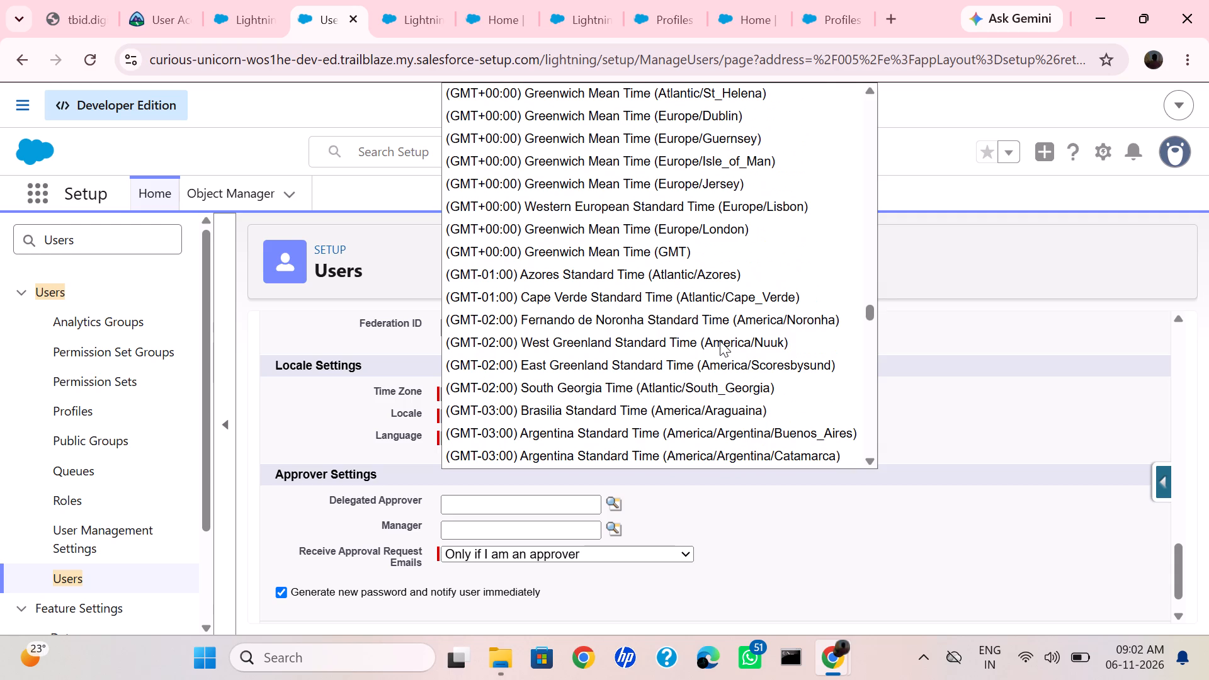
pyautogui.scroll(-2, 720, 341)
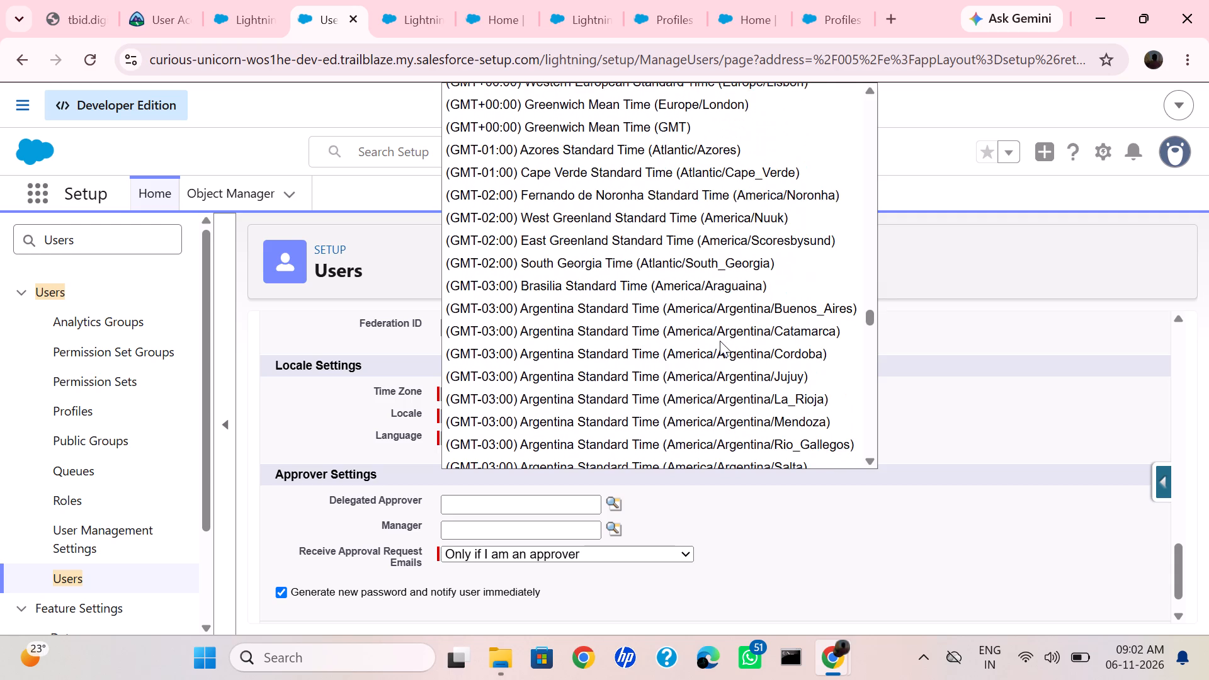
pyautogui.scroll(-2, 720, 341)
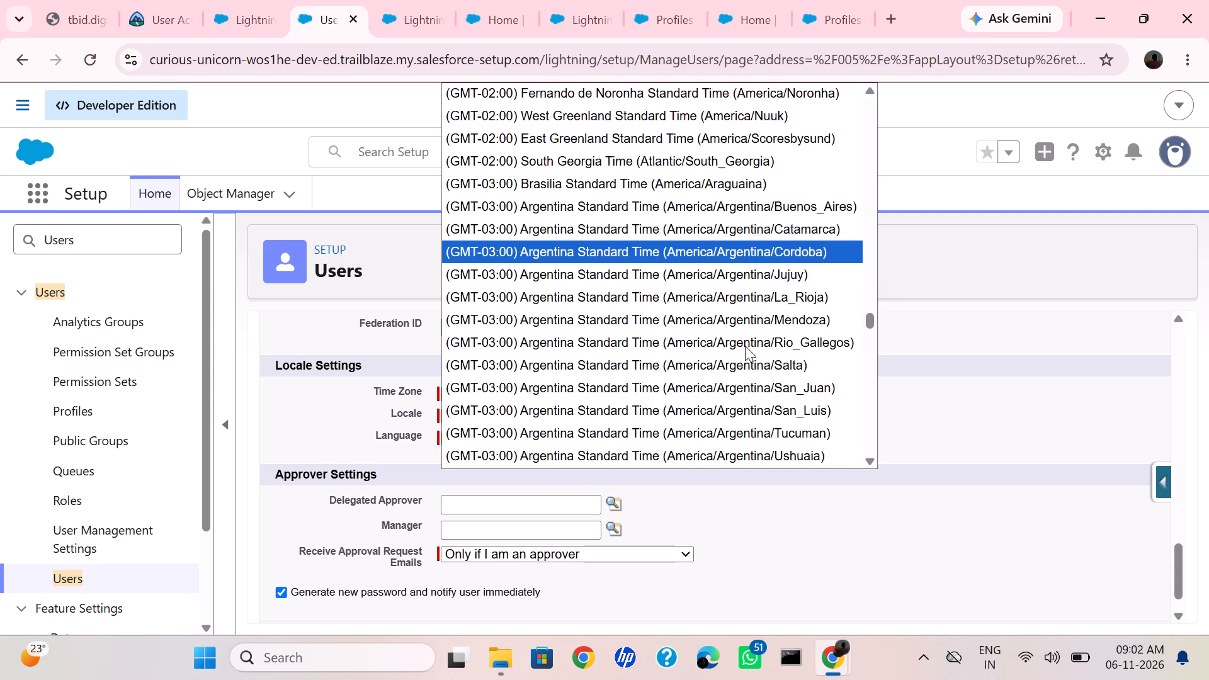
pyautogui.scroll(-2, 745, 346)
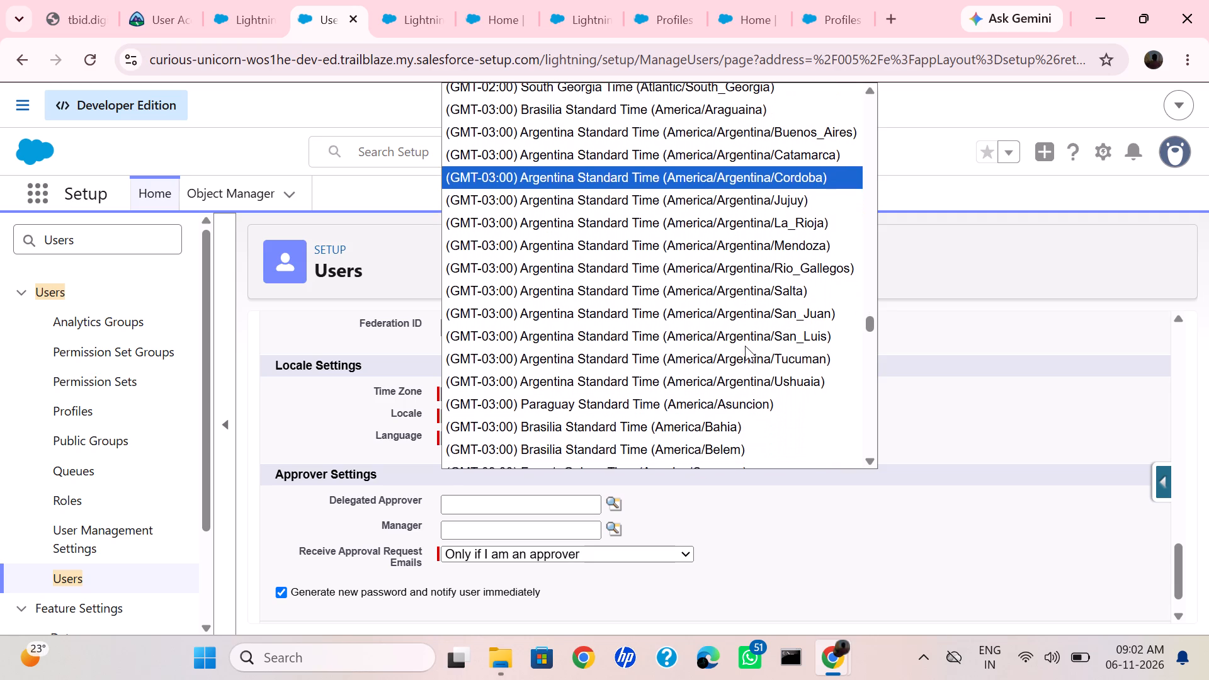
pyautogui.scroll(-3, 745, 346)
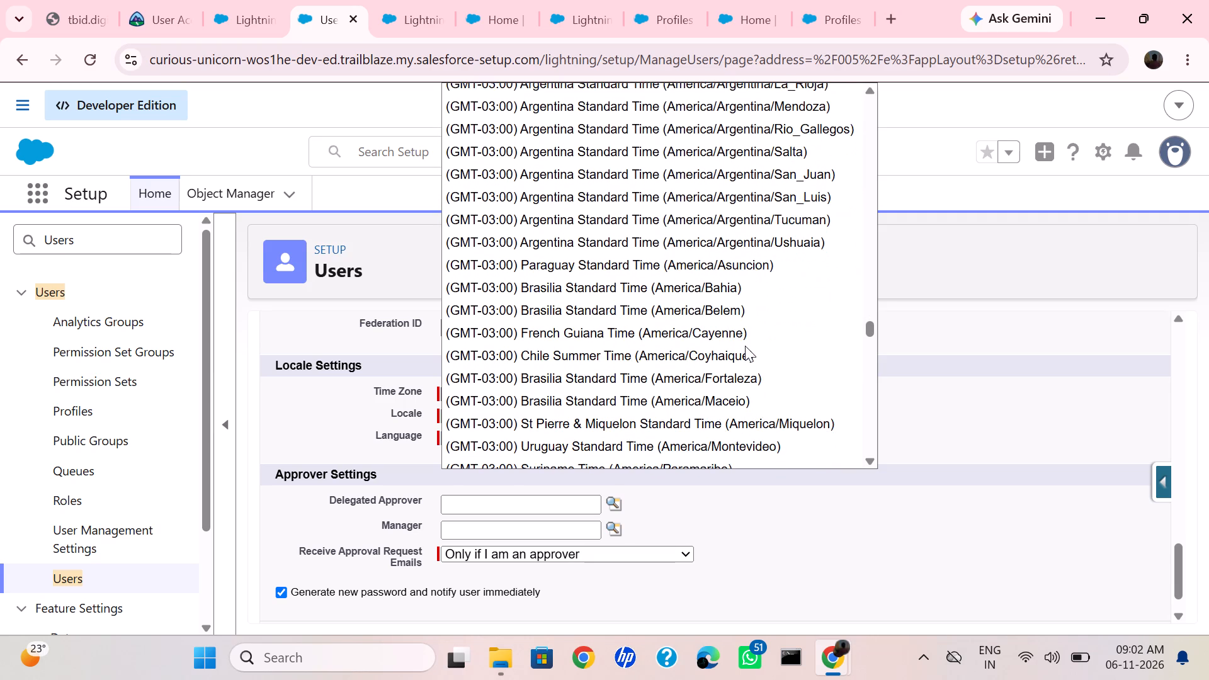
pyautogui.scroll(-2, 745, 346)
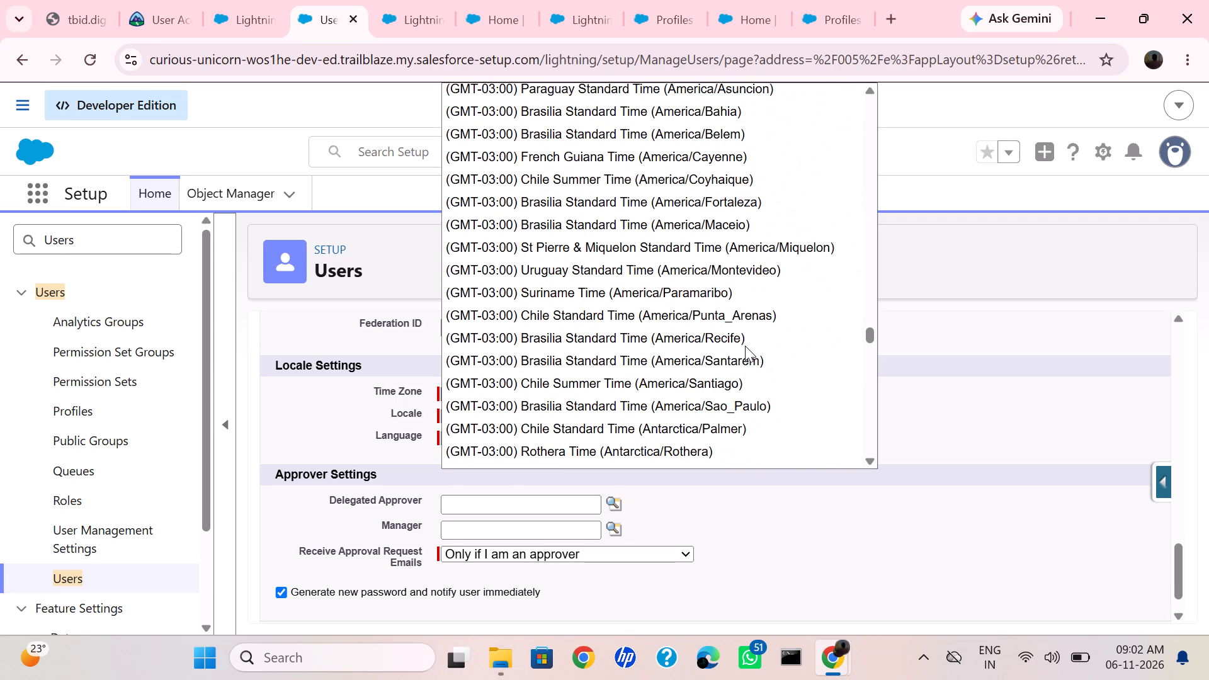
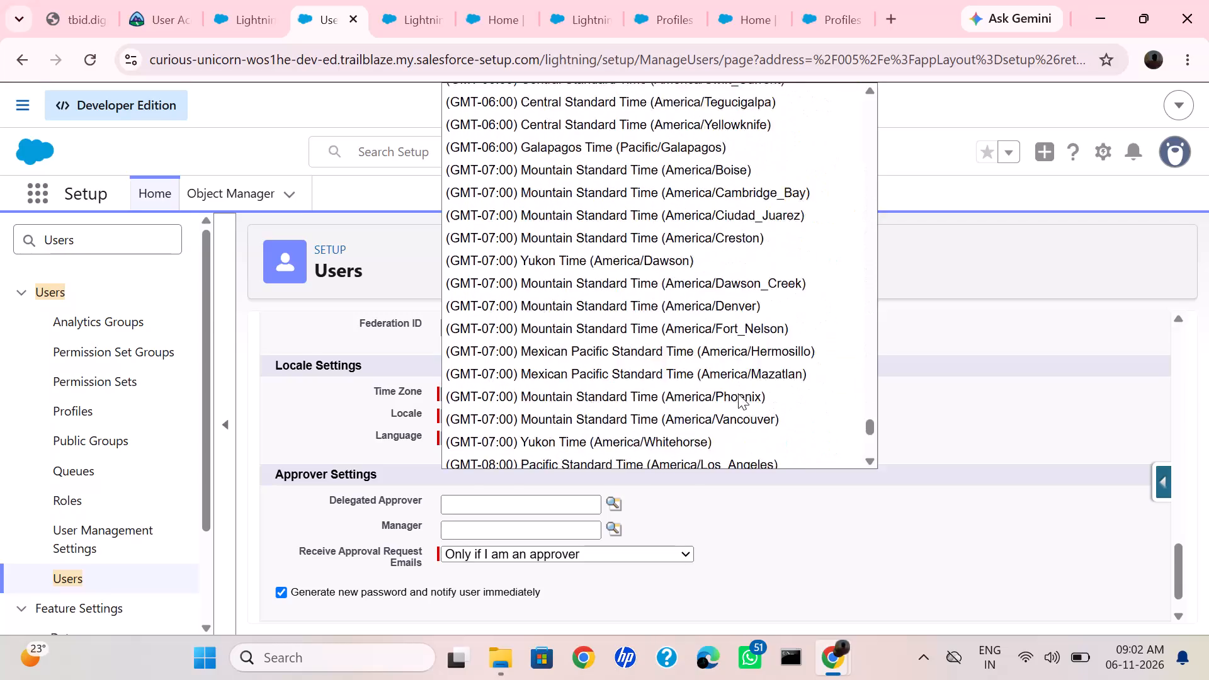
# Set the new user's time zone to (GMT-08:00) Pacific Standard Time (America/Los_Angeles) and save the user record.
pyautogui.scroll(-14, 738, 394)
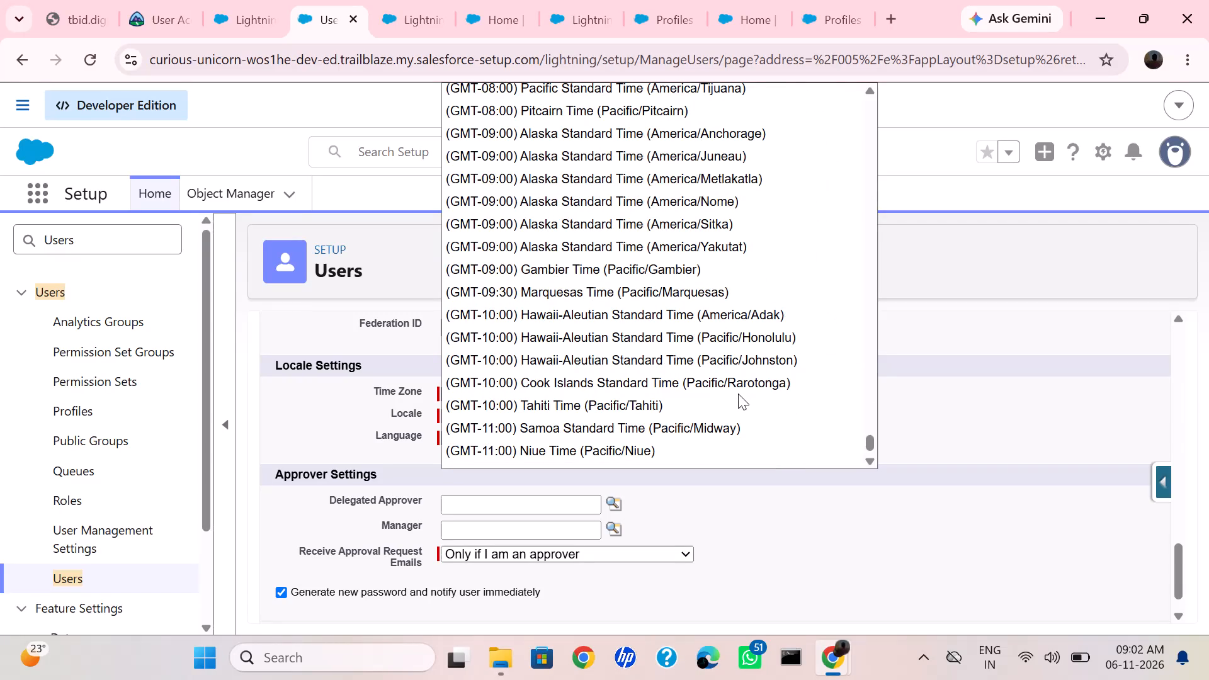
pyautogui.scroll(1, 738, 394)
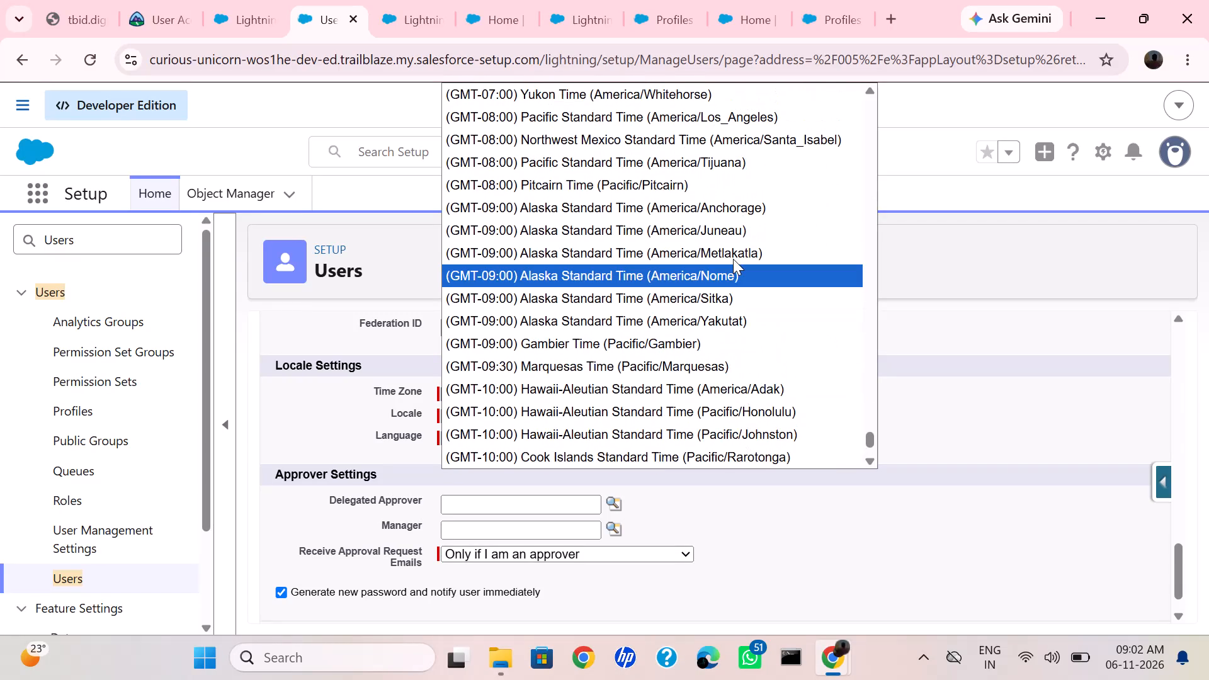
pyautogui.scroll(1, 733, 259)
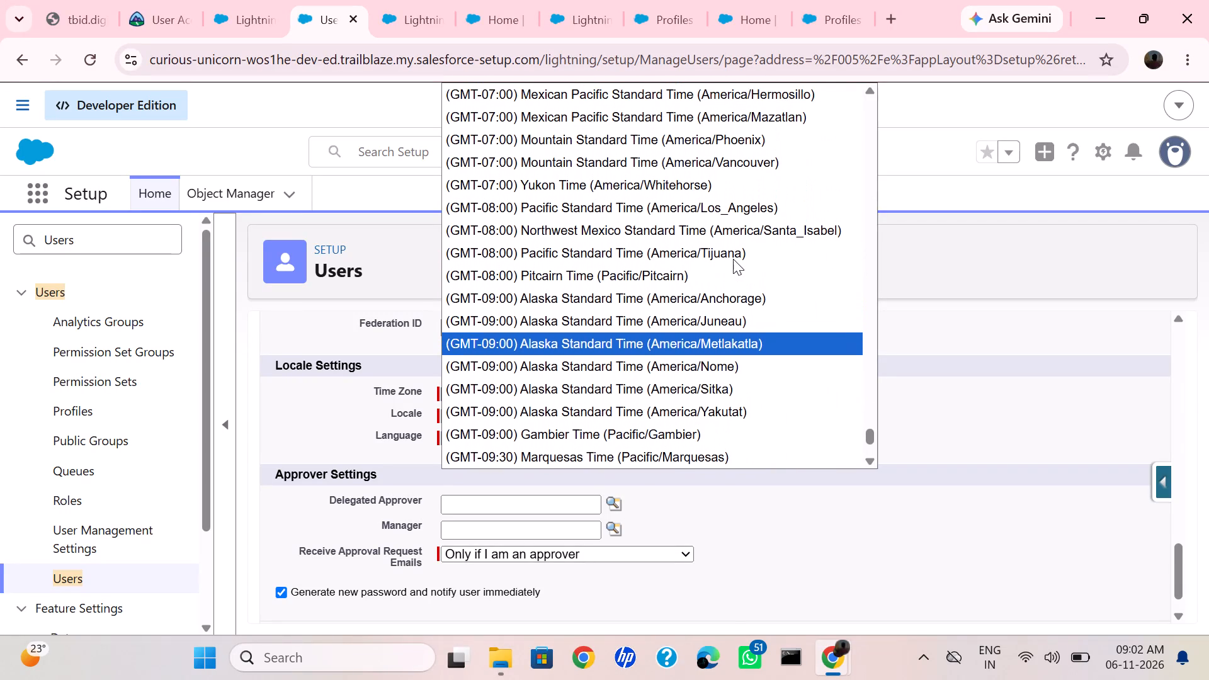
pyautogui.scroll(1, 733, 259)
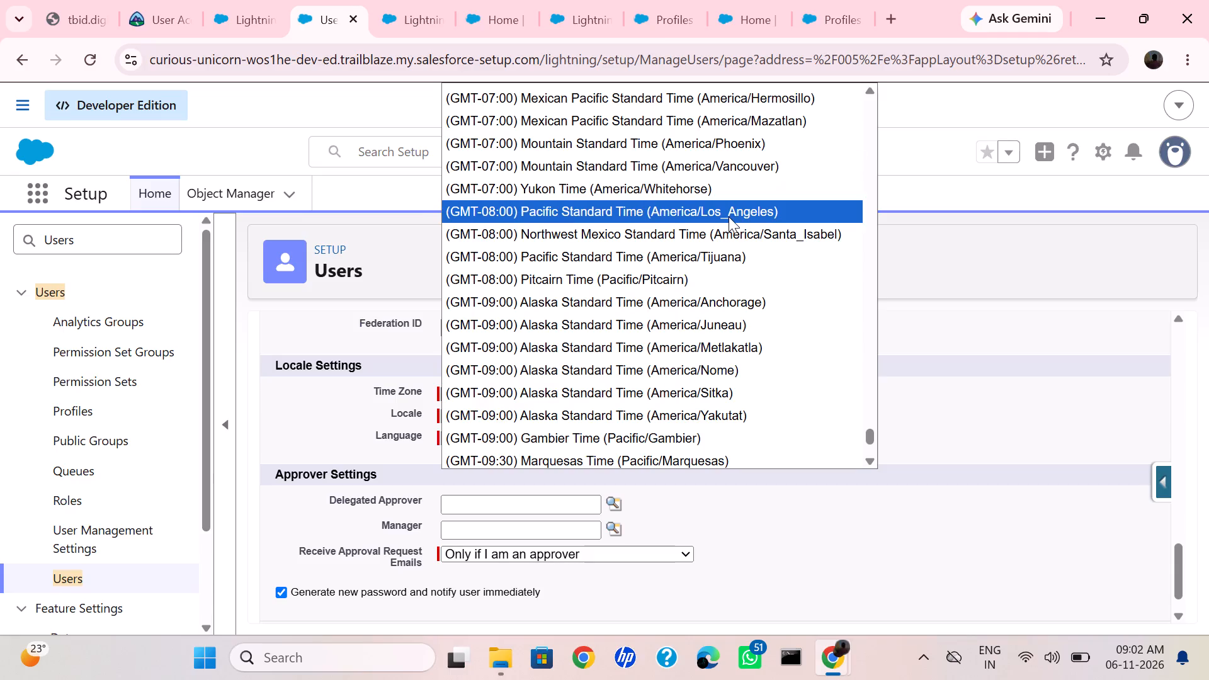
pyautogui.click(727, 212)
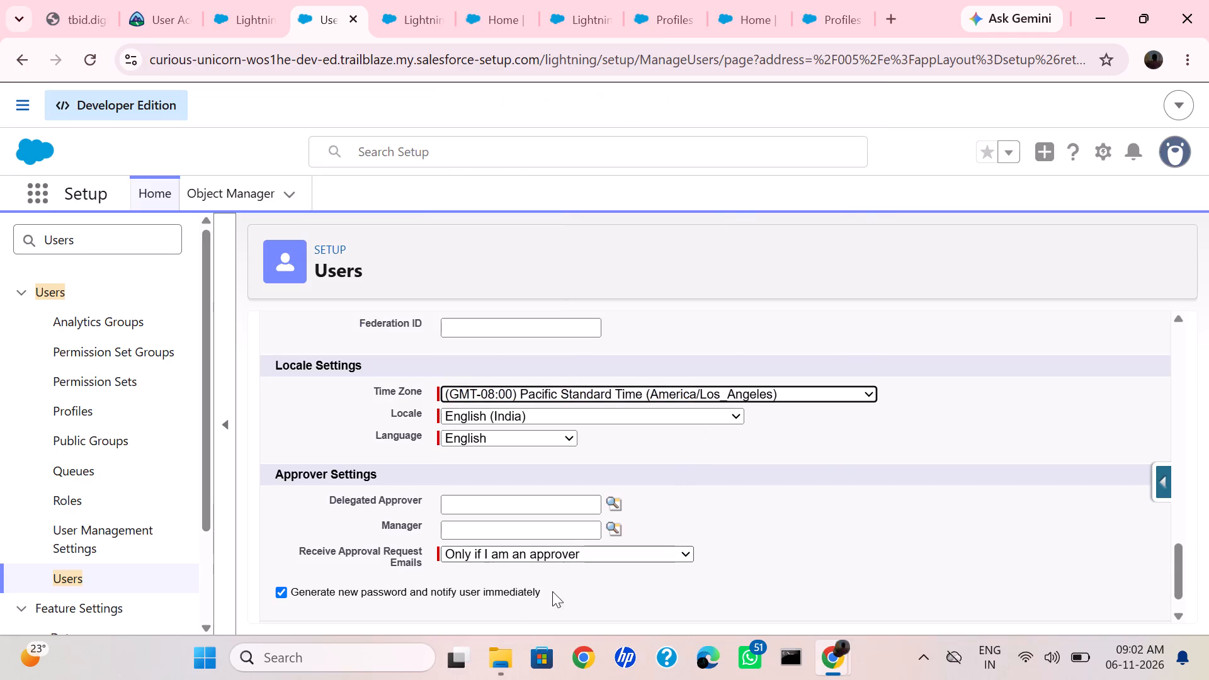
pyautogui.scroll(-6, 584, 503)
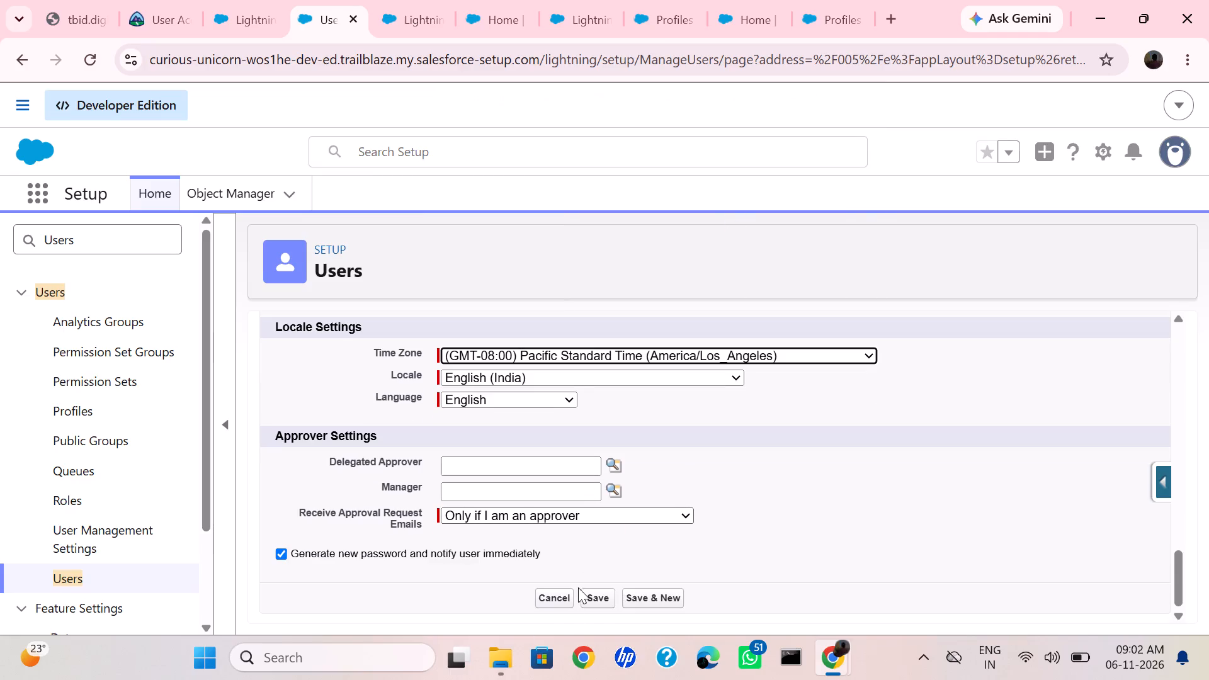
pyautogui.click(594, 601)
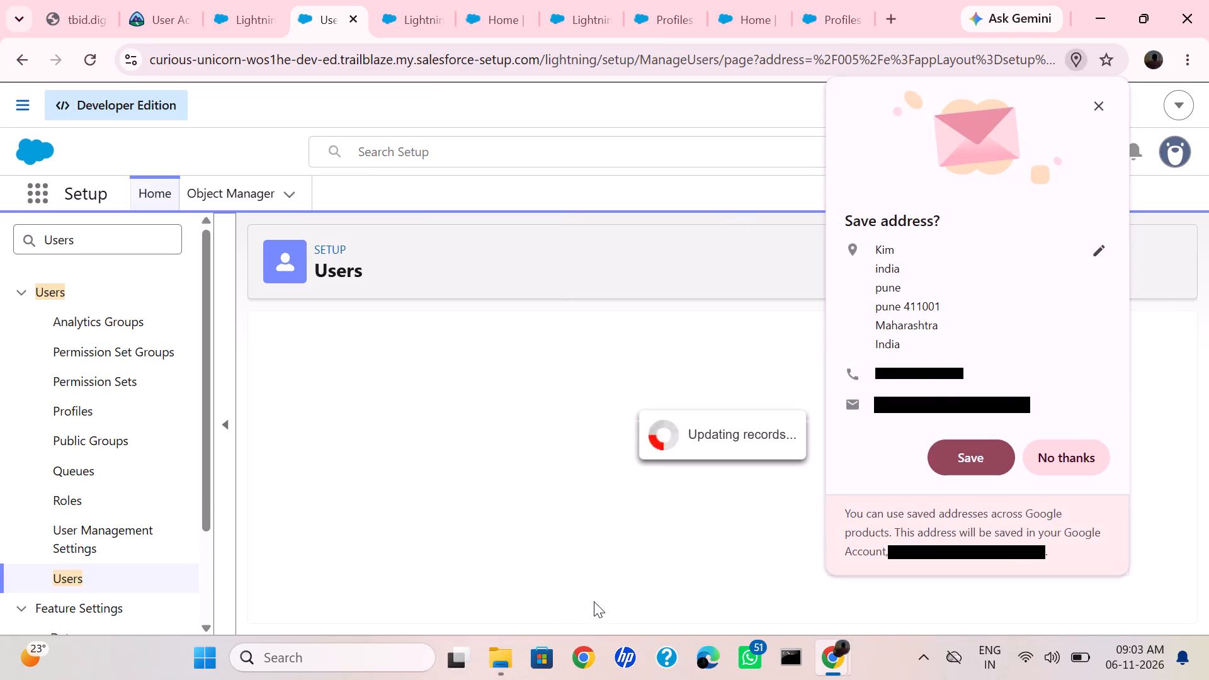
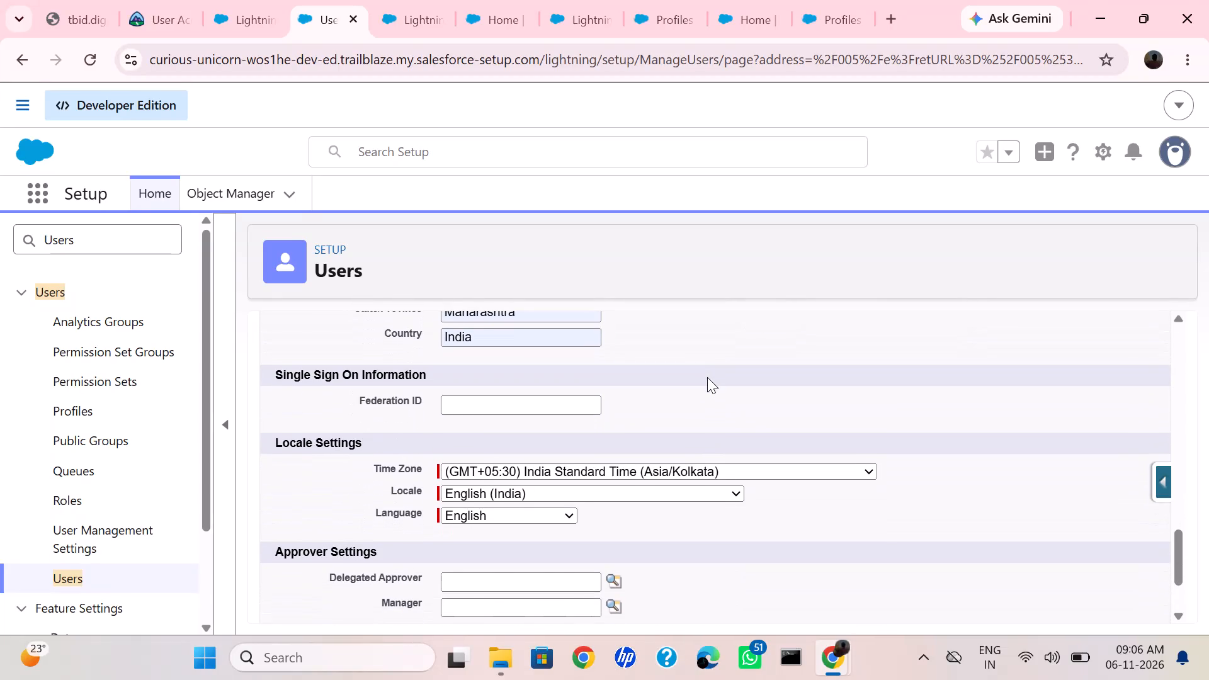
# Look through the Time Zone options in the user's Locale Settings, examining the American and Pacific zones from GMT-04:00 to GMT-11:00.
pyautogui.scroll(-1, 707, 377)
pyautogui.click(691, 441)
pyautogui.scroll(-19, 678, 443)
pyautogui.scroll(-19, 678, 443)
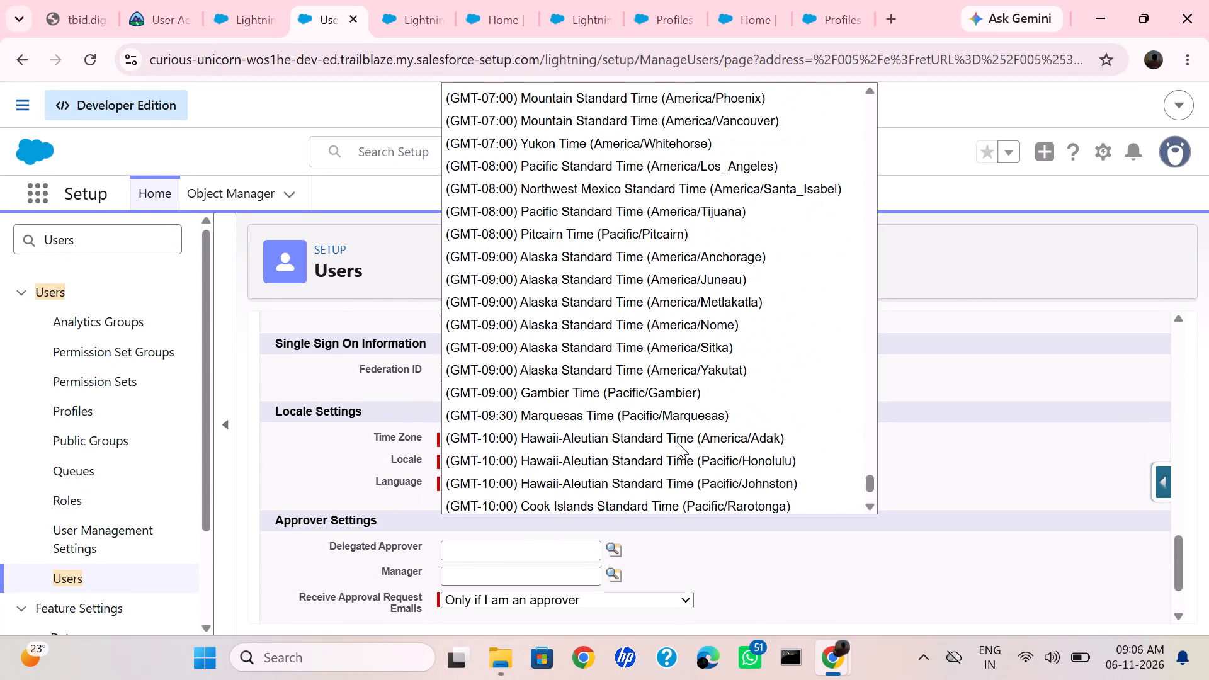
pyautogui.scroll(1, 678, 443)
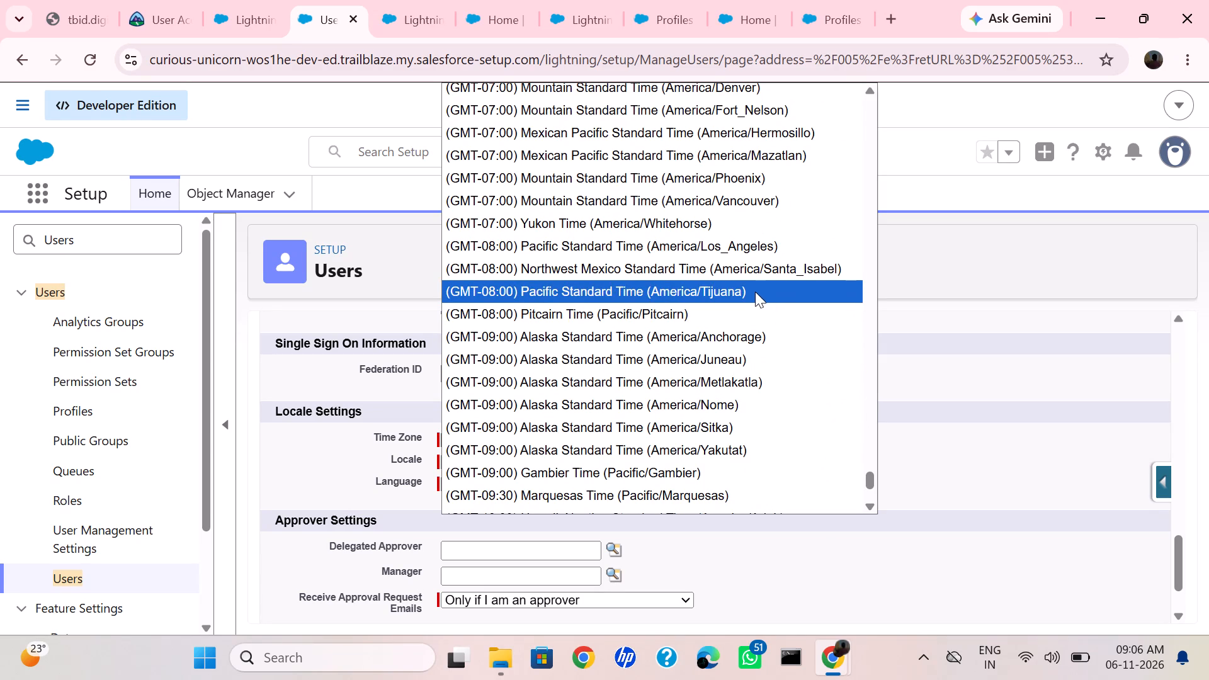
pyautogui.scroll(1, 730, 235)
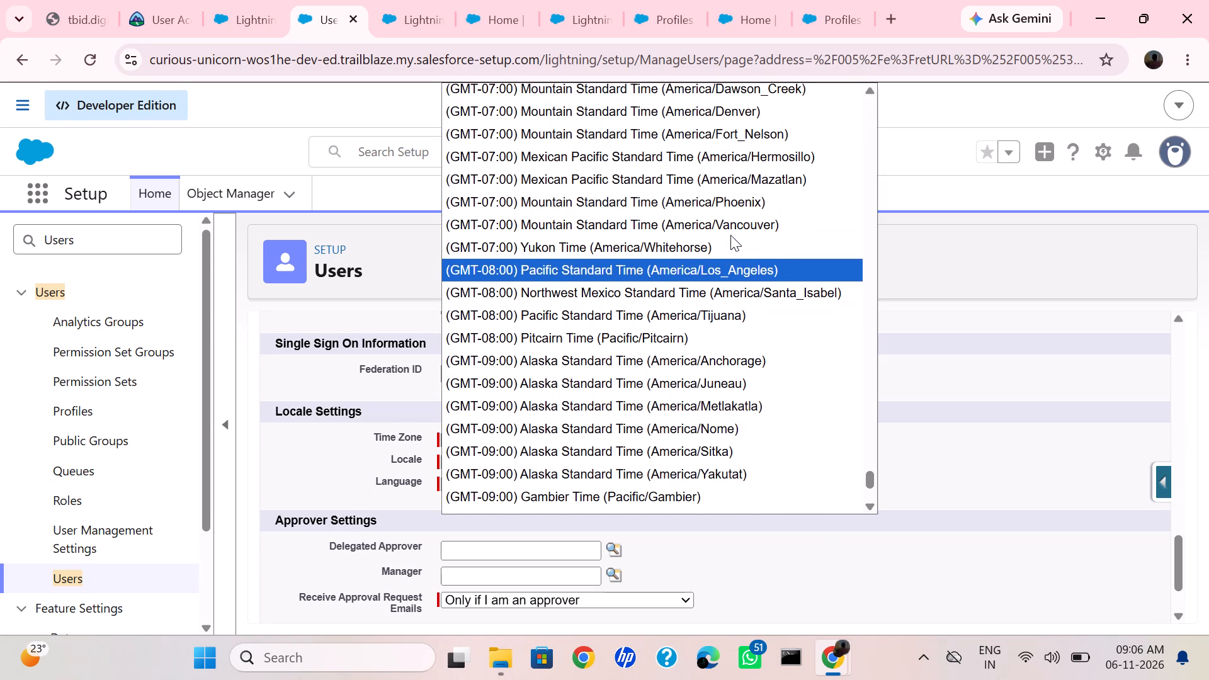
pyautogui.scroll(3, 730, 235)
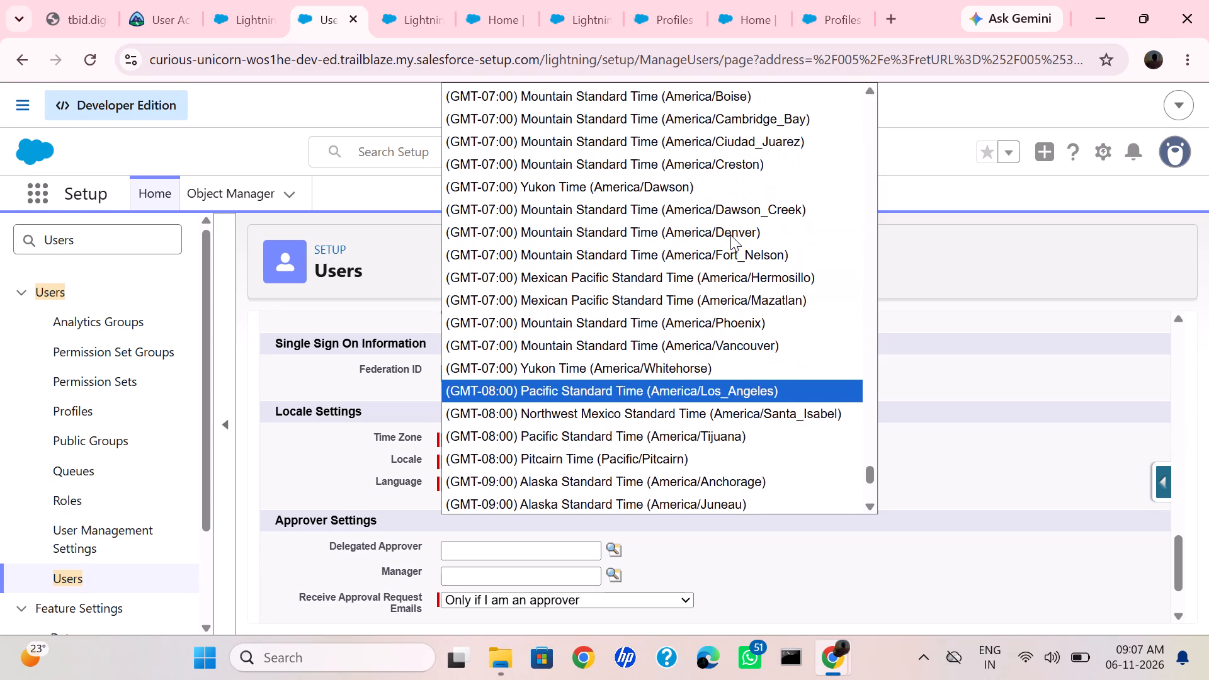
pyautogui.scroll(3, 730, 235)
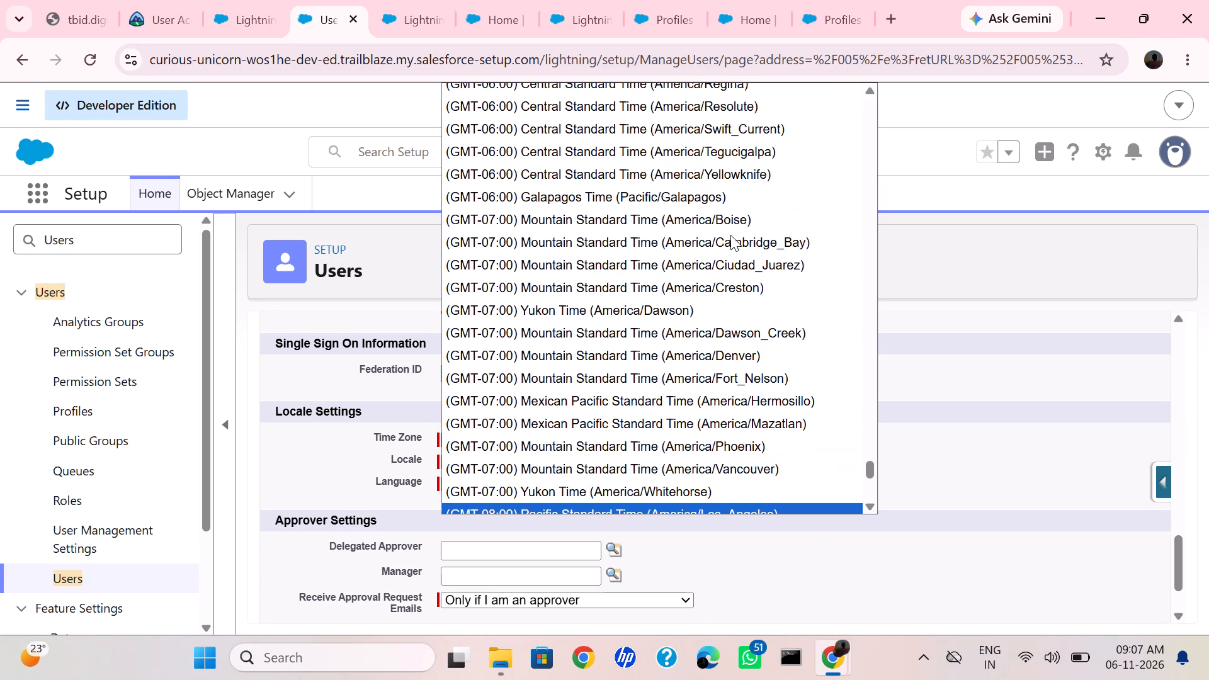
pyautogui.scroll(2, 730, 235)
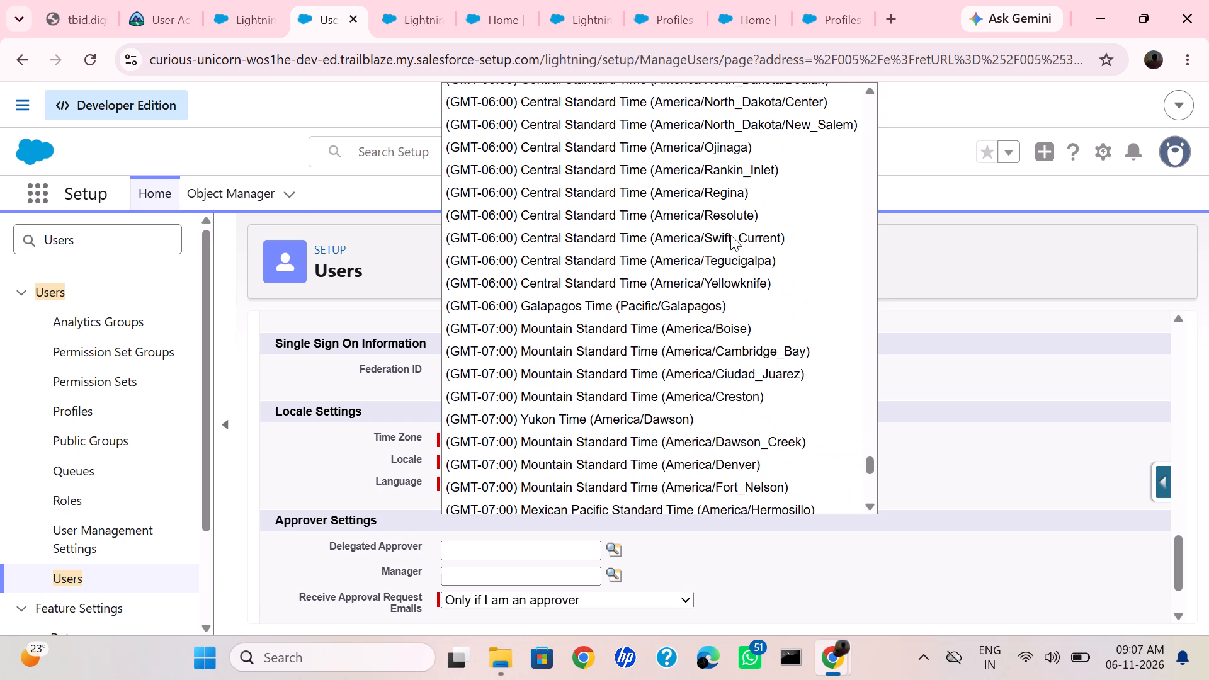
pyautogui.scroll(2, 730, 235)
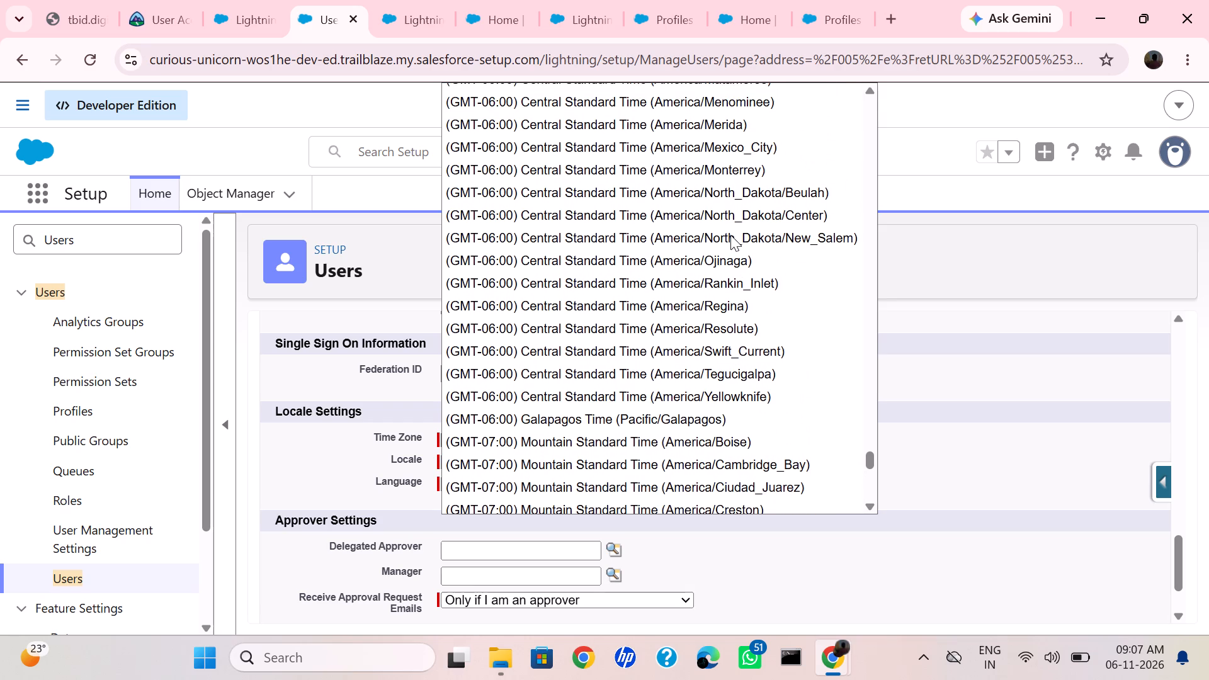
pyautogui.scroll(4, 730, 235)
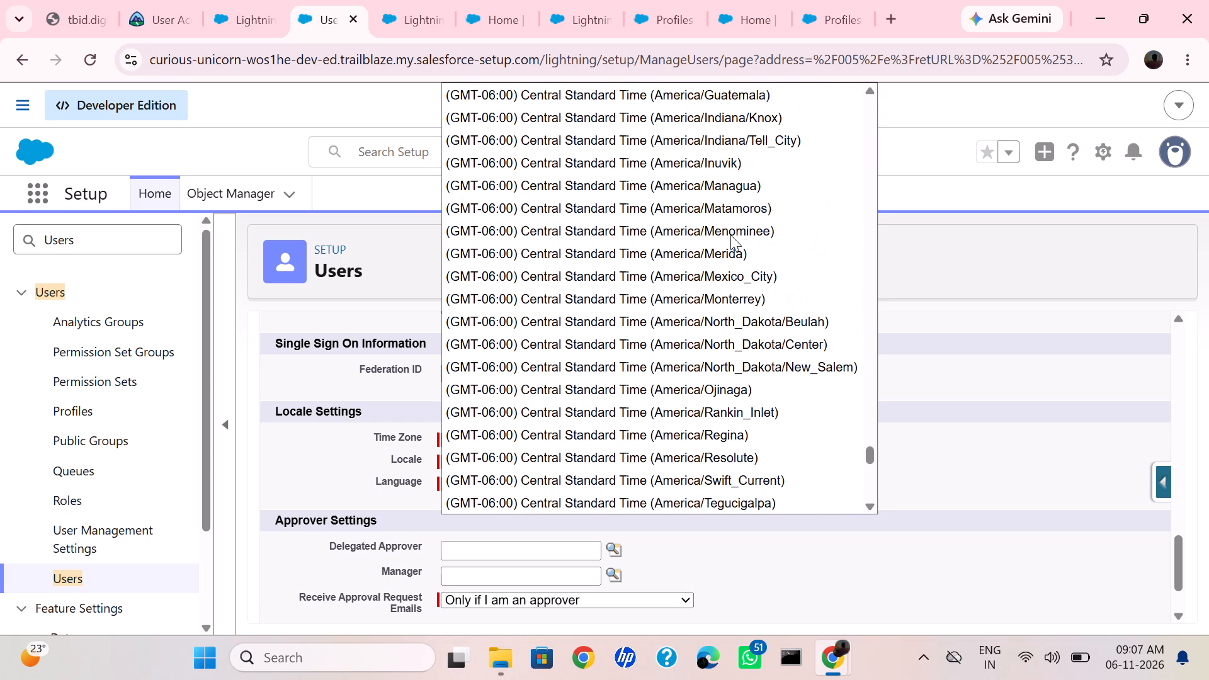
pyautogui.scroll(2, 730, 235)
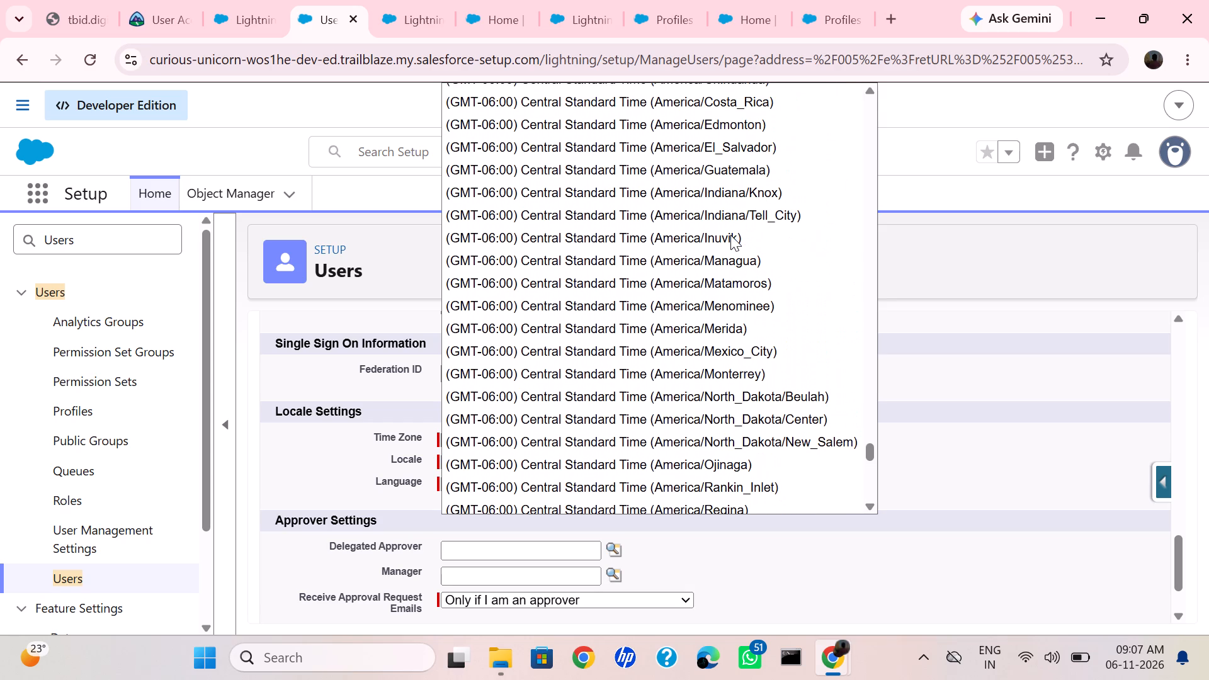
pyautogui.scroll(2, 730, 235)
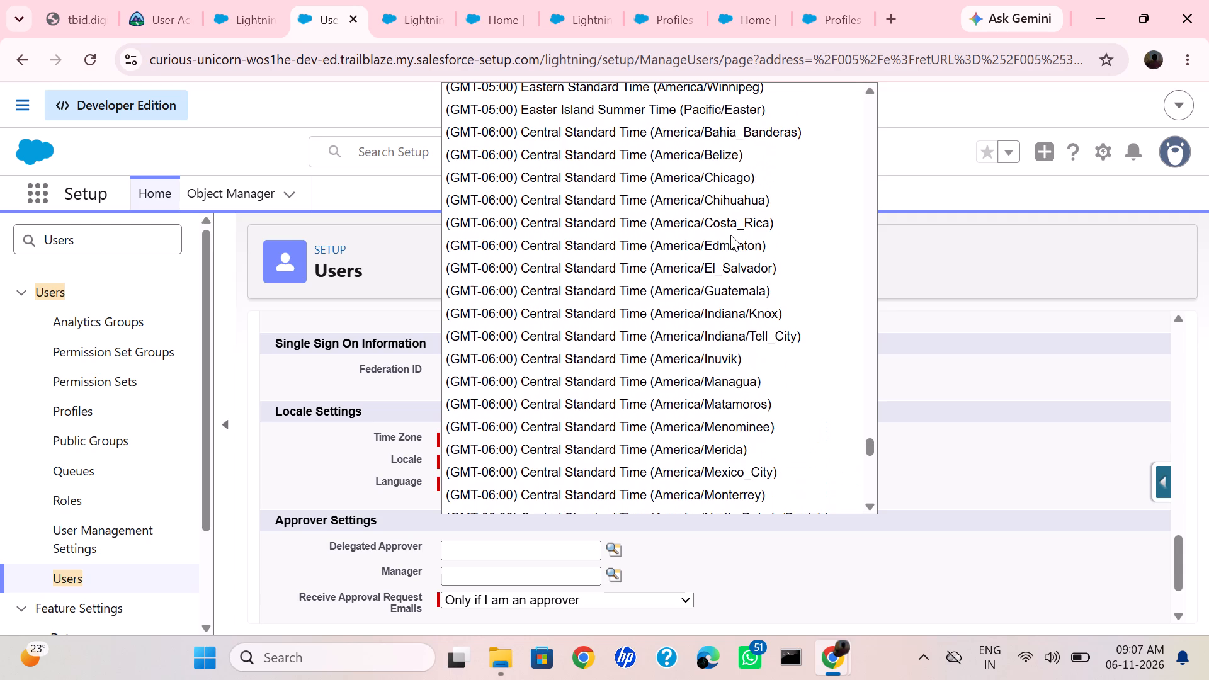
pyautogui.scroll(3, 730, 235)
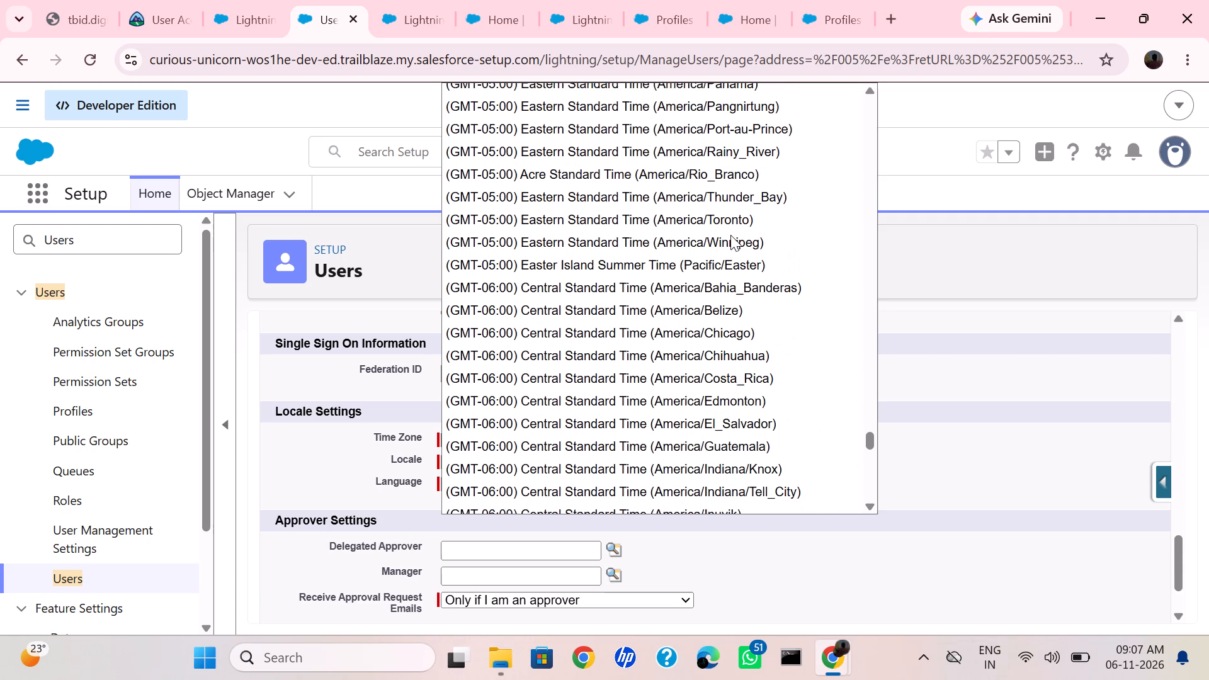
pyautogui.scroll(2, 730, 235)
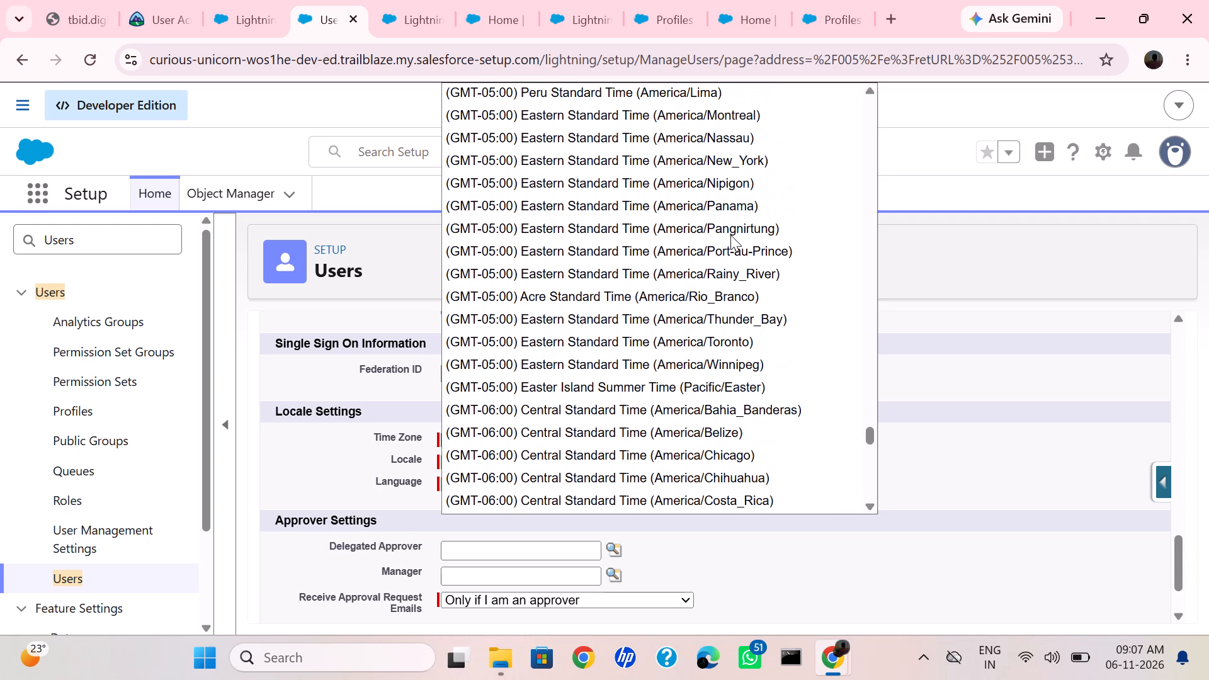
pyautogui.scroll(1, 730, 235)
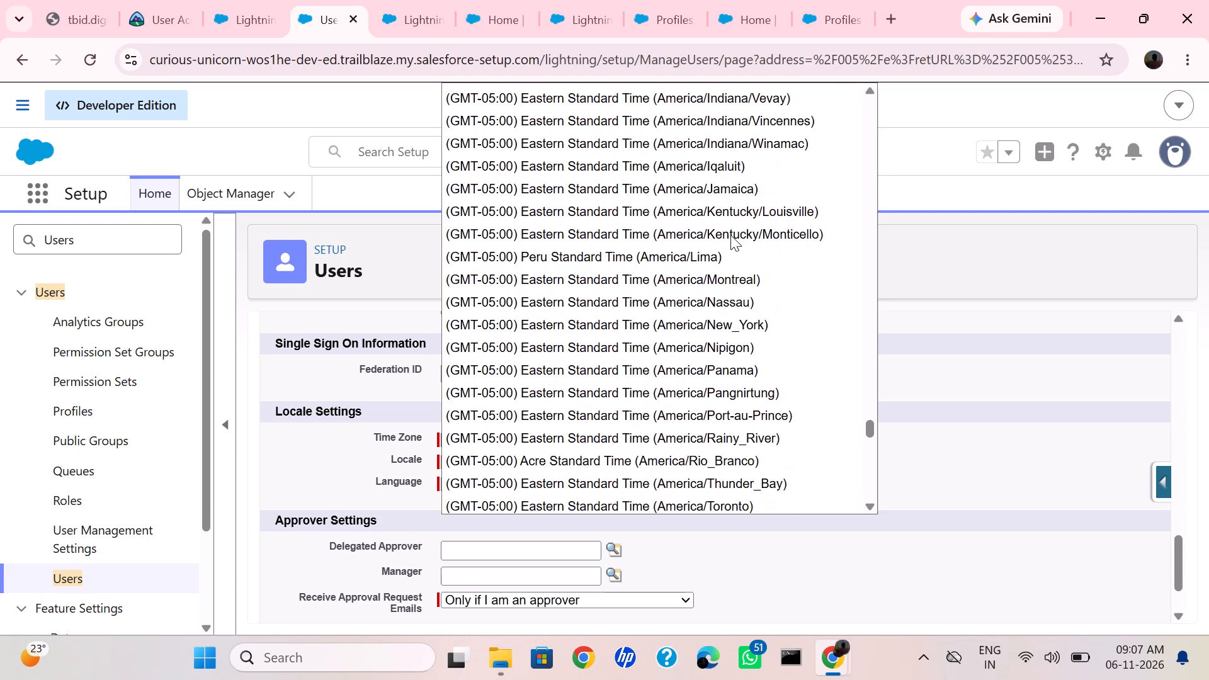
pyautogui.scroll(1, 730, 235)
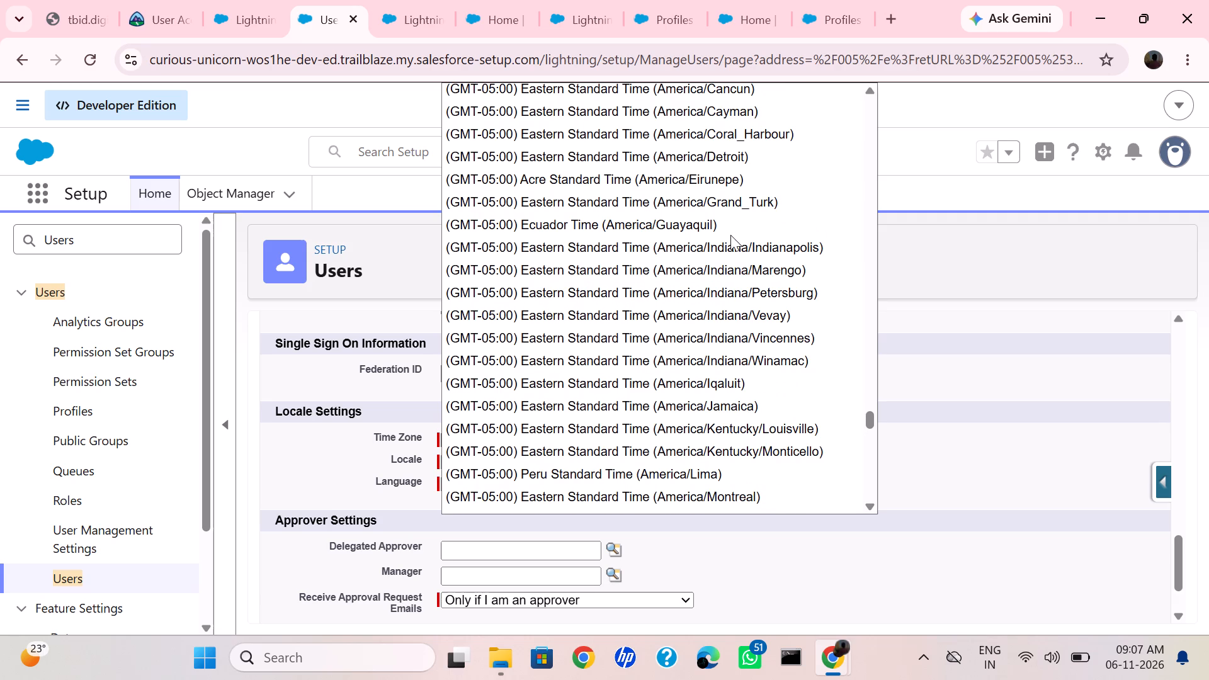
pyautogui.scroll(-20, 730, 235)
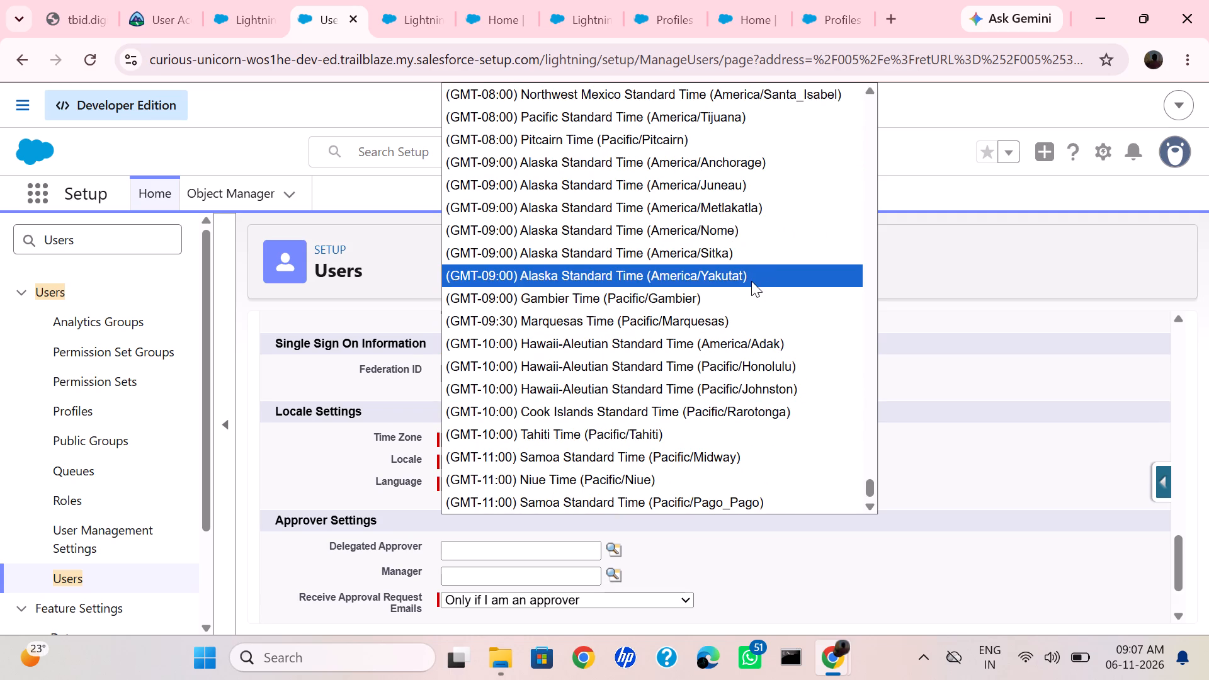
pyautogui.scroll(1, 751, 281)
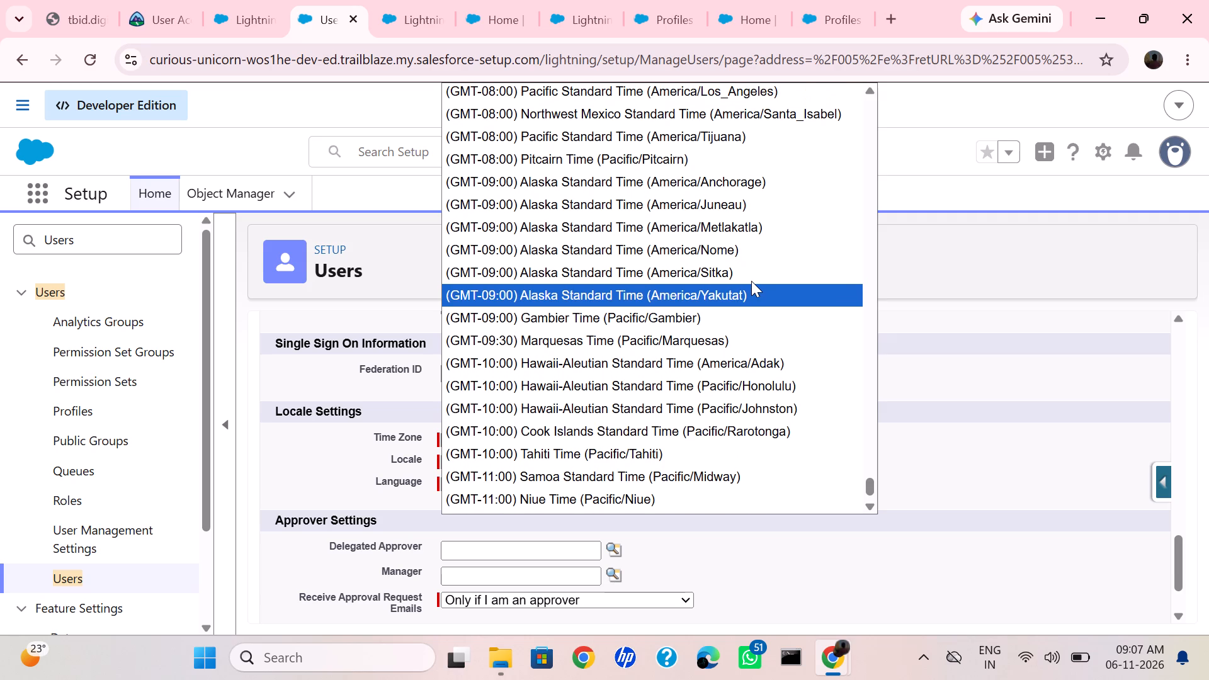
pyautogui.scroll(3, 751, 281)
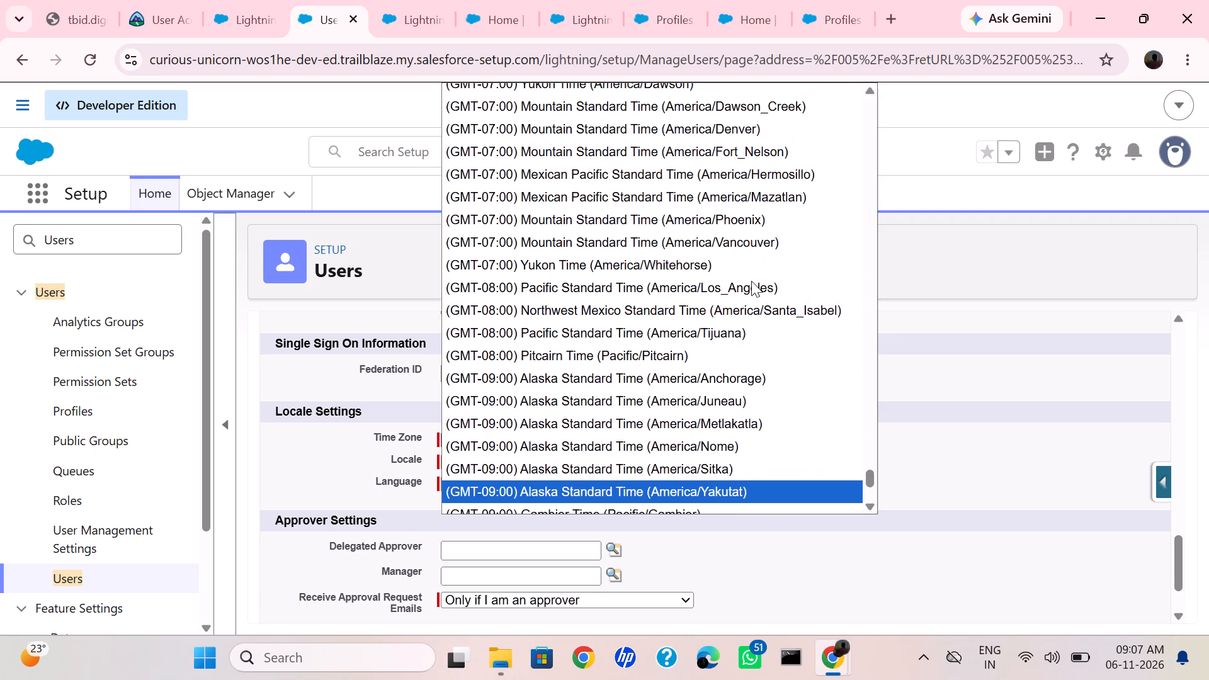
pyautogui.scroll(3, 751, 281)
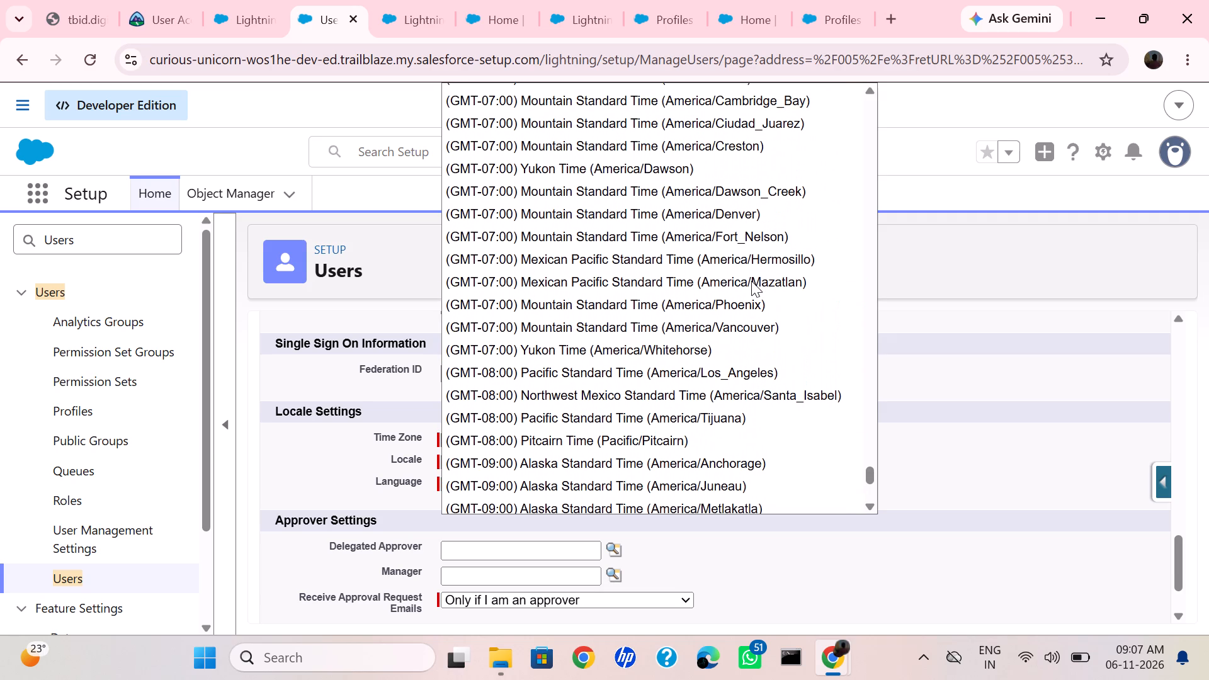
pyautogui.scroll(3, 751, 281)
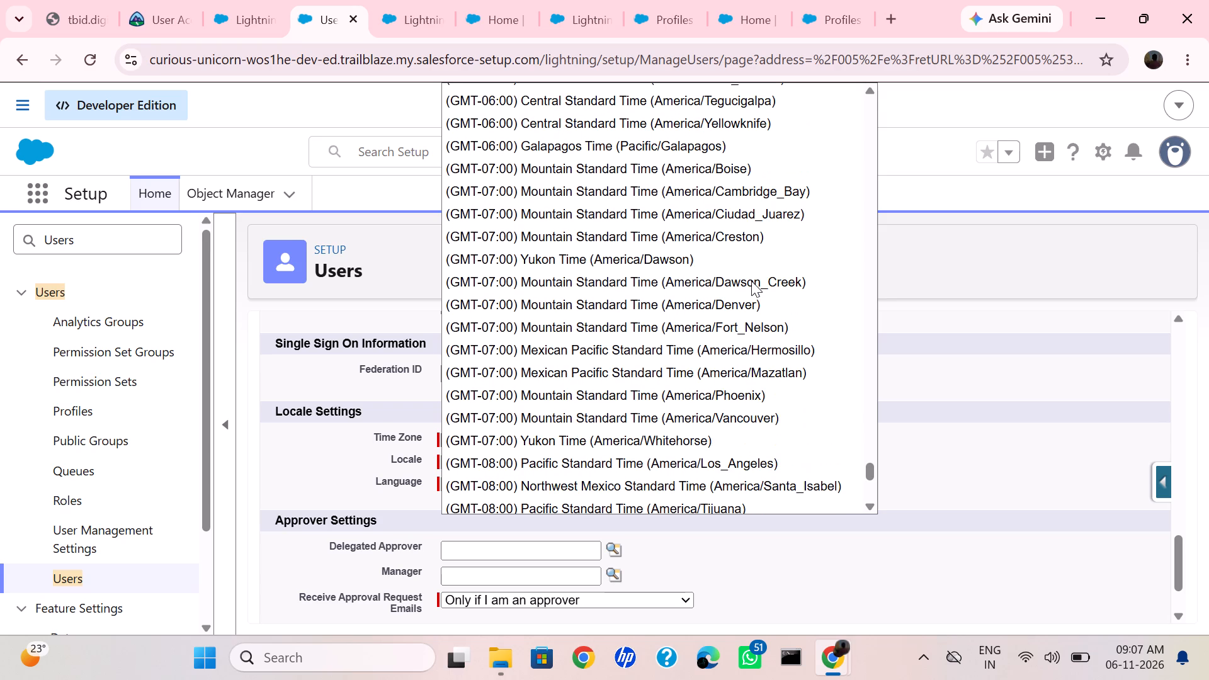
pyautogui.scroll(2, 751, 281)
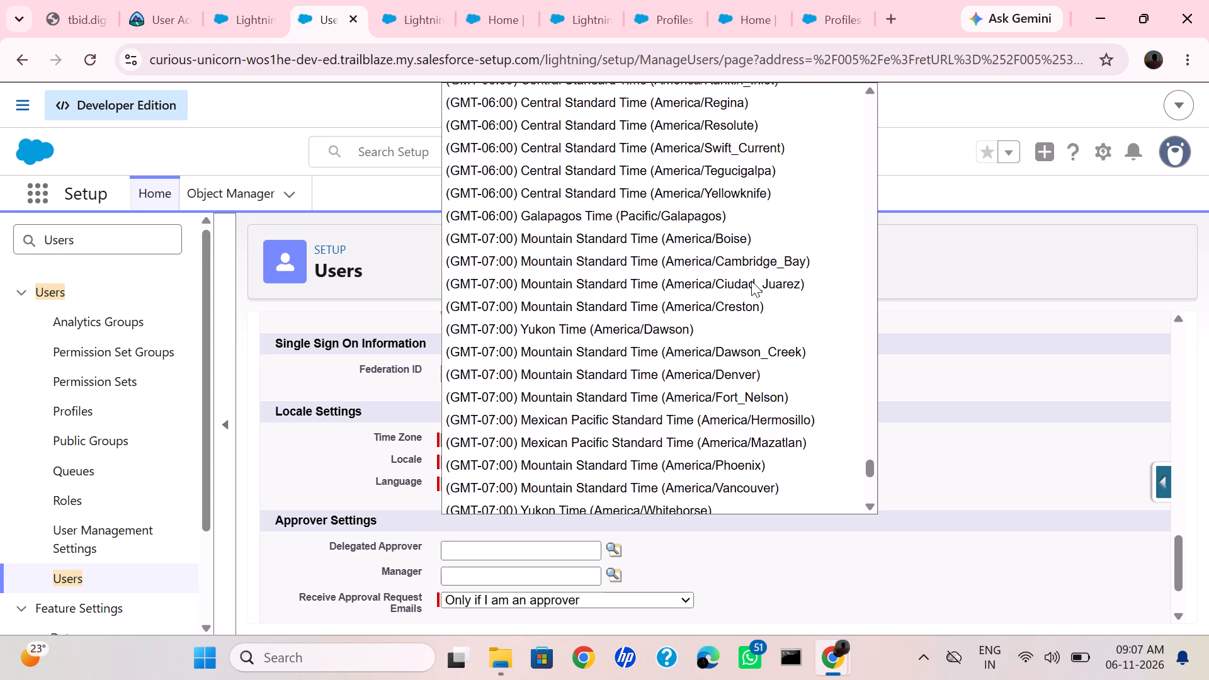
pyautogui.scroll(3, 751, 281)
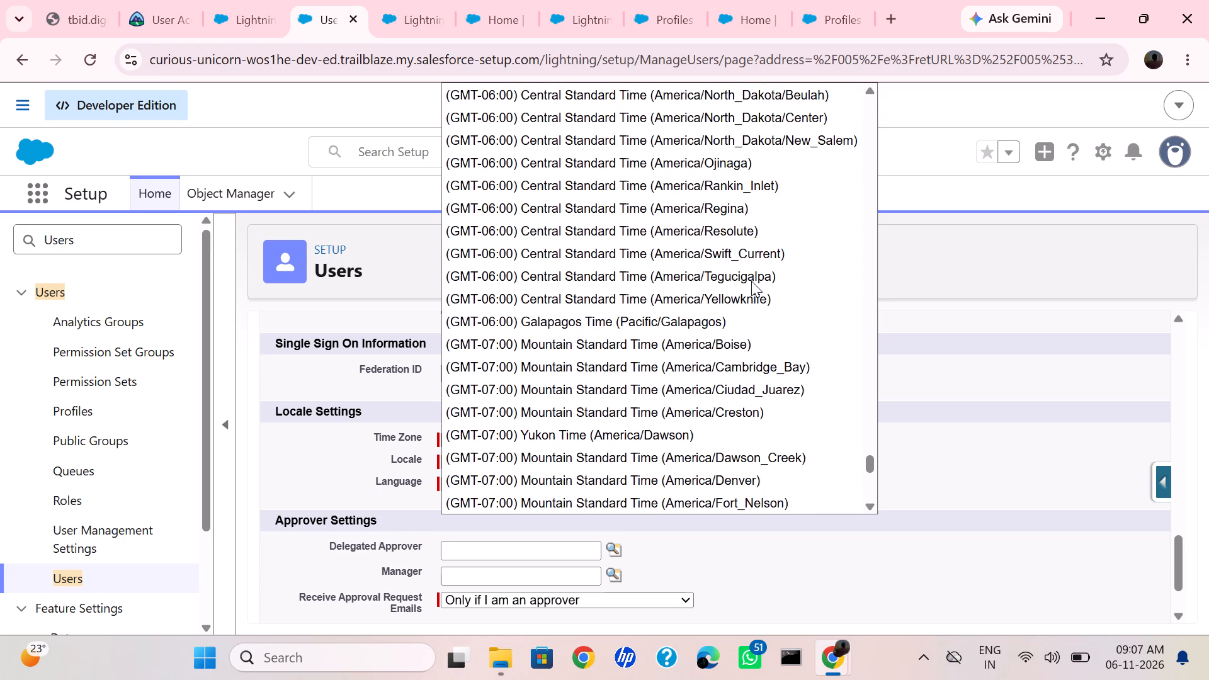
pyautogui.scroll(3, 751, 281)
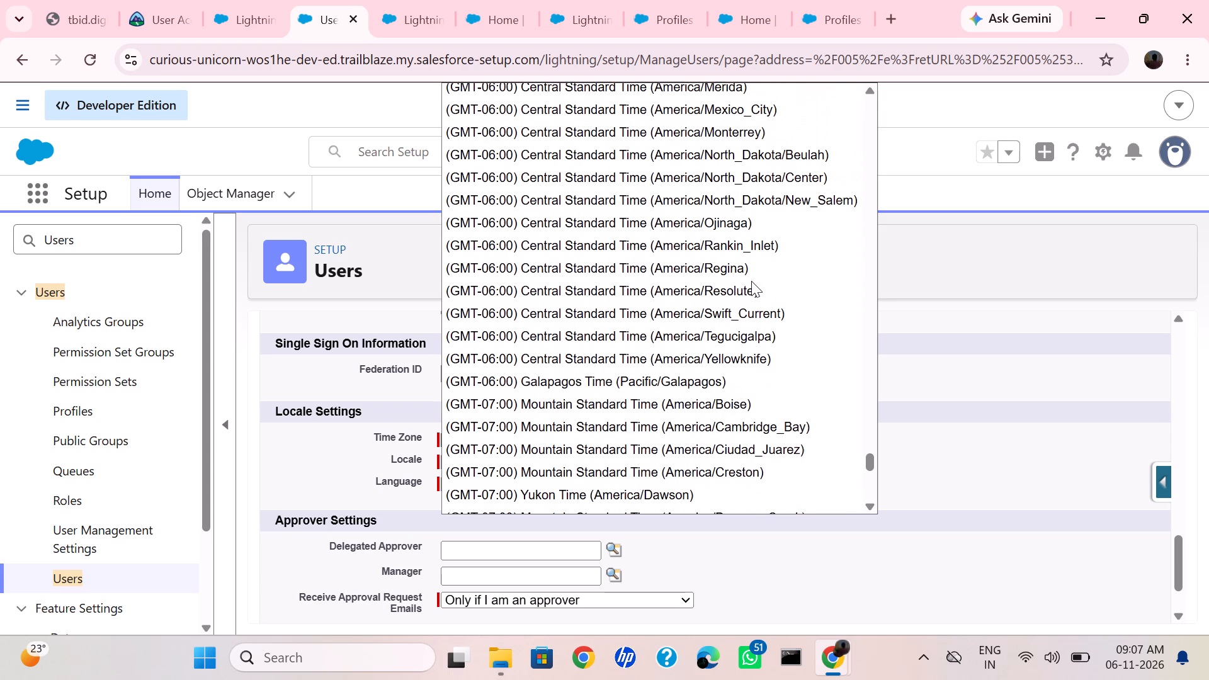
pyautogui.scroll(3, 751, 281)
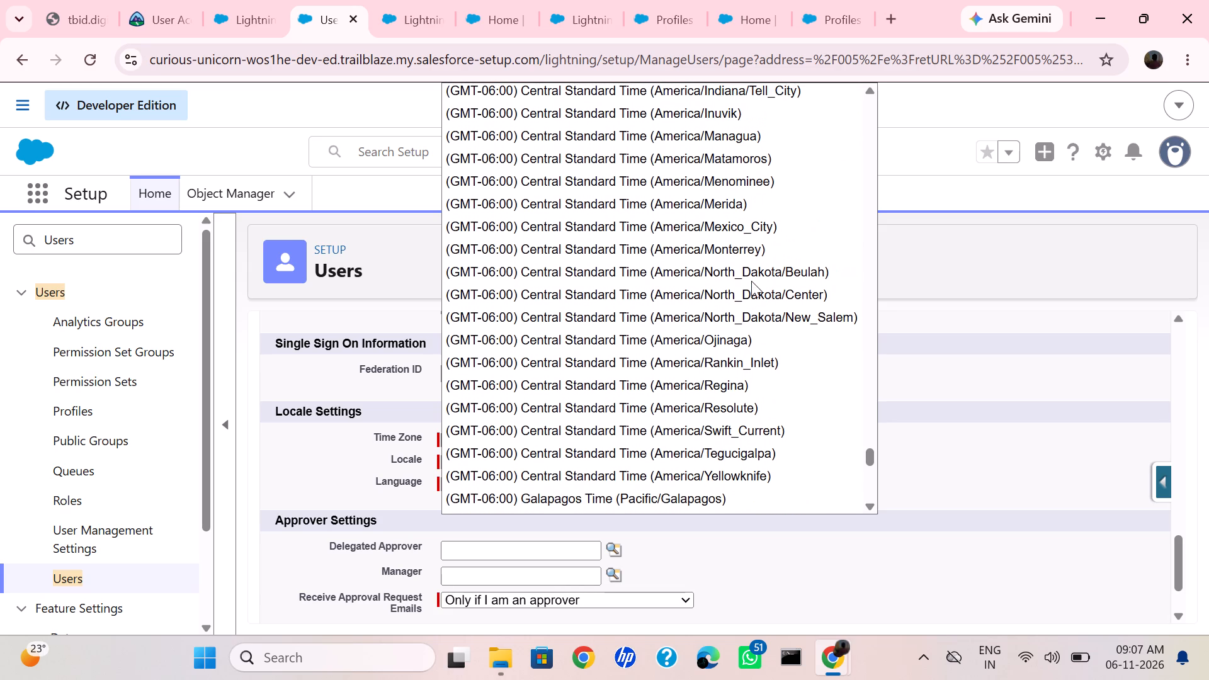
pyautogui.scroll(3, 751, 281)
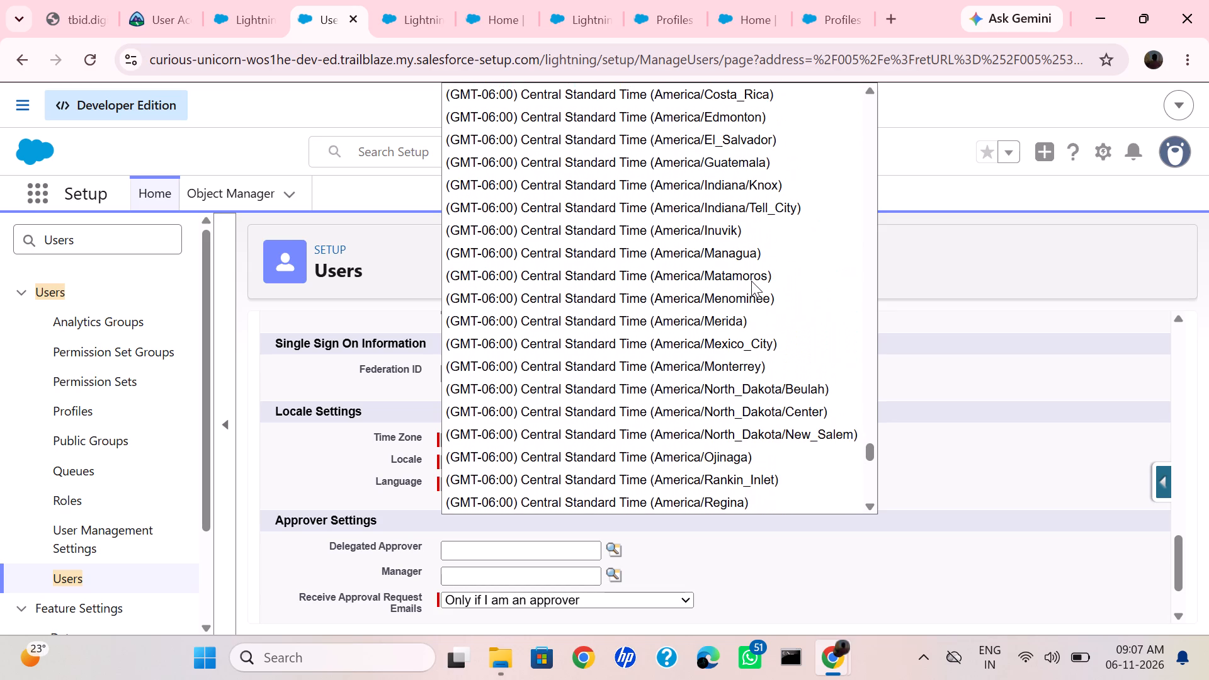
pyautogui.scroll(1, 751, 281)
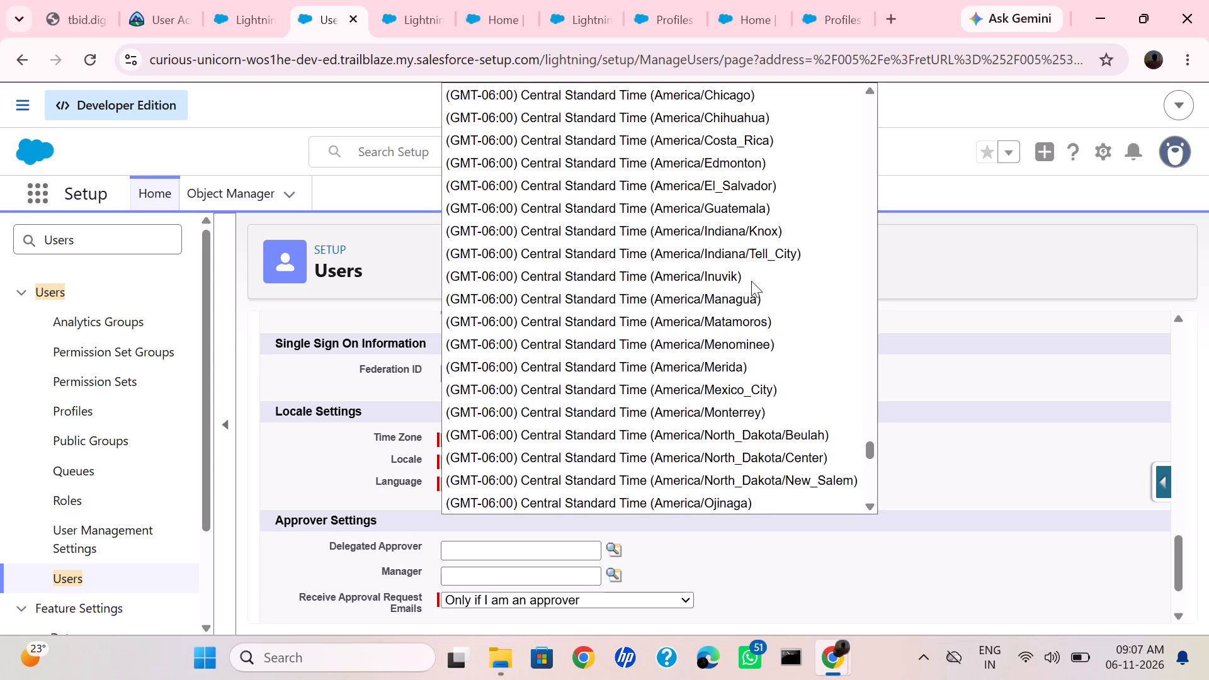
pyautogui.scroll(3, 751, 281)
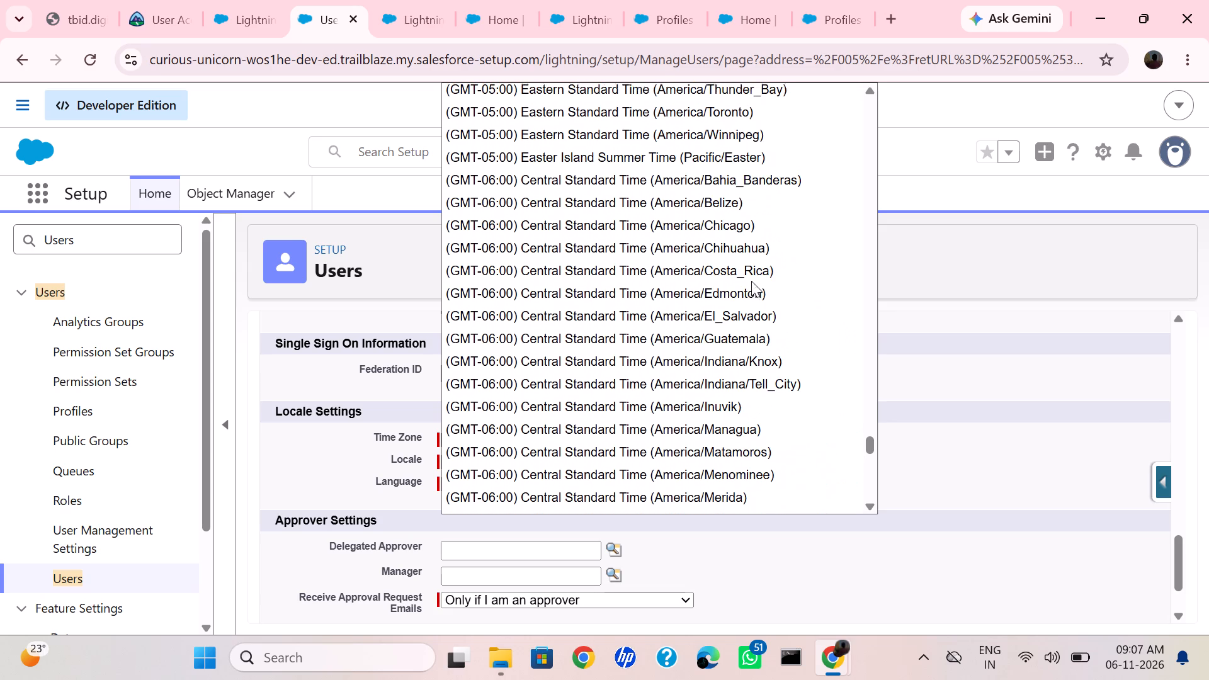
pyautogui.scroll(3, 751, 281)
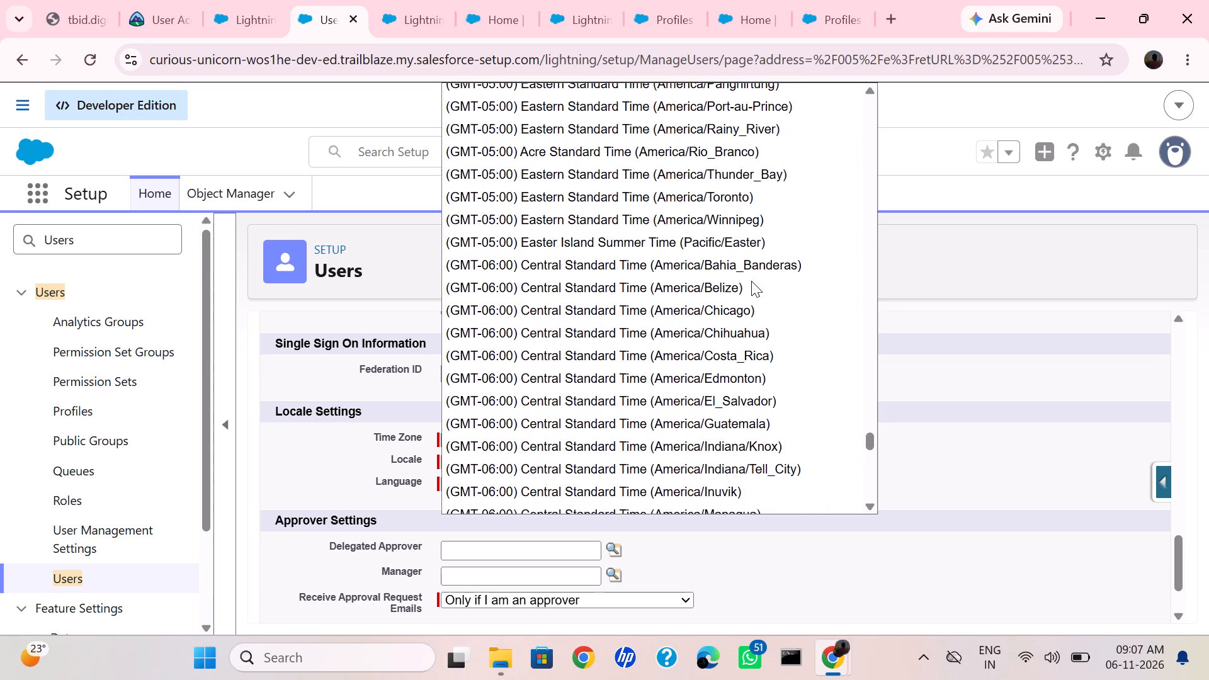
pyautogui.scroll(3, 751, 281)
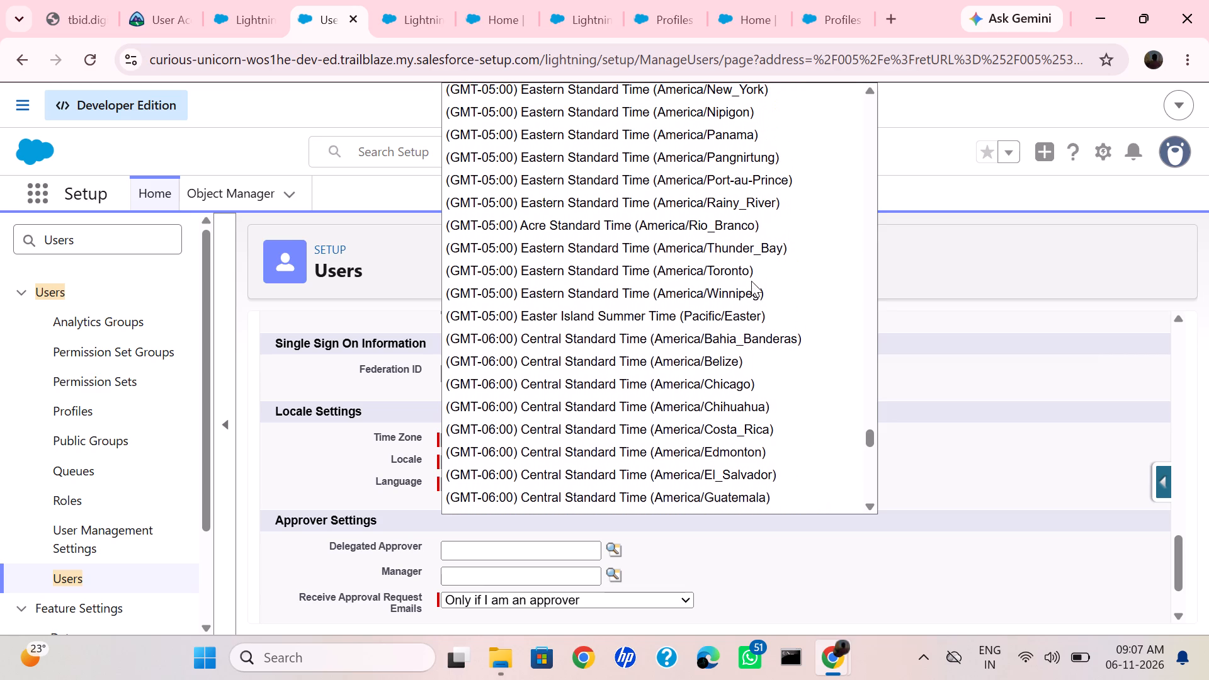
pyautogui.scroll(2, 751, 281)
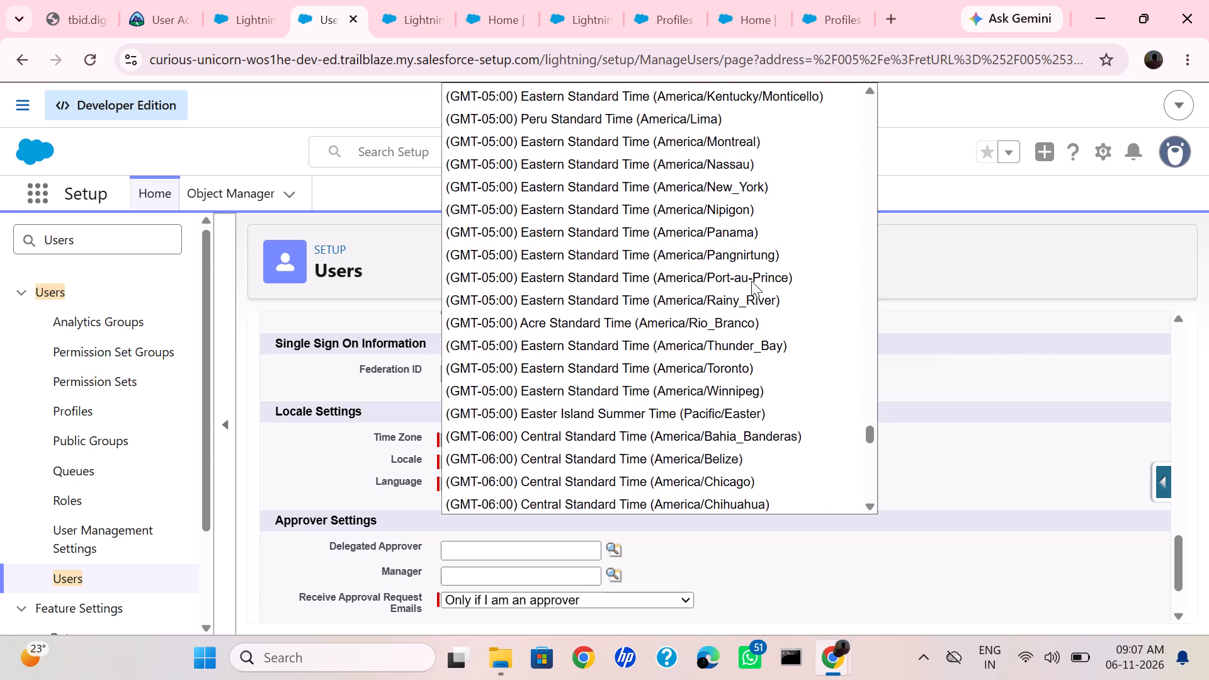
pyautogui.scroll(2, 751, 281)
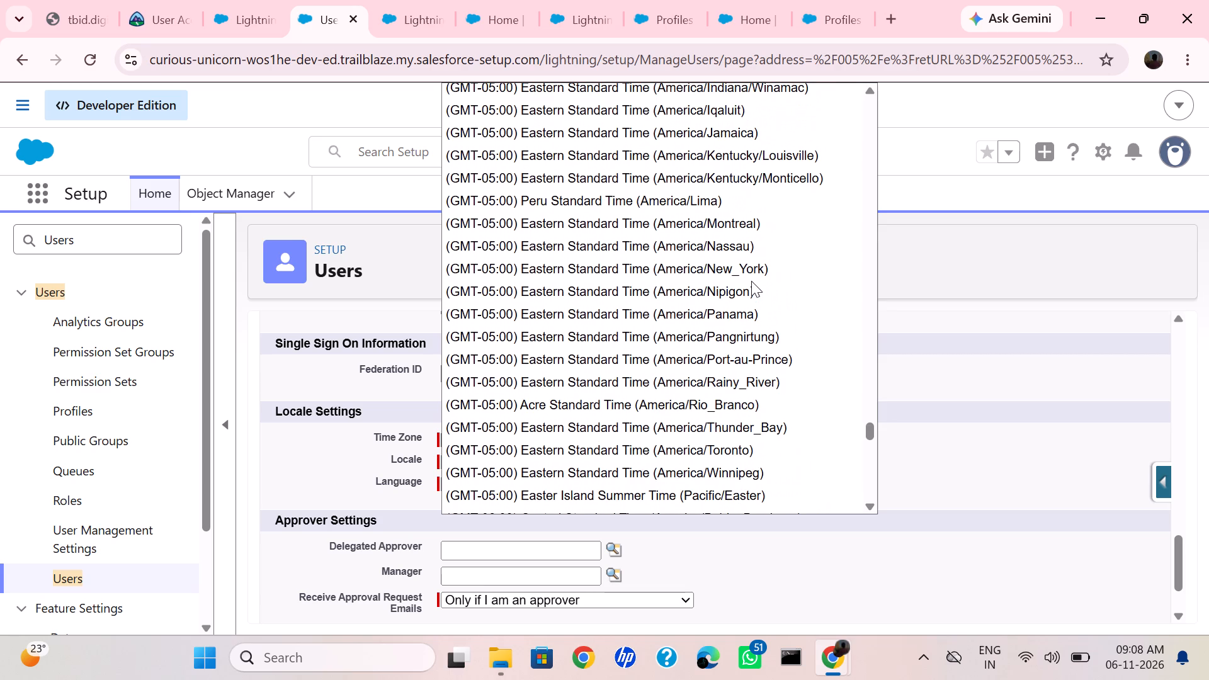
pyautogui.scroll(2, 751, 281)
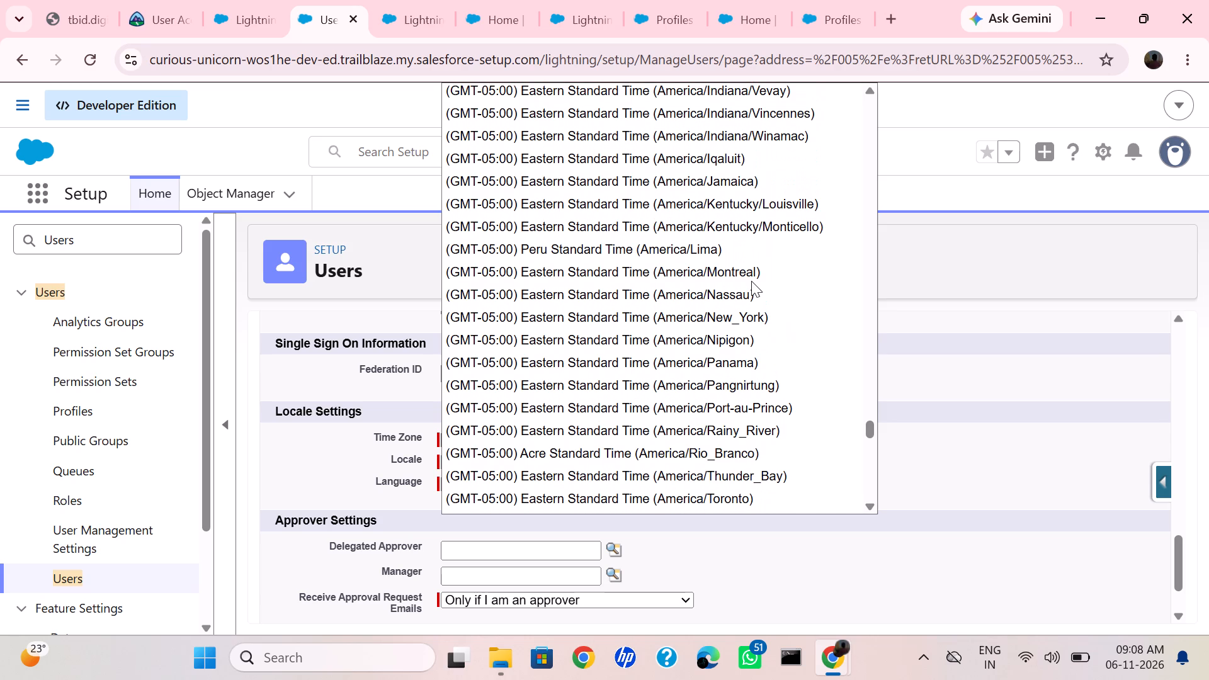
pyautogui.scroll(3, 751, 281)
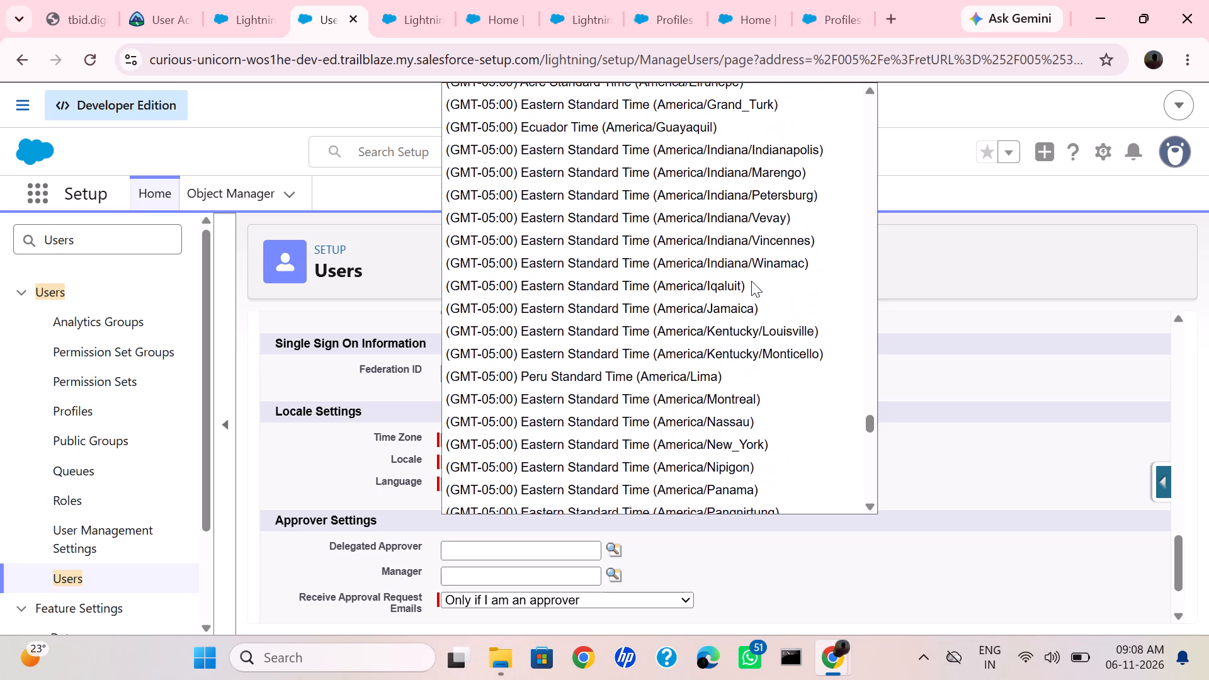
pyautogui.scroll(3, 751, 281)
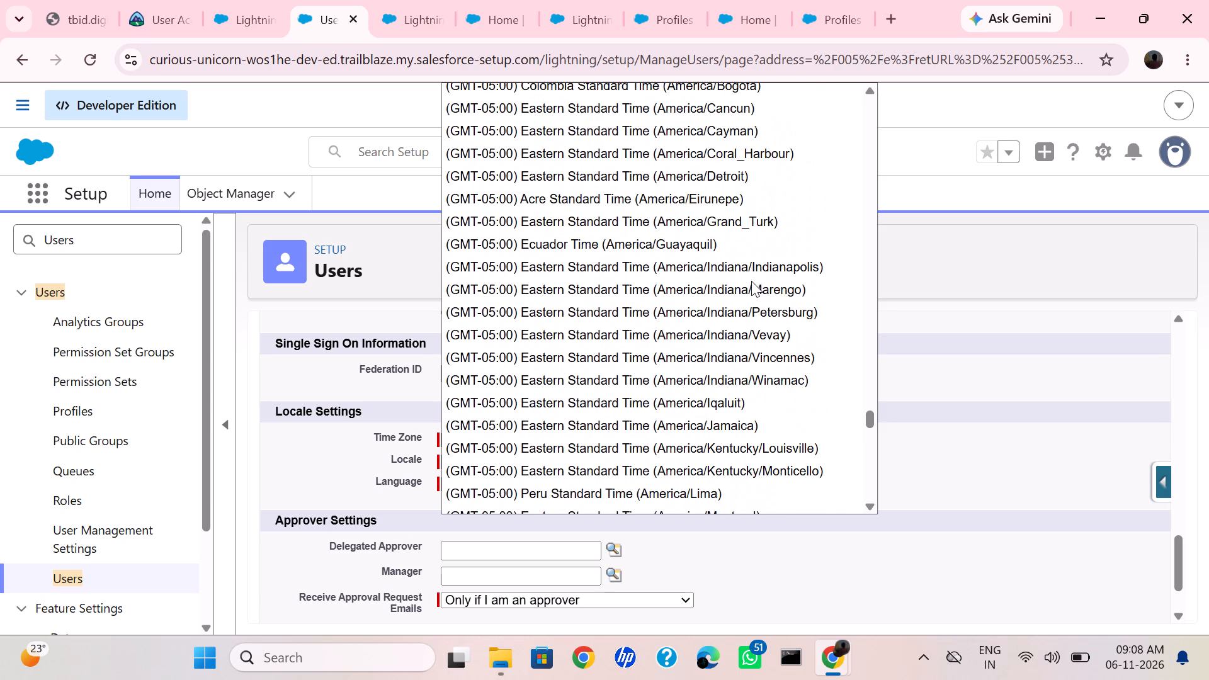
pyautogui.scroll(3, 751, 281)
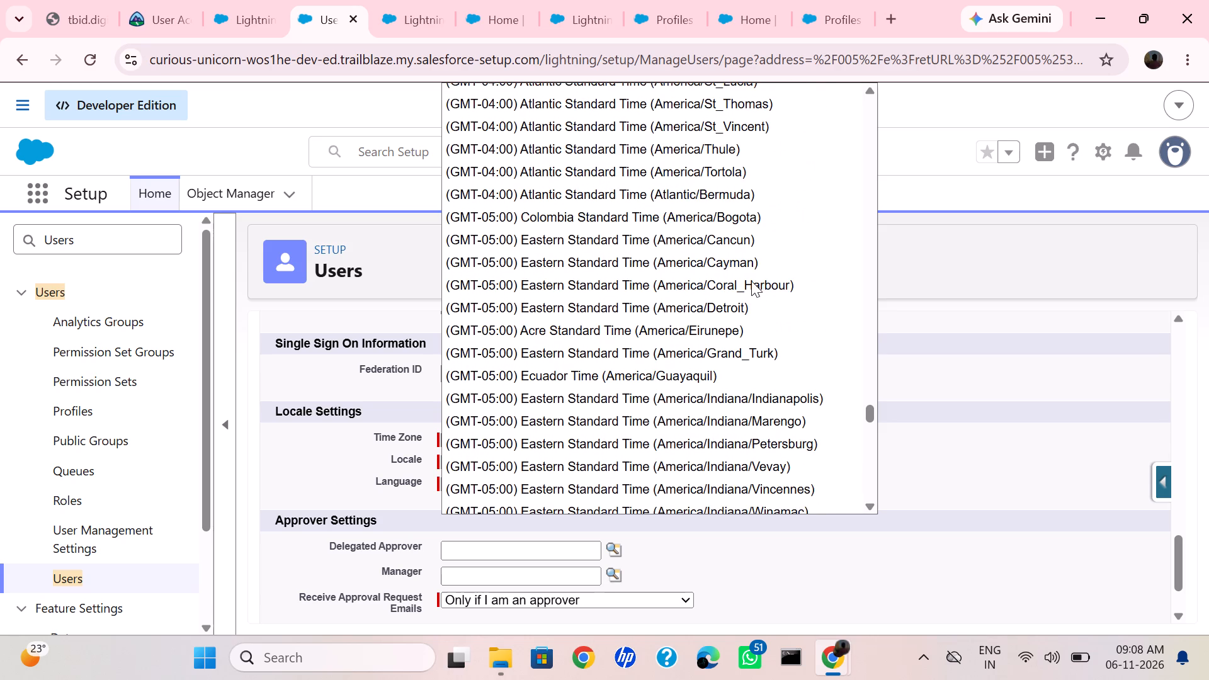
pyautogui.scroll(4, 751, 281)
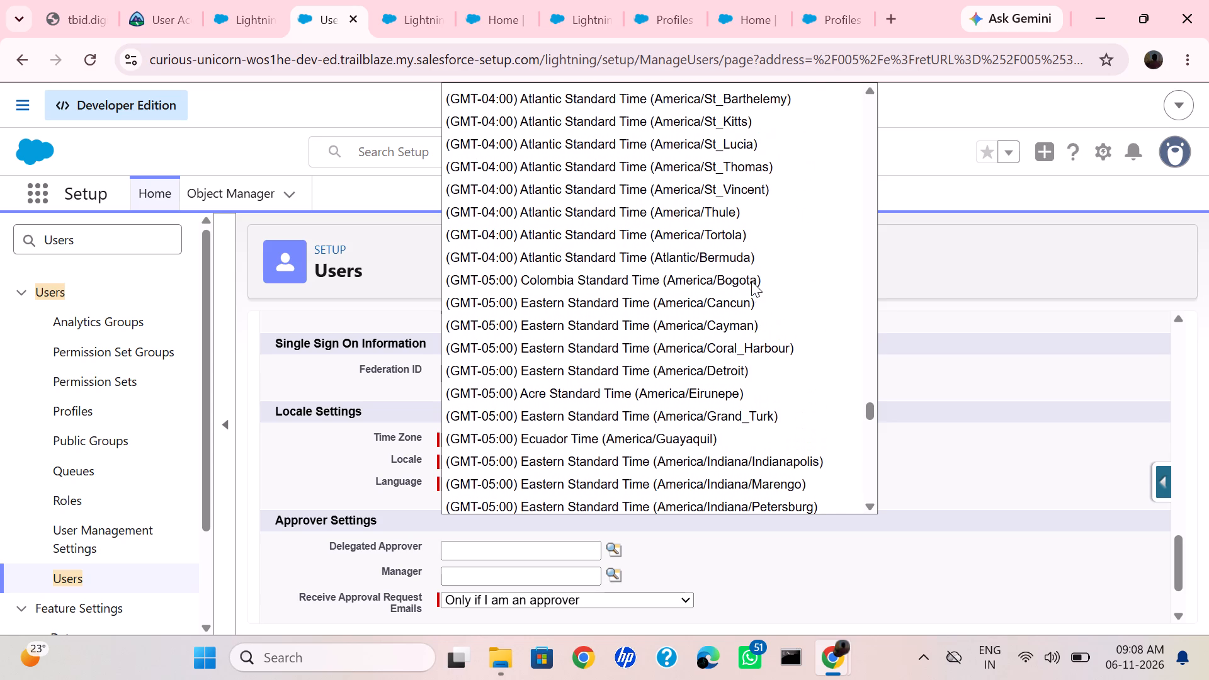
pyautogui.scroll(4, 751, 281)
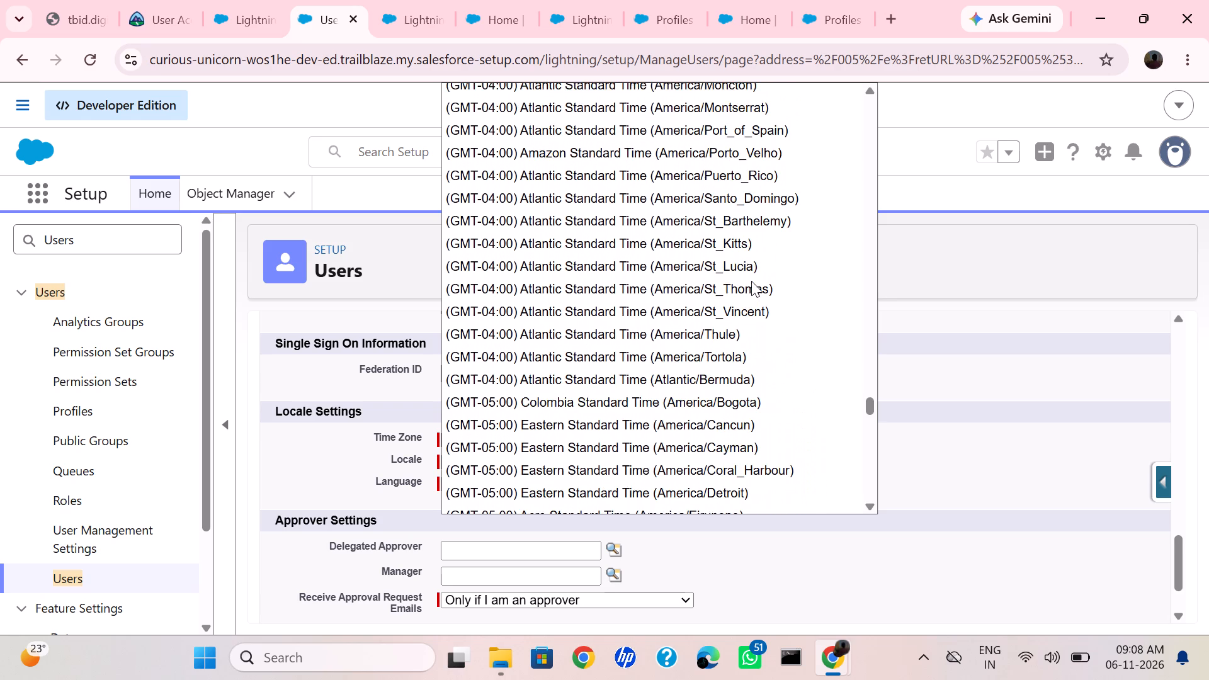
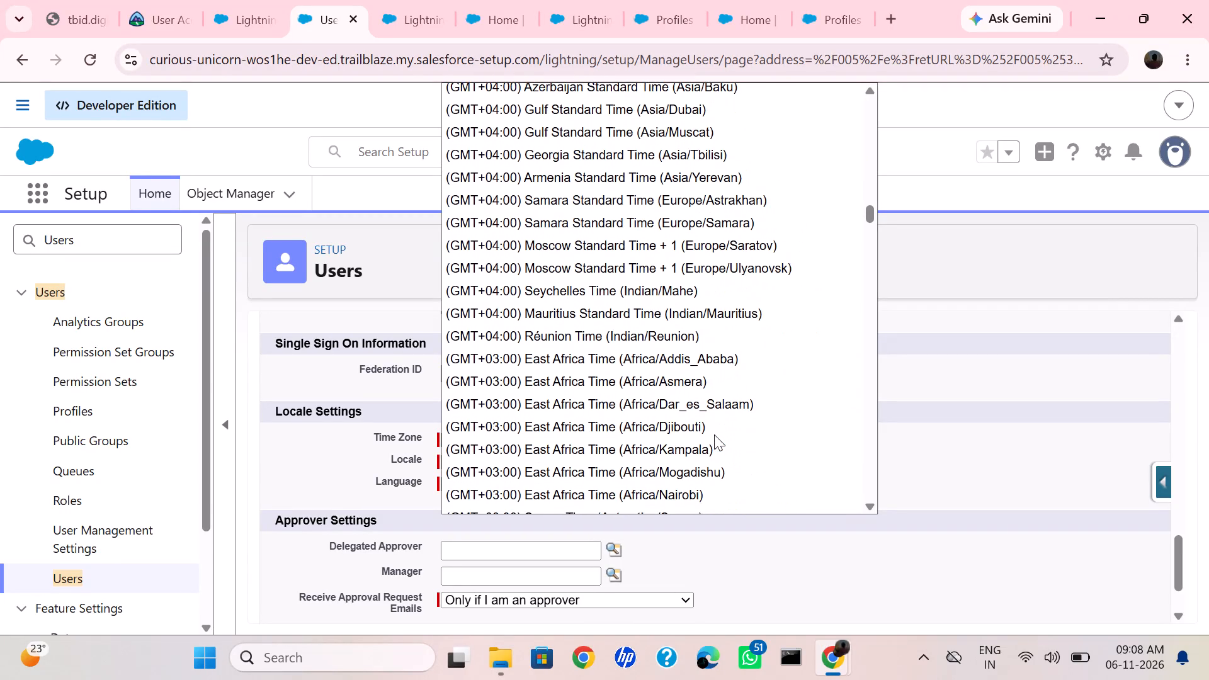
# Look through the Time Zone options in the user's Locale Settings, from the GMT+03:00 African and Arabian zones to the GMT-11:00 Pacific zones.
pyautogui.scroll(-3, 714, 434)
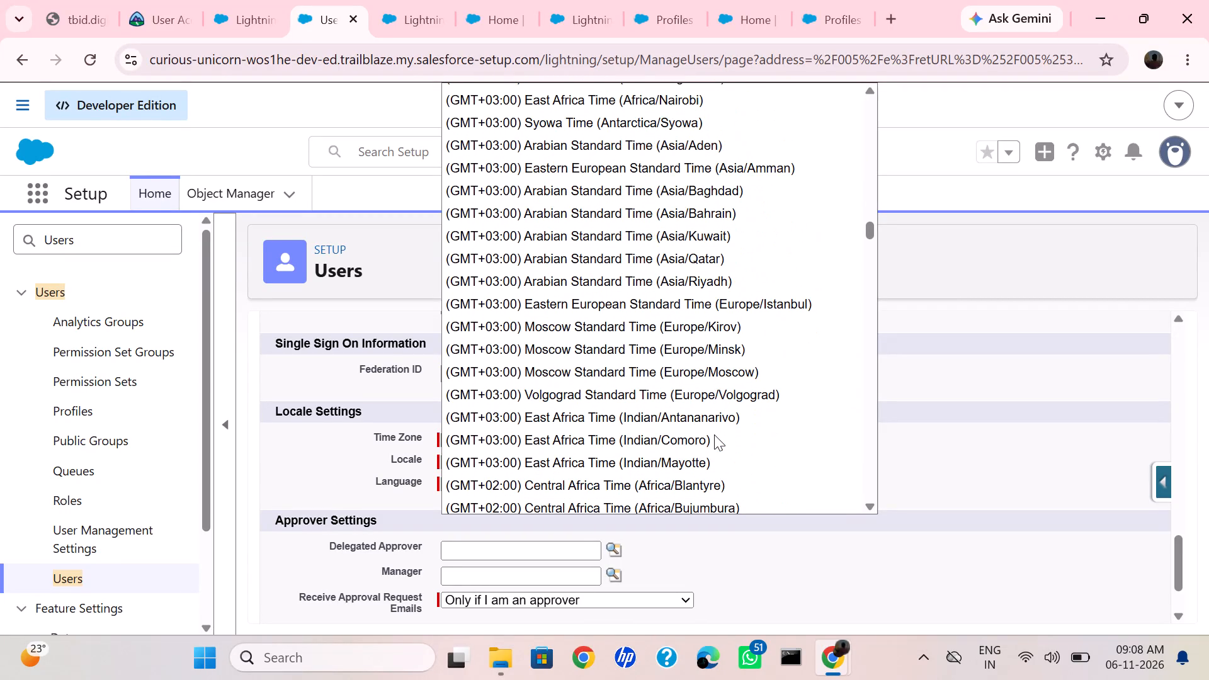
pyautogui.scroll(-2, 714, 434)
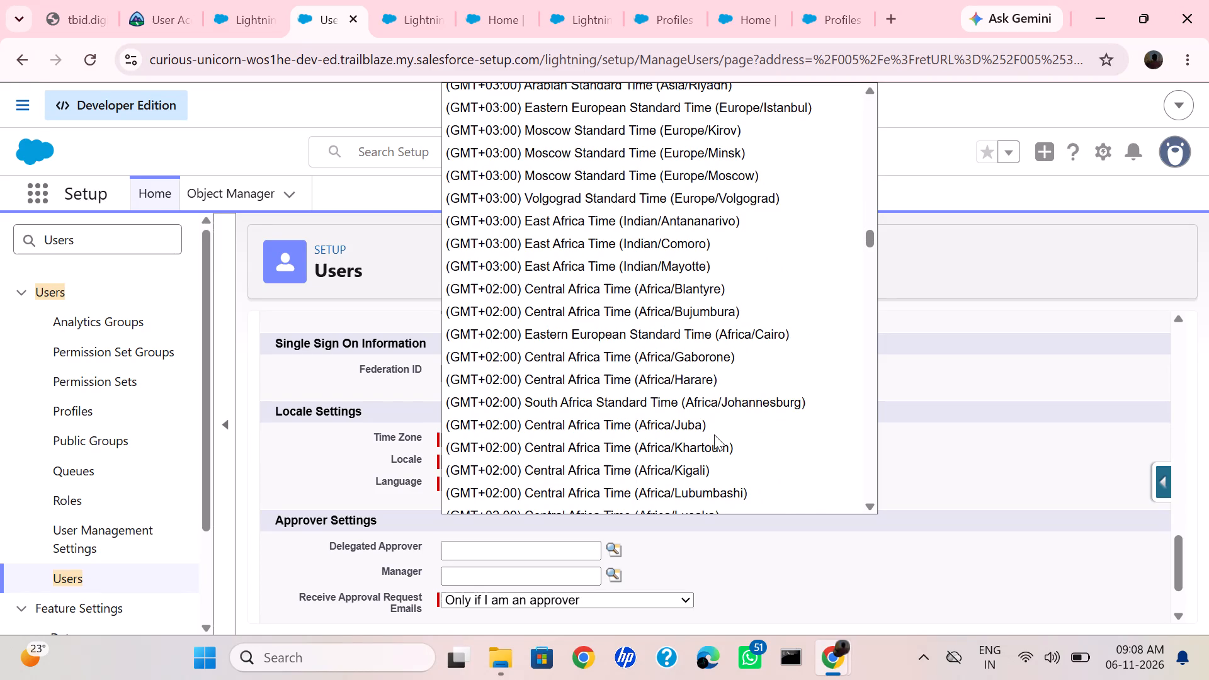
pyautogui.scroll(-11, 714, 434)
pyautogui.scroll(-12, 714, 434)
pyautogui.scroll(-9, 714, 434)
pyautogui.scroll(2, 714, 434)
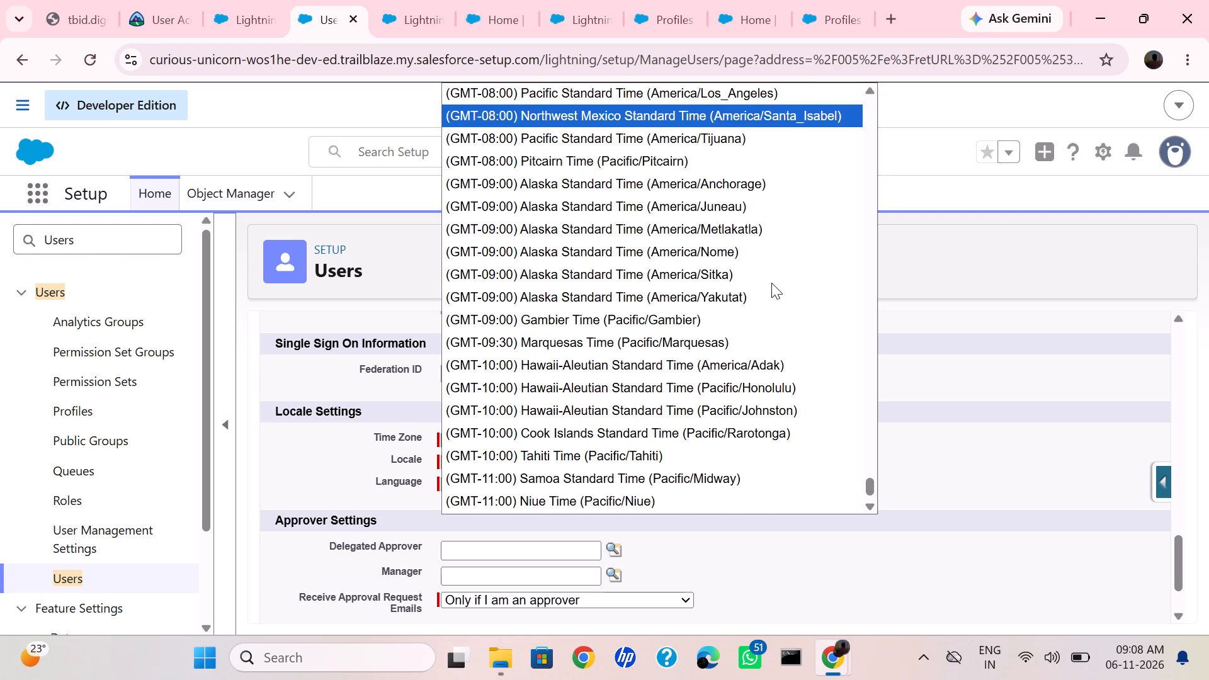
# Examine the Mountain, Central and Eastern Standard Time options in the Time Zone list, going back from GMT-07:00 to GMT-05:00.
pyautogui.scroll(2, 771, 283)
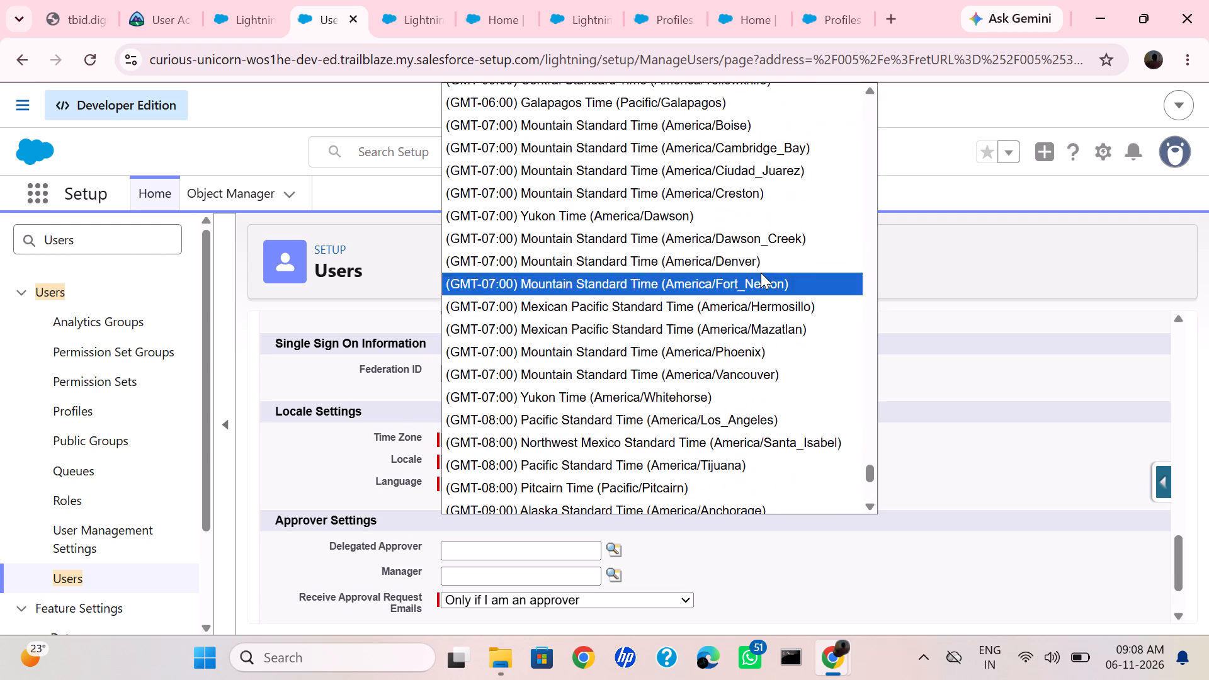
pyautogui.scroll(1, 744, 205)
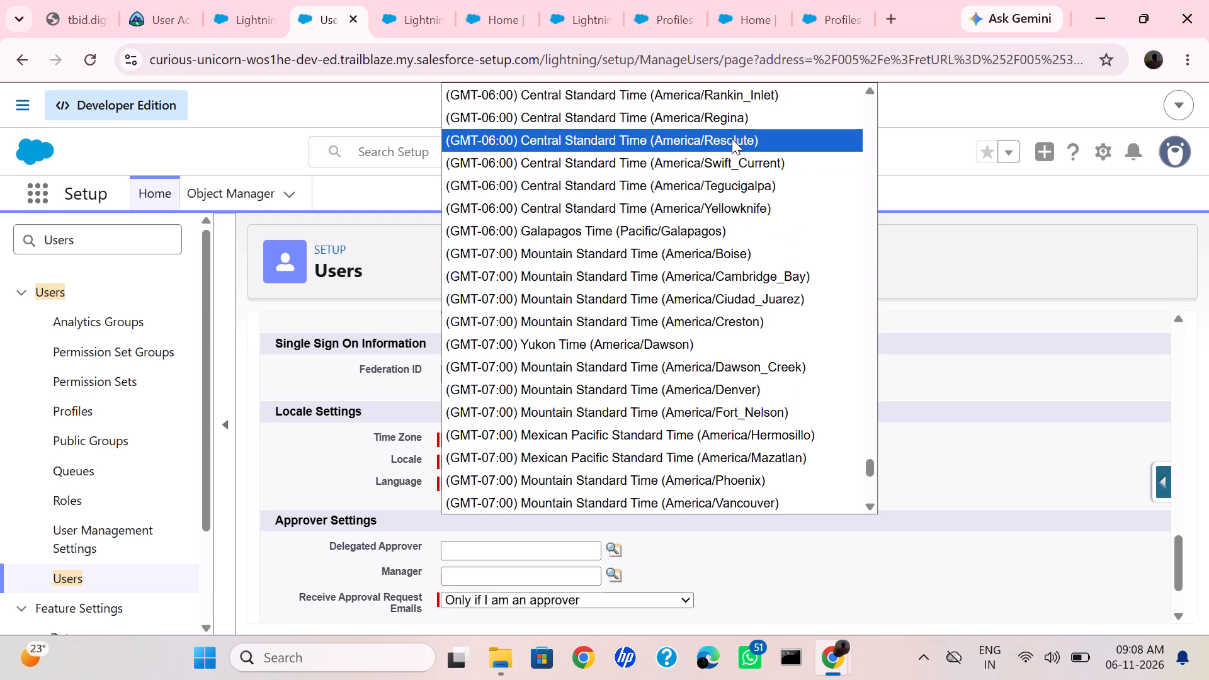
pyautogui.scroll(2, 726, 137)
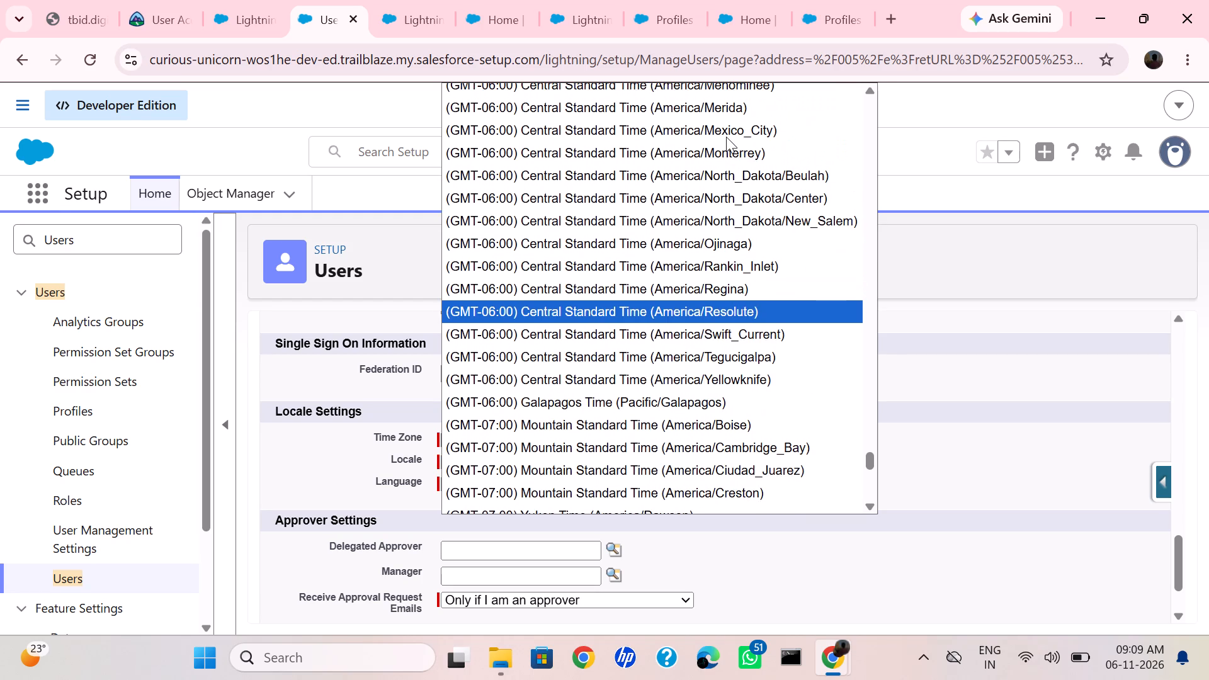
pyautogui.scroll(3, 726, 137)
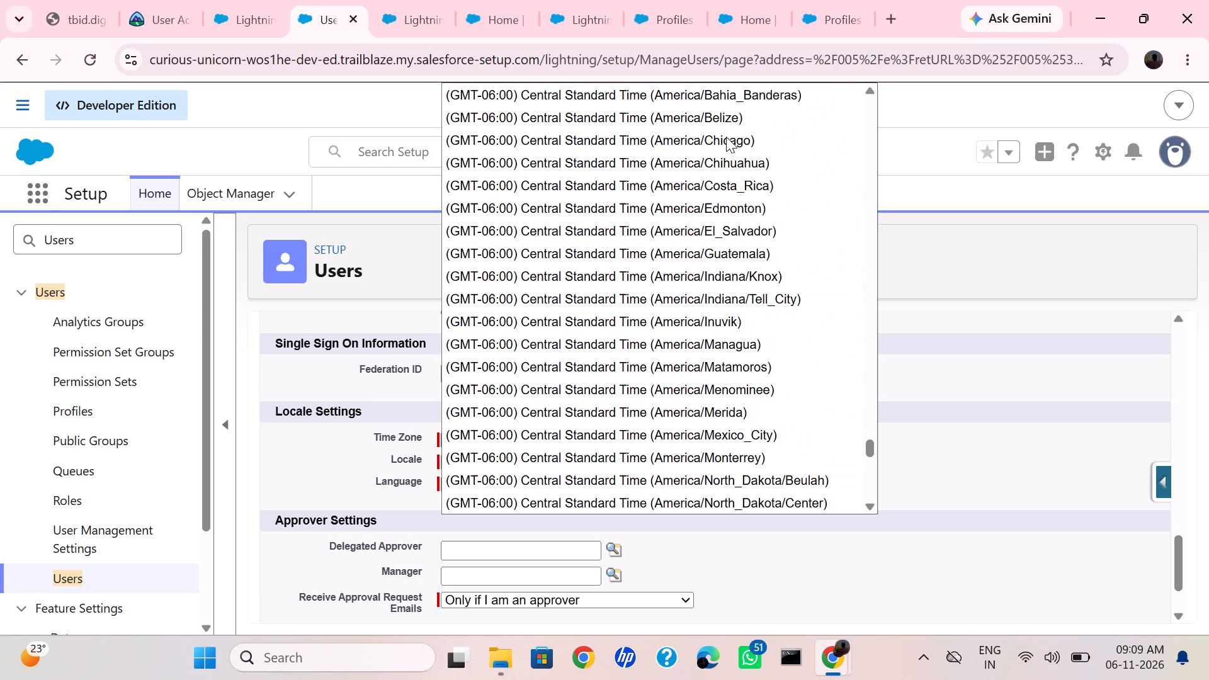
pyautogui.scroll(4, 726, 137)
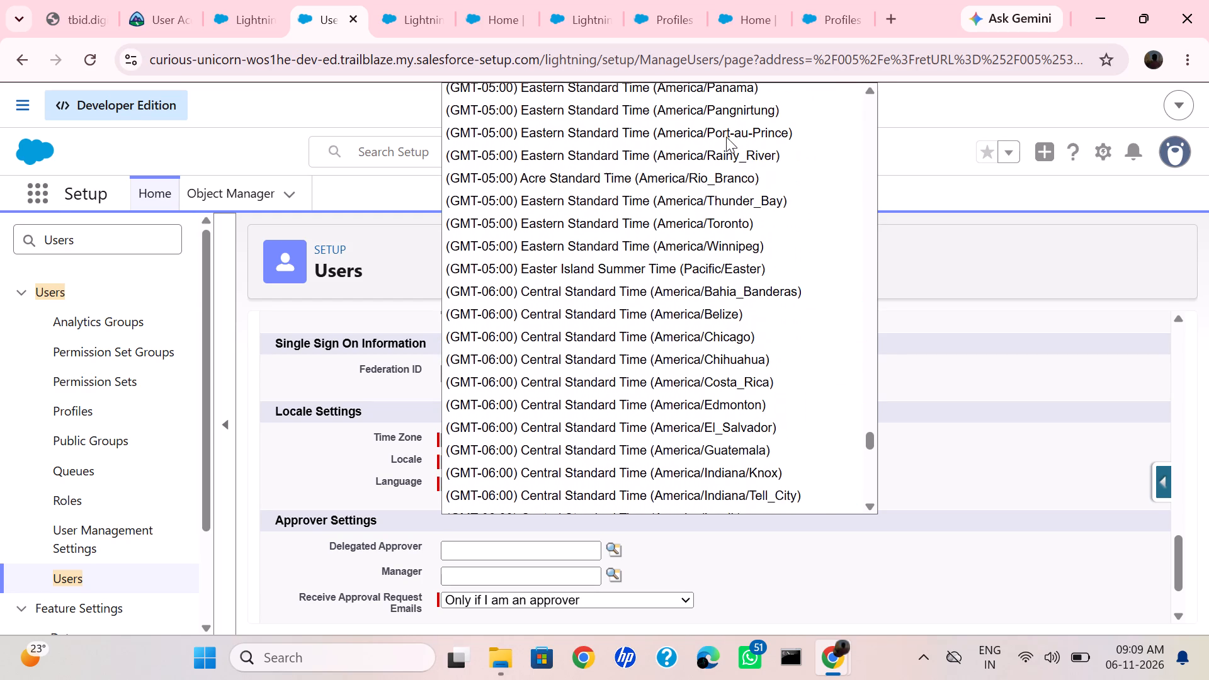
pyautogui.scroll(3, 726, 137)
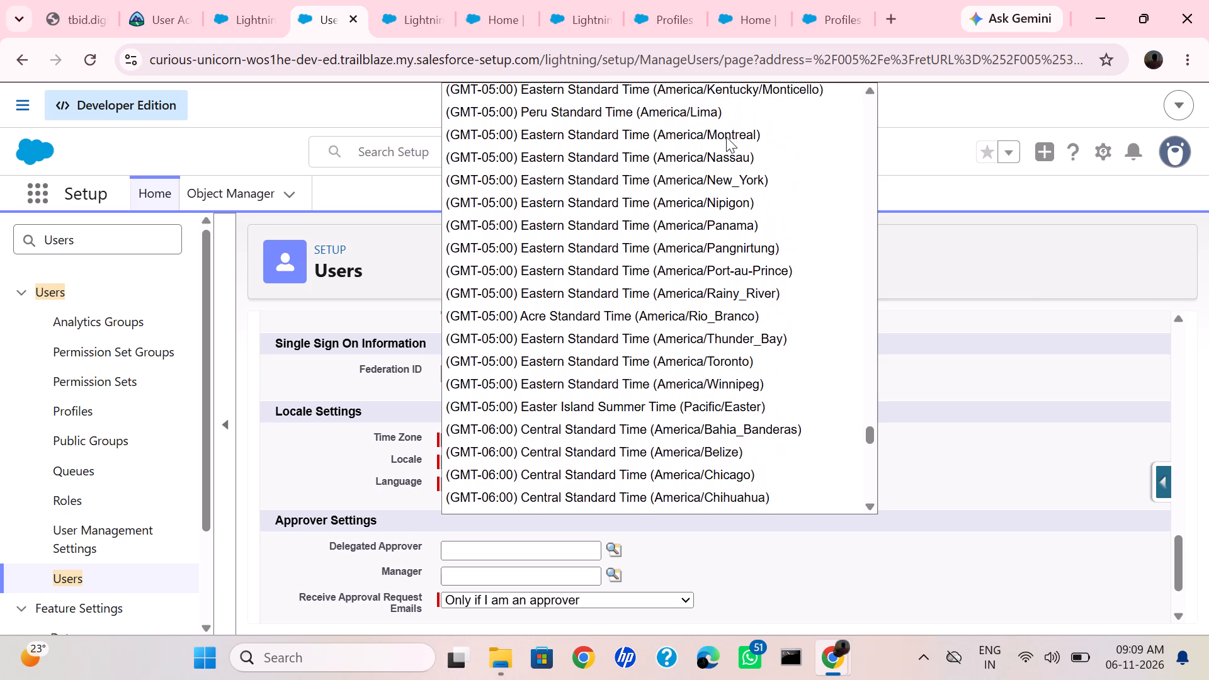
pyautogui.scroll(2, 726, 137)
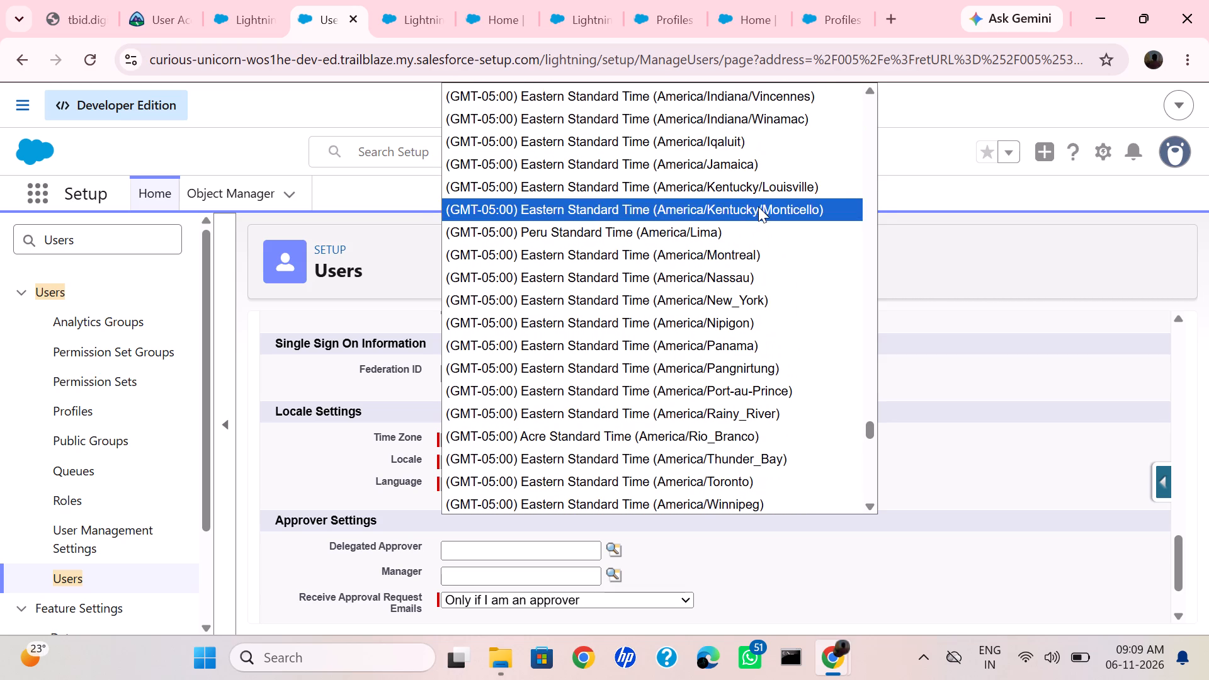
pyautogui.scroll(1, 759, 208)
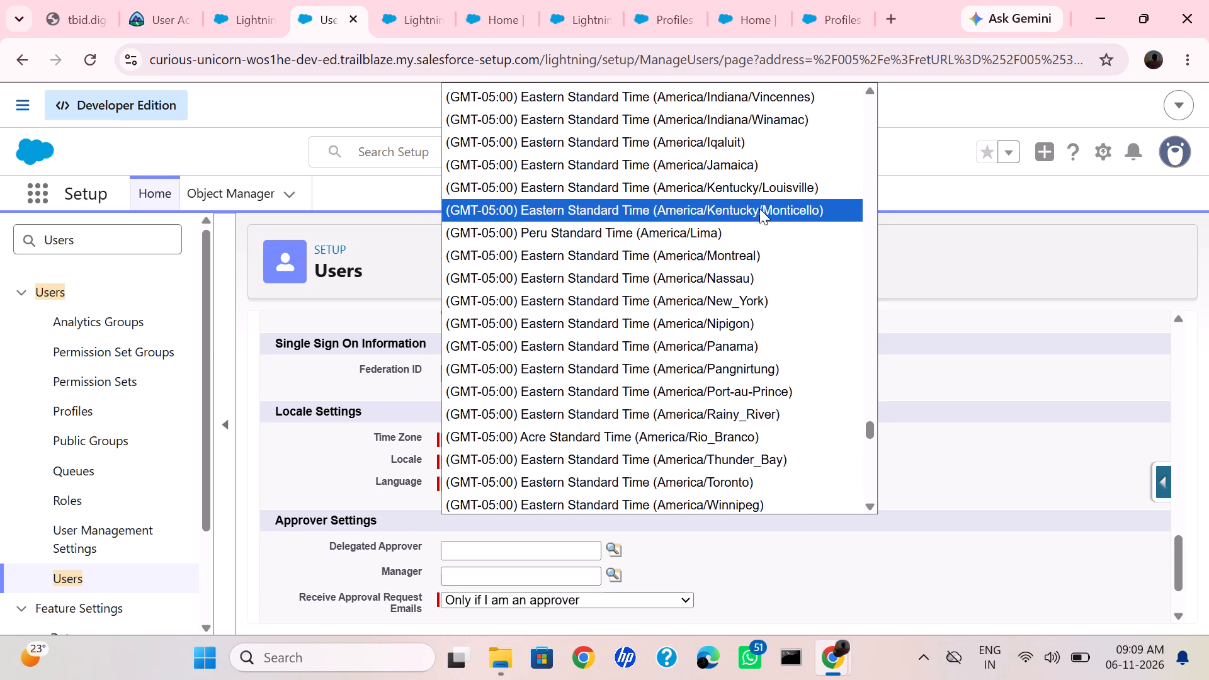
pyautogui.scroll(2, 759, 208)
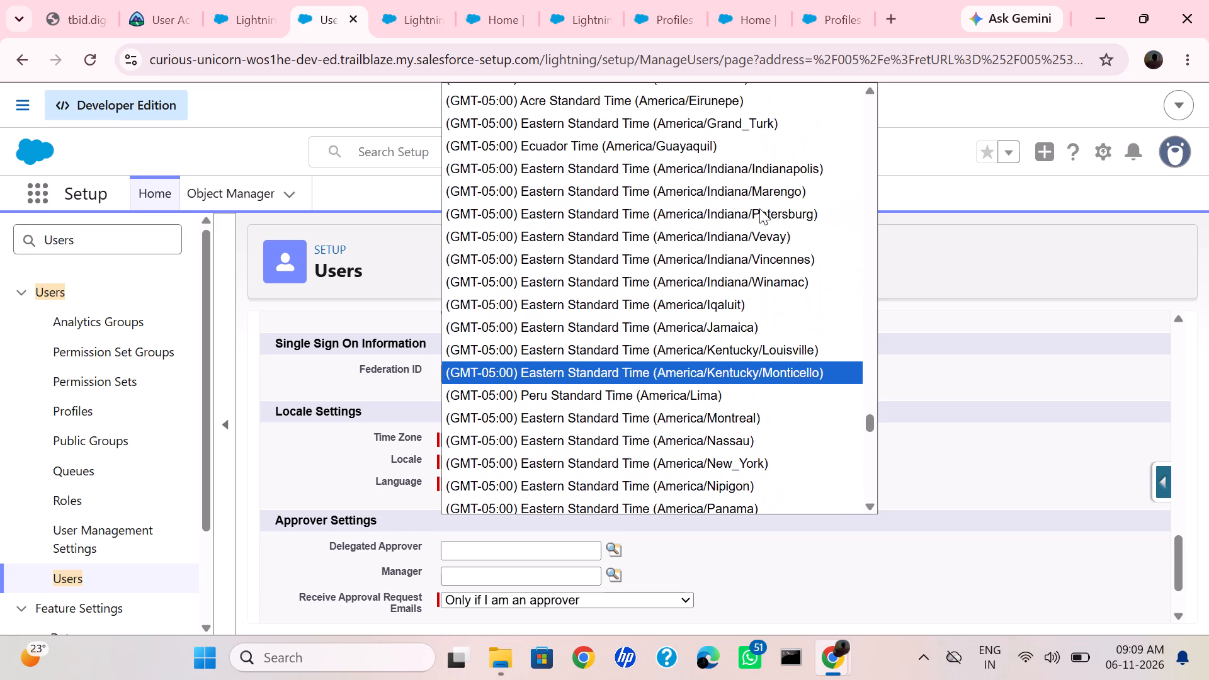
pyautogui.scroll(2, 759, 208)
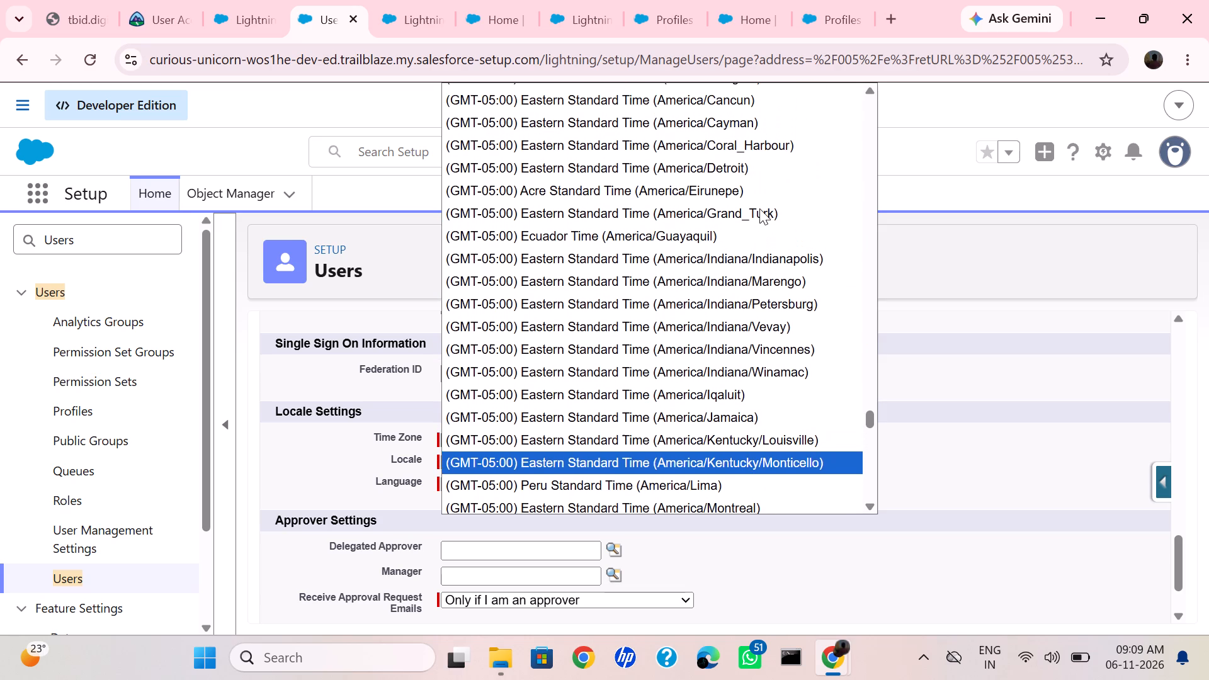
pyautogui.scroll(2, 759, 208)
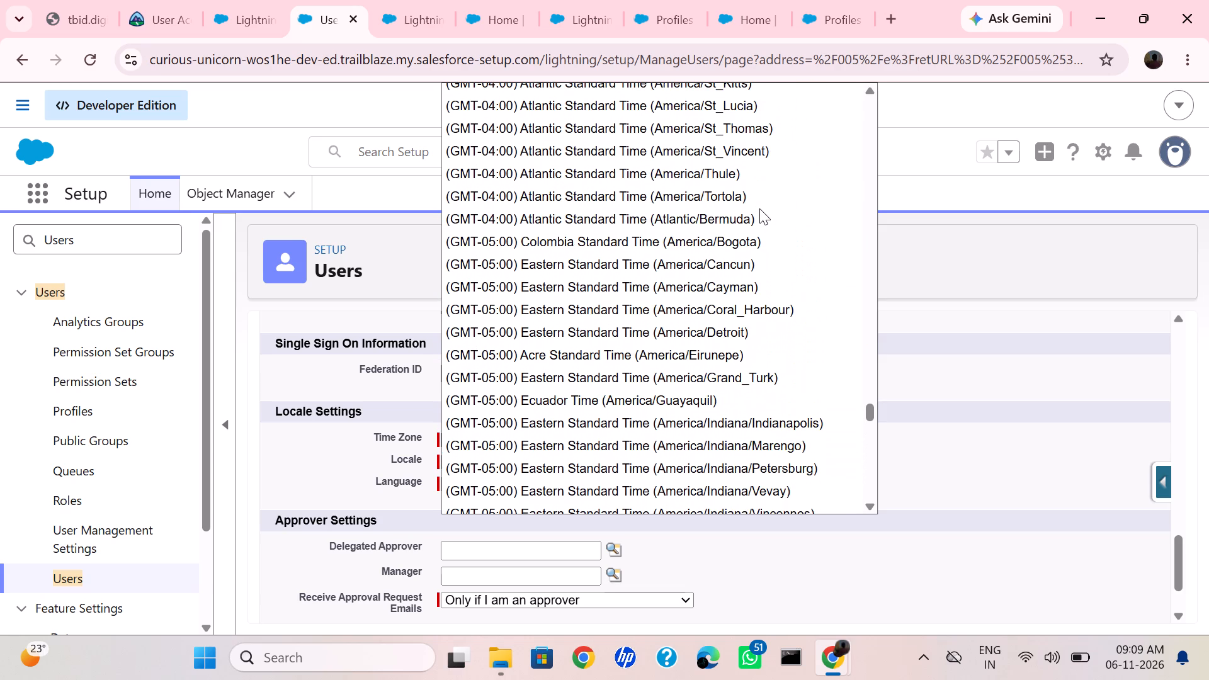
# Examine the Atlantic, South American and Greenwich options in the Time Zone list, going back from GMT-04:00 to GMT+00:00.
pyautogui.scroll(3, 759, 208)
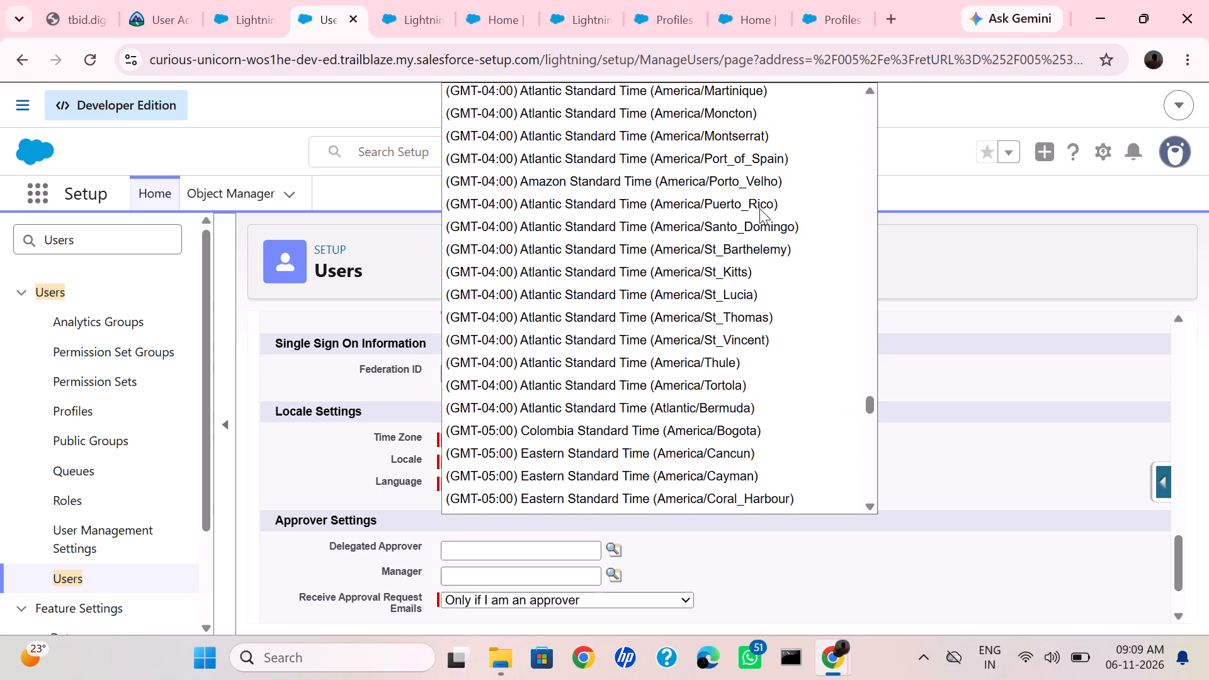
pyautogui.scroll(2, 759, 208)
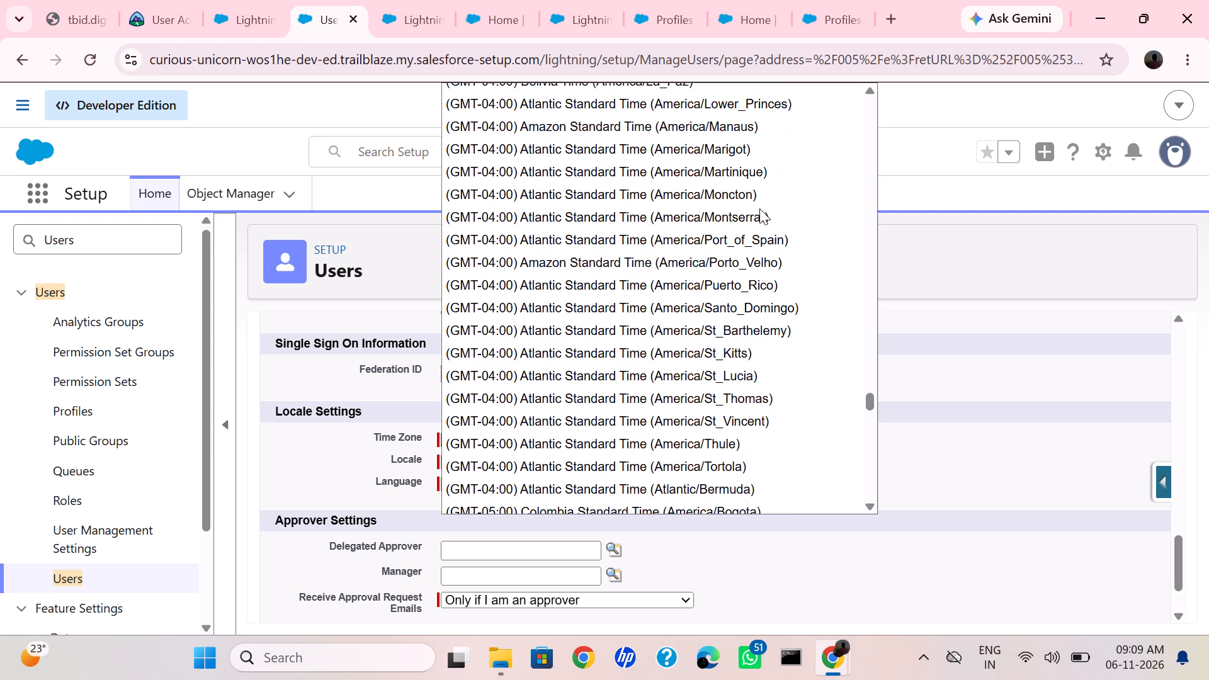
pyautogui.scroll(1, 759, 208)
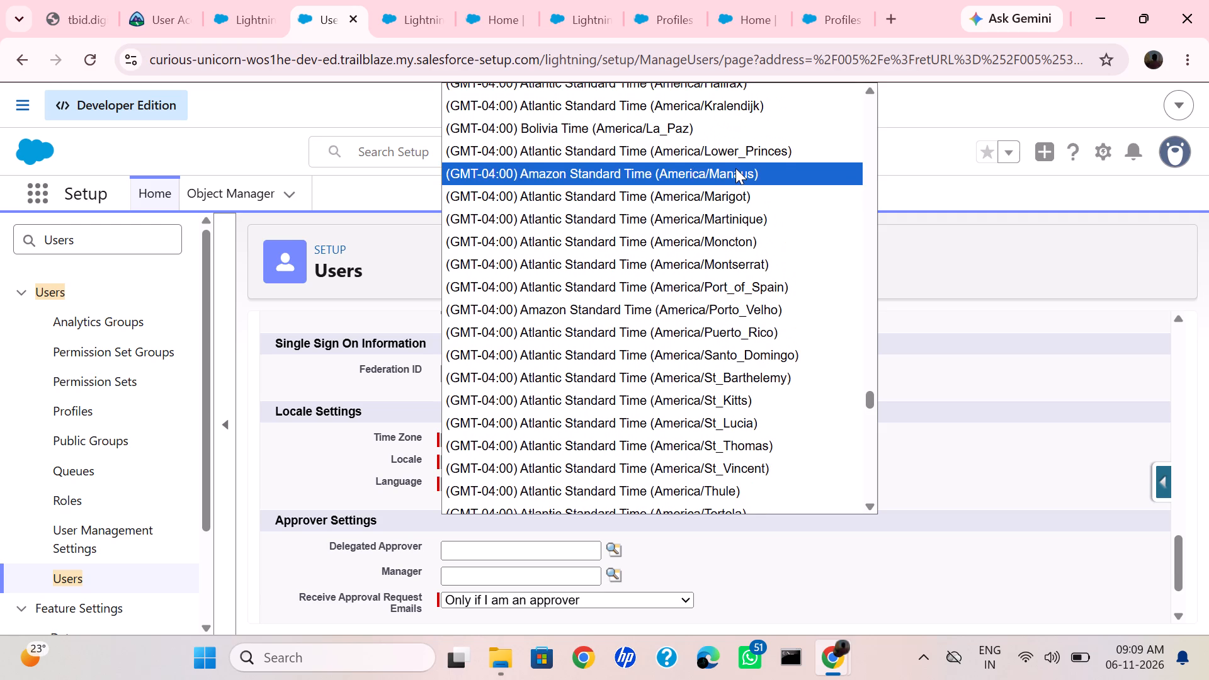
pyautogui.scroll(3, 735, 168)
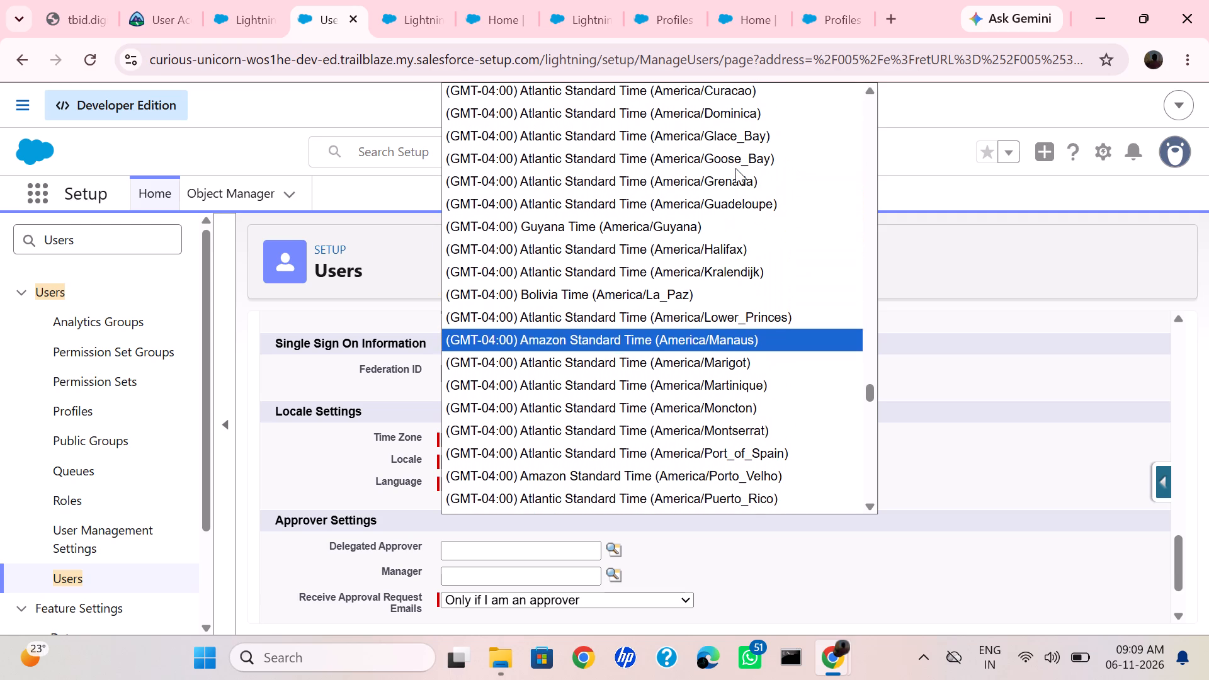
pyautogui.scroll(2, 735, 168)
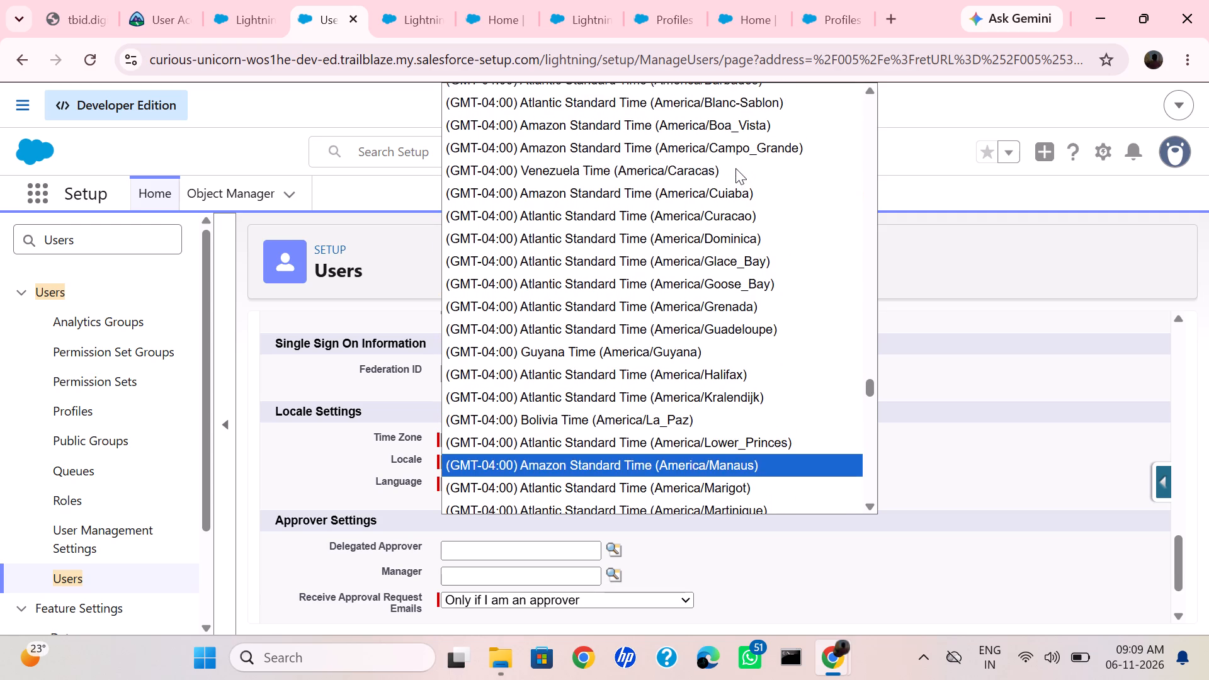
pyautogui.scroll(3, 735, 168)
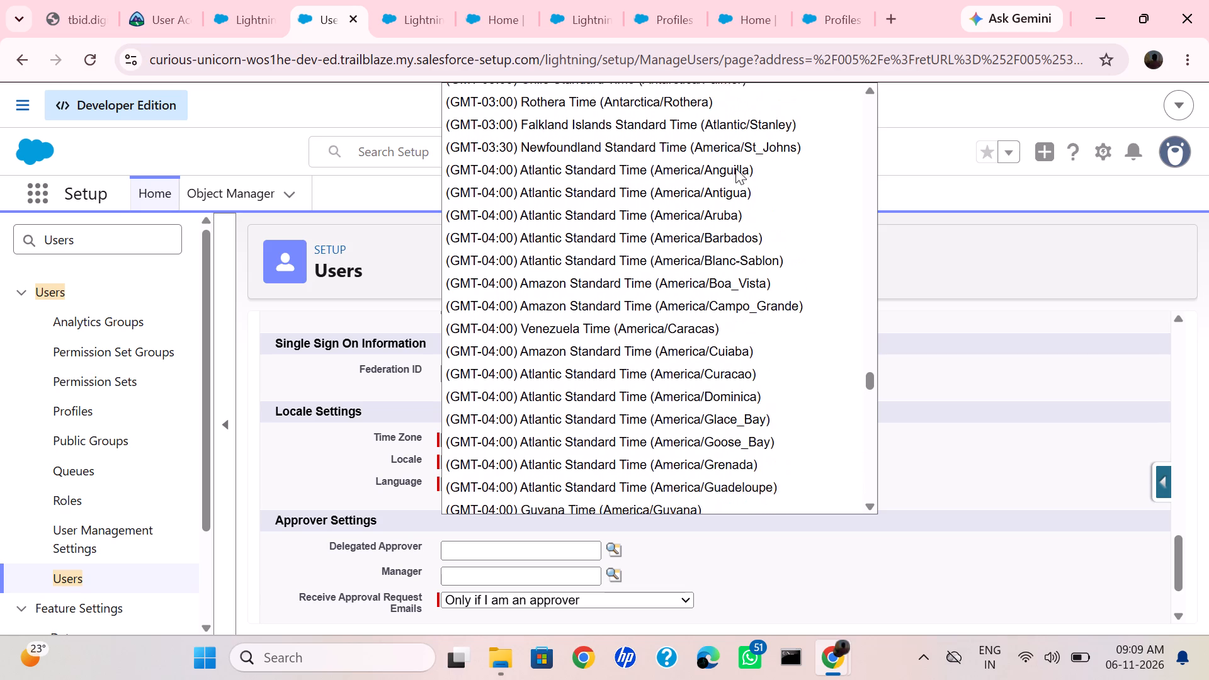
pyautogui.scroll(2, 735, 168)
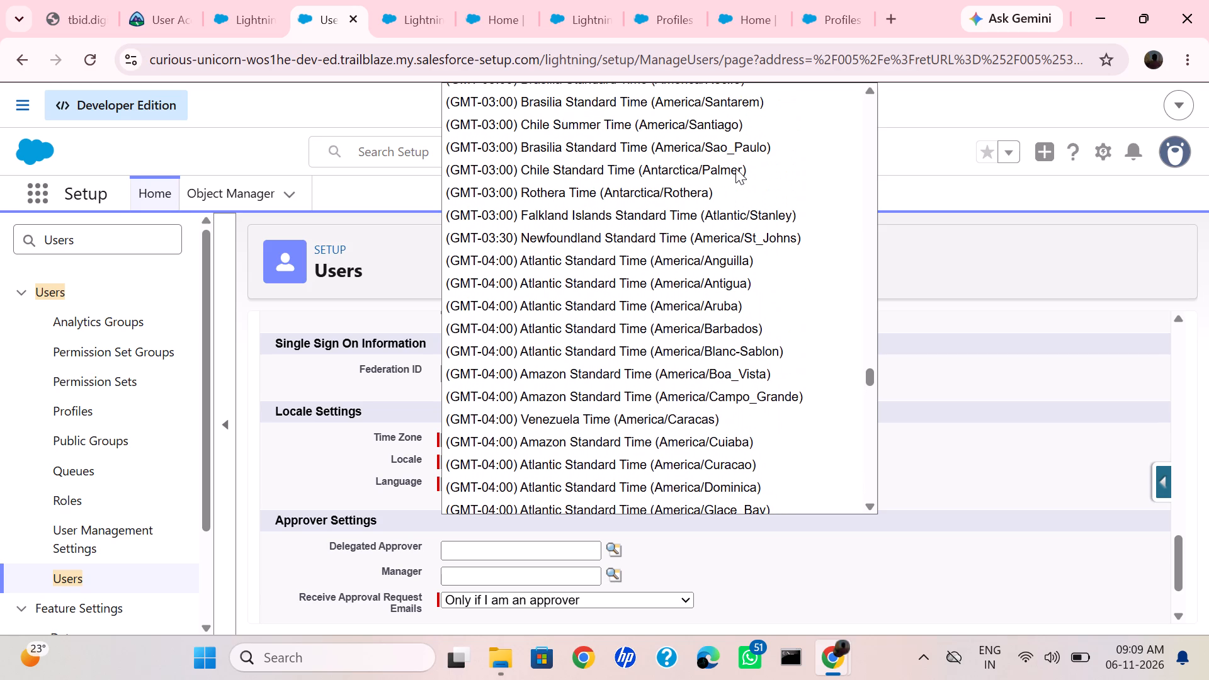
pyautogui.scroll(3, 735, 168)
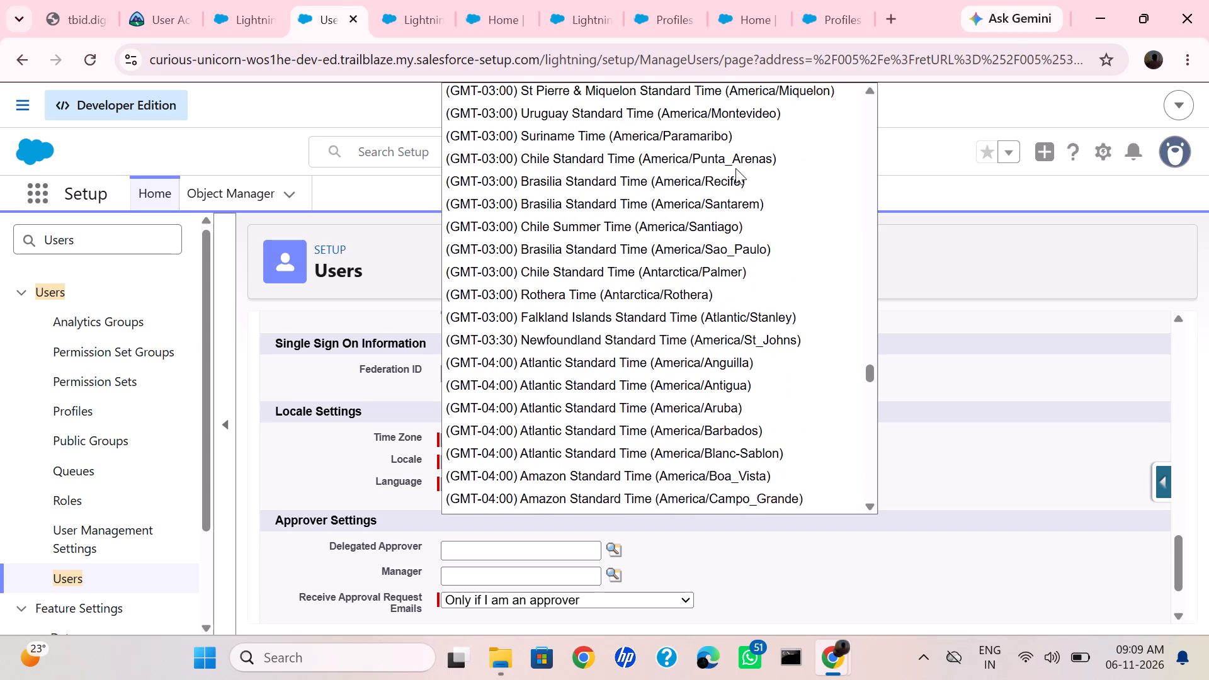
pyautogui.scroll(3, 735, 168)
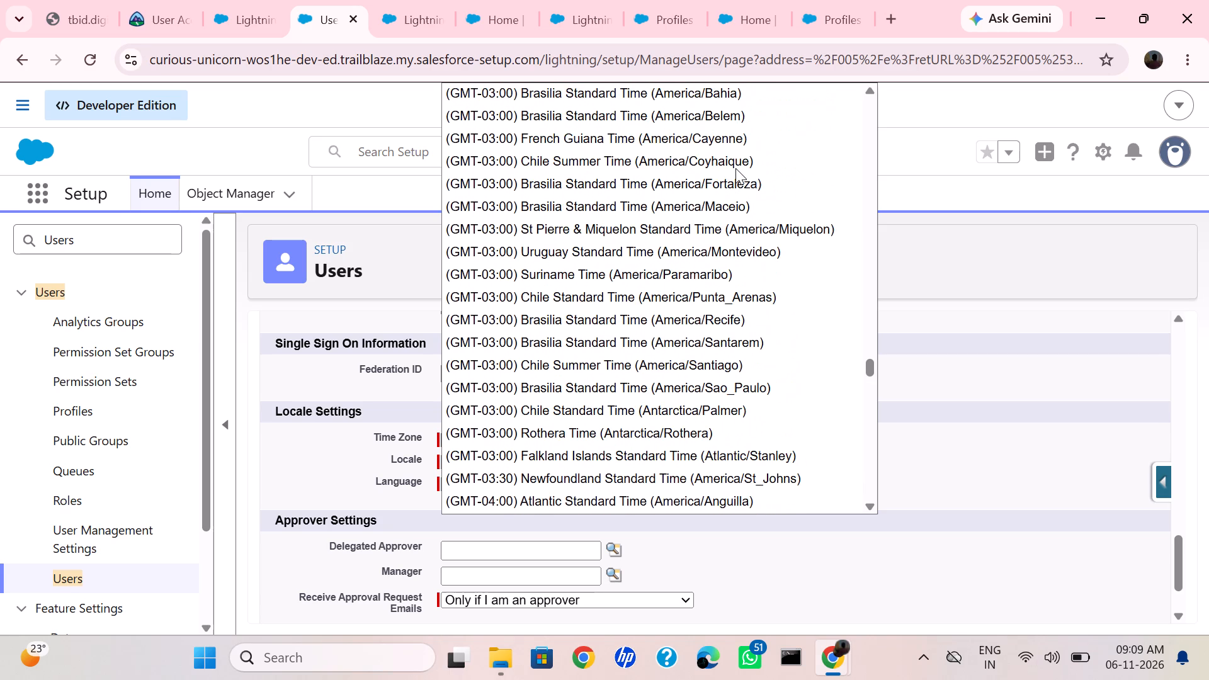
pyautogui.scroll(1, 735, 168)
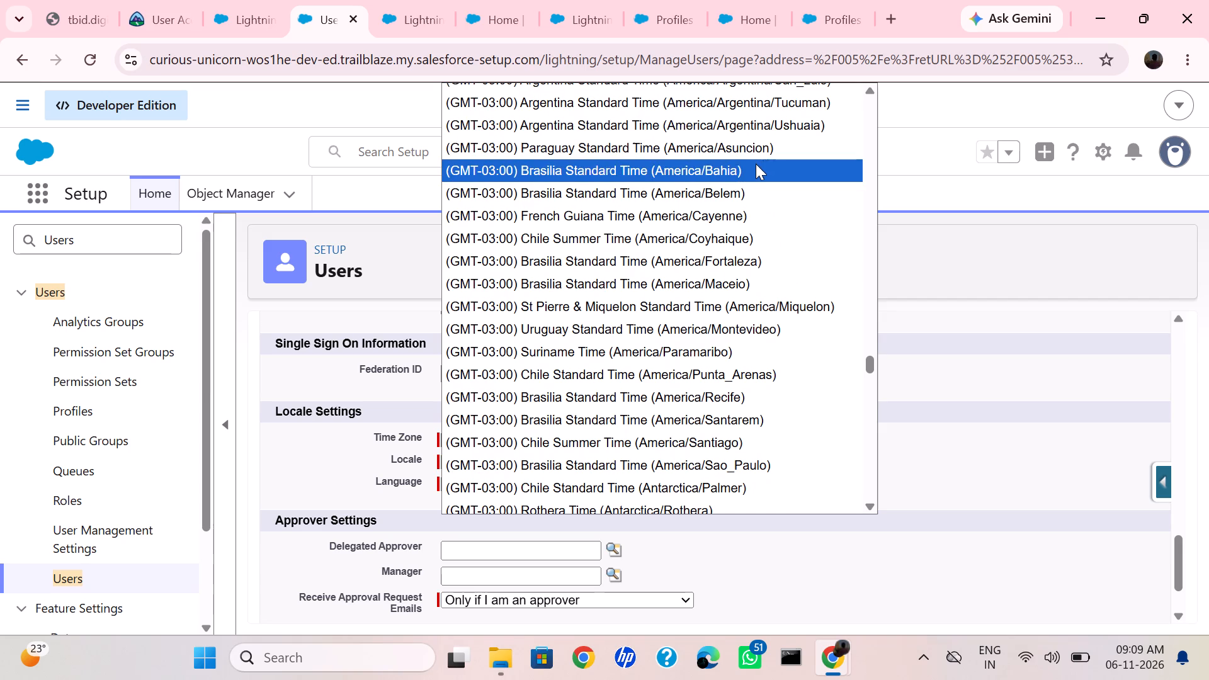
pyautogui.scroll(2, 761, 142)
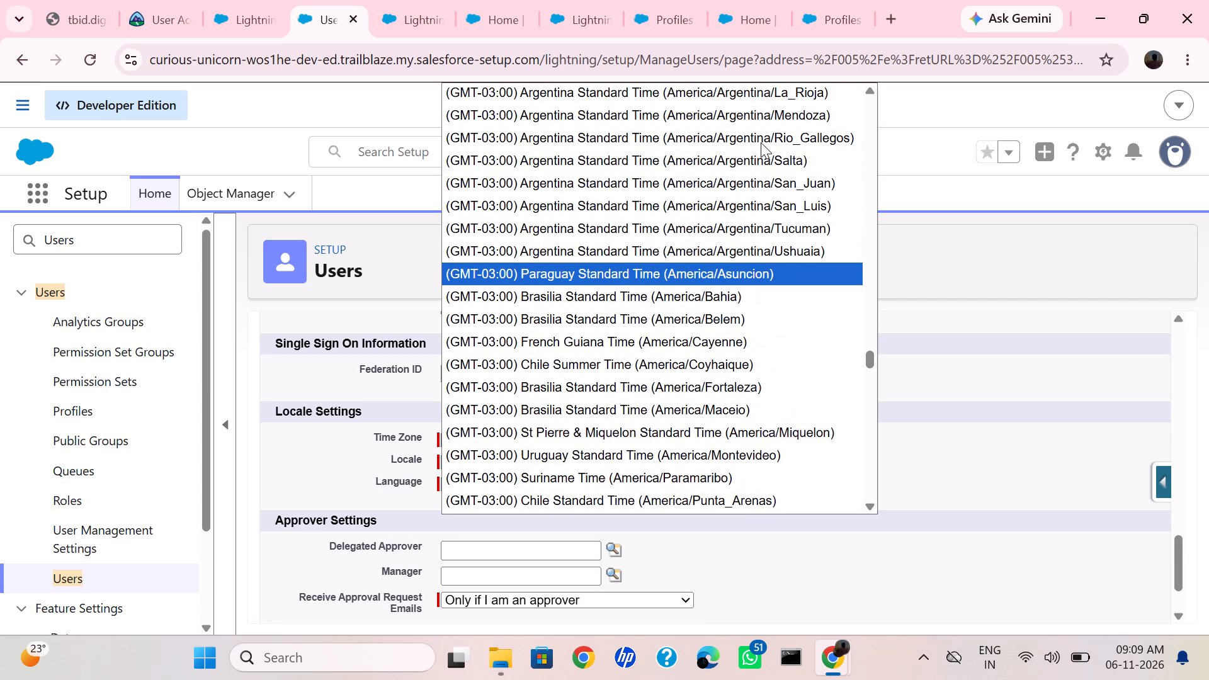
pyautogui.scroll(3, 761, 142)
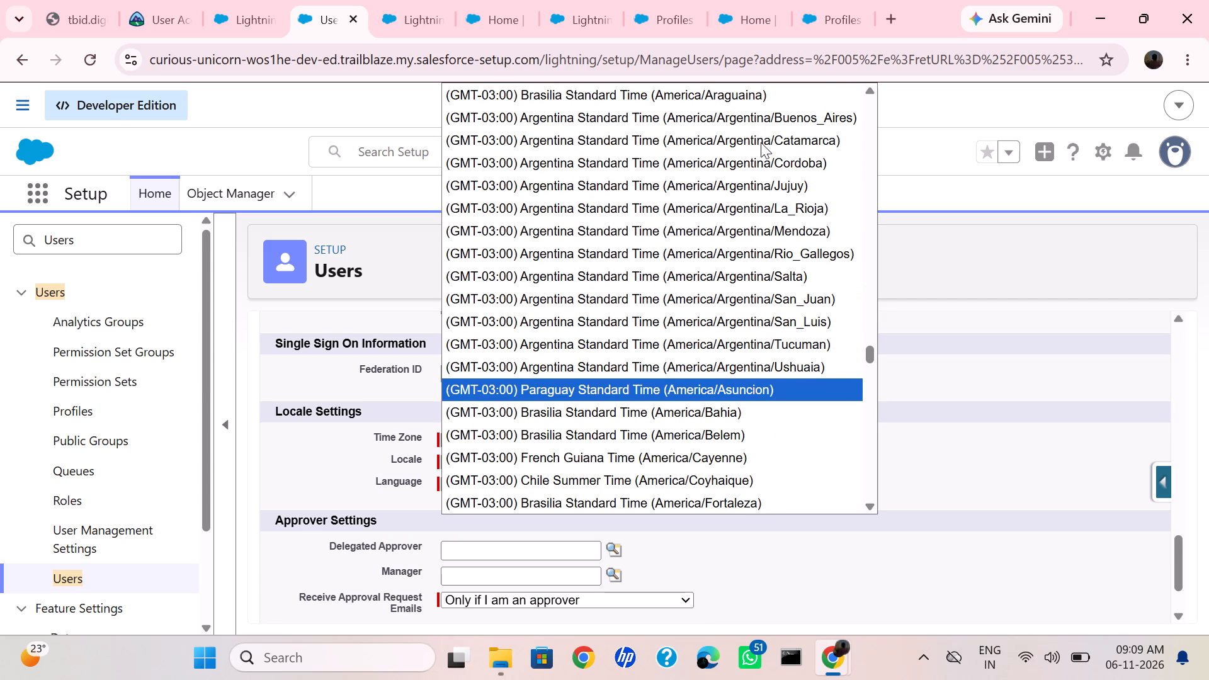
pyautogui.scroll(2, 761, 142)
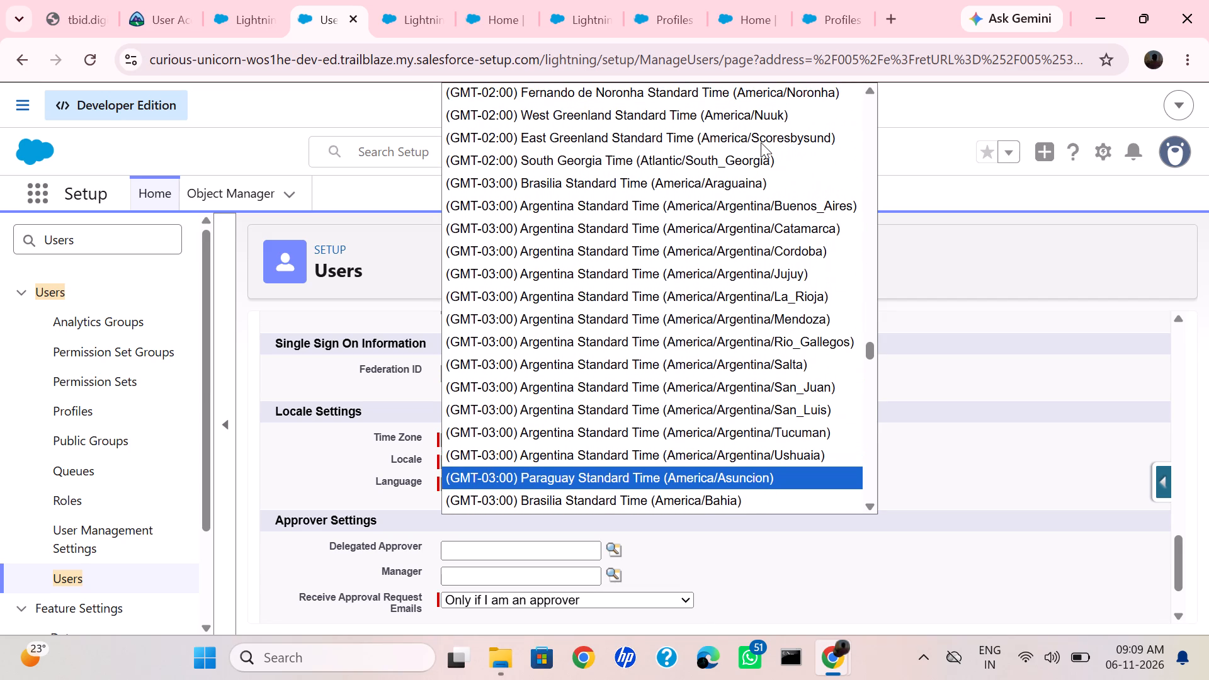
pyautogui.scroll(2, 761, 142)
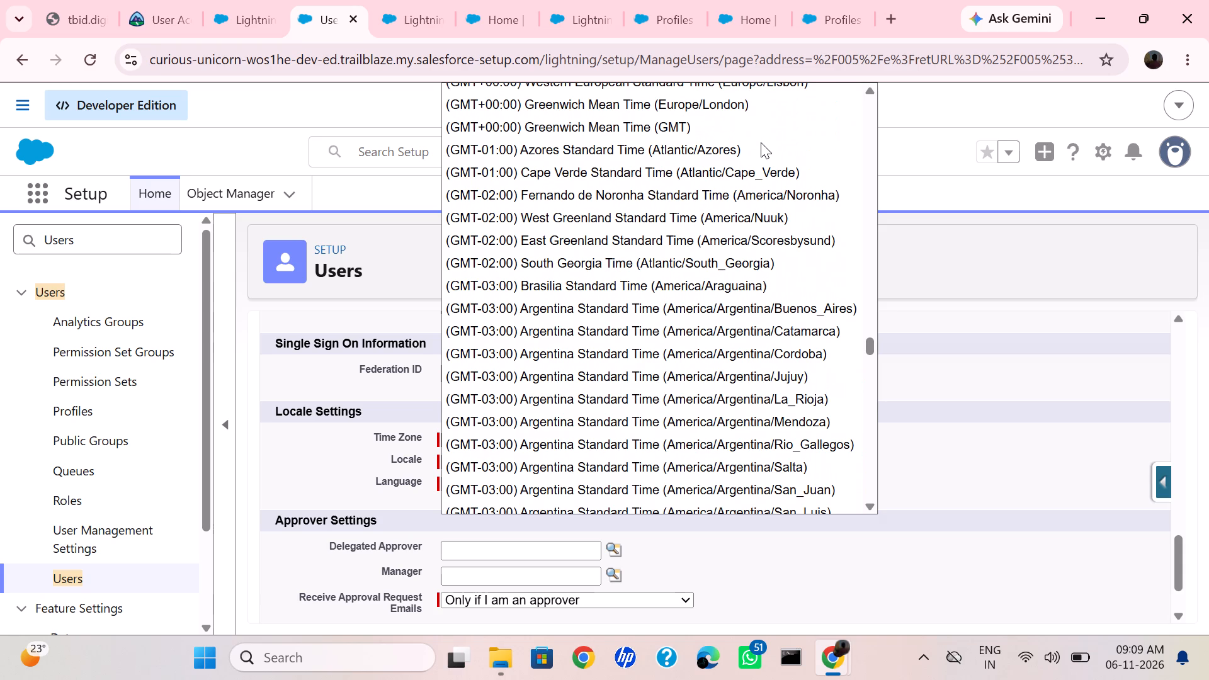
pyautogui.scroll(1, 761, 142)
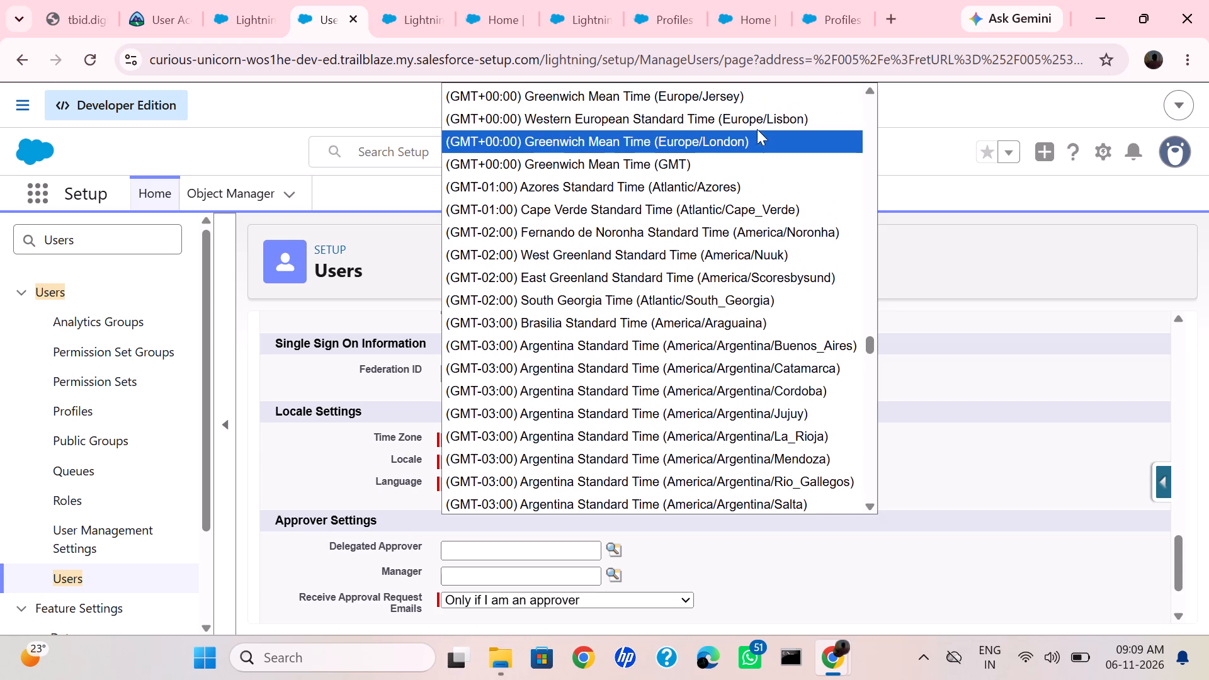
# Set the new user's Time Zone to (GMT-08:00) Pacific Standard Time (America/Los_Angeles).
pyautogui.hscroll(1, 790, 200)
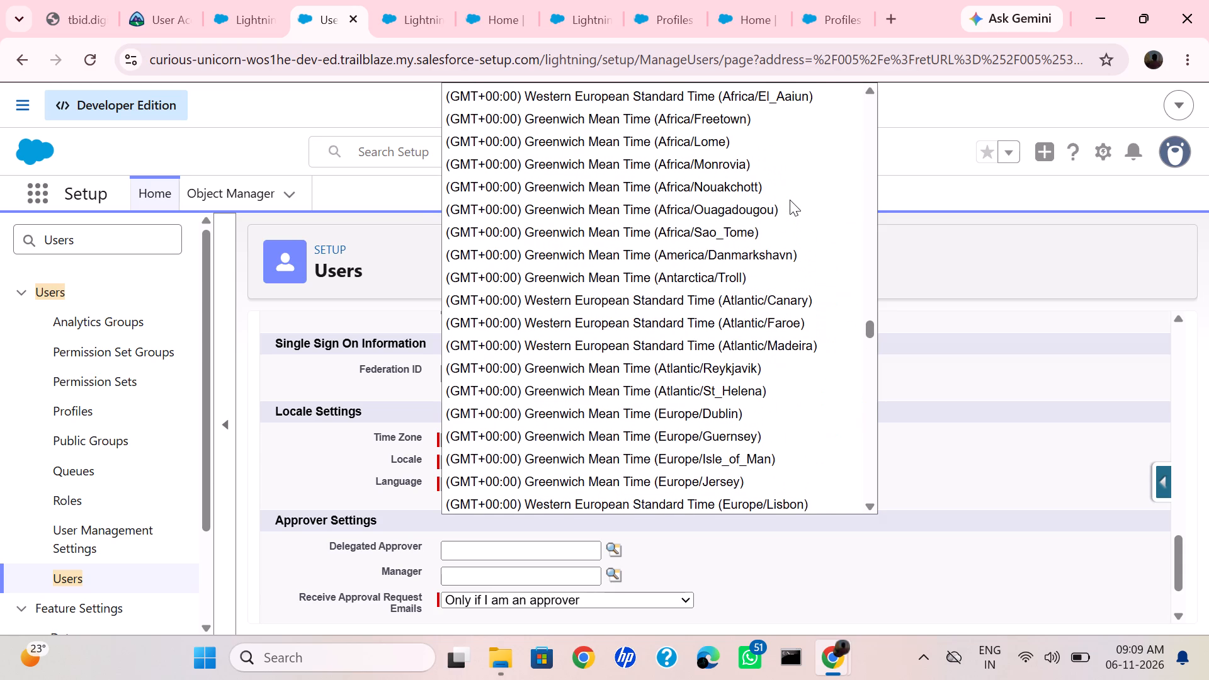
pyautogui.hscroll(2, 790, 200)
pyautogui.scroll(-13, 790, 200)
pyautogui.scroll(-8, 790, 200)
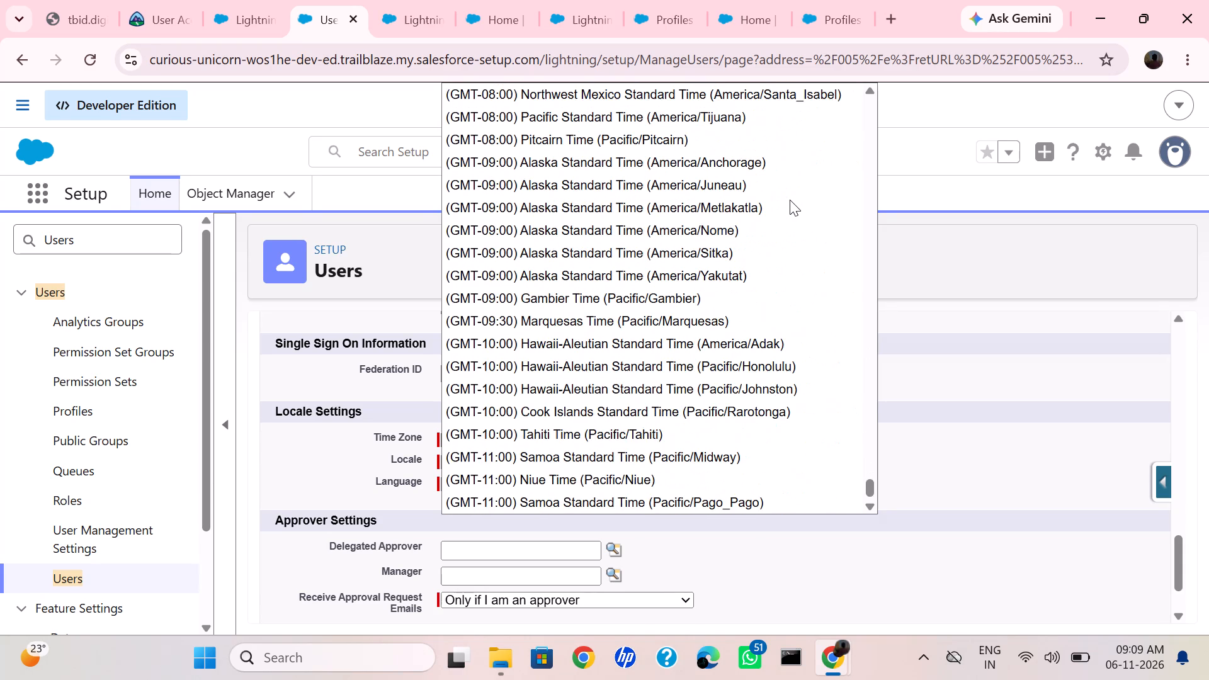
pyautogui.scroll(-3, 790, 200)
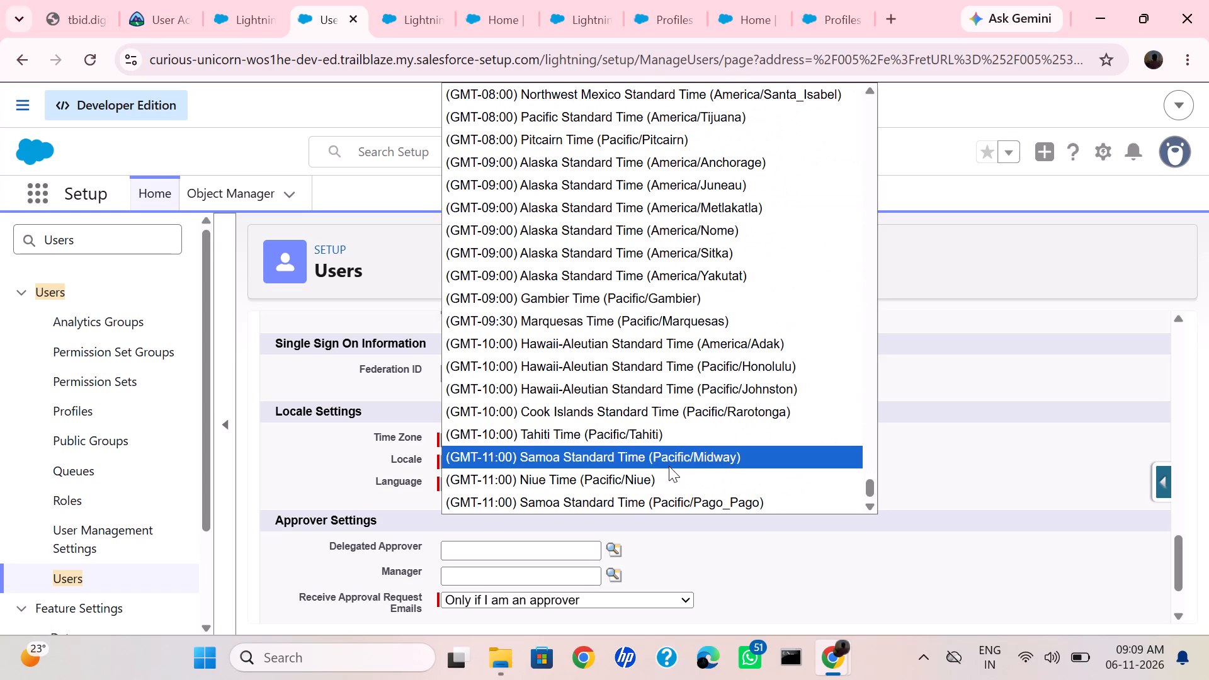
pyautogui.scroll(-1, 669, 466)
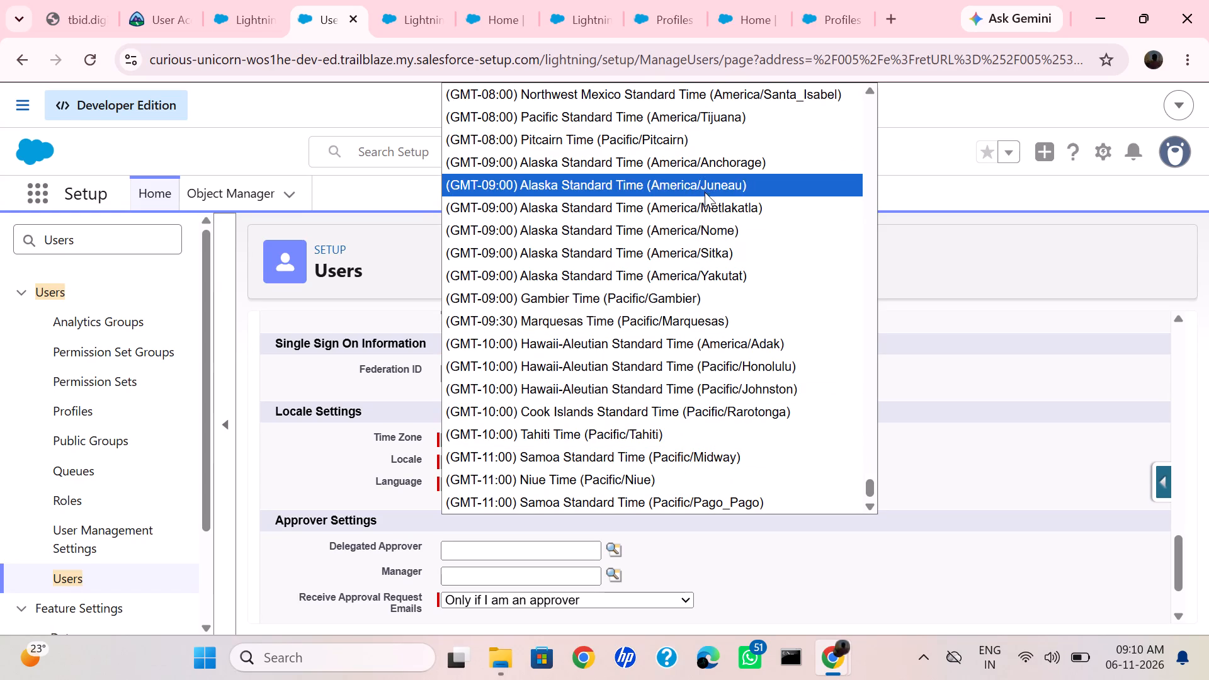
pyautogui.scroll(1, 700, 115)
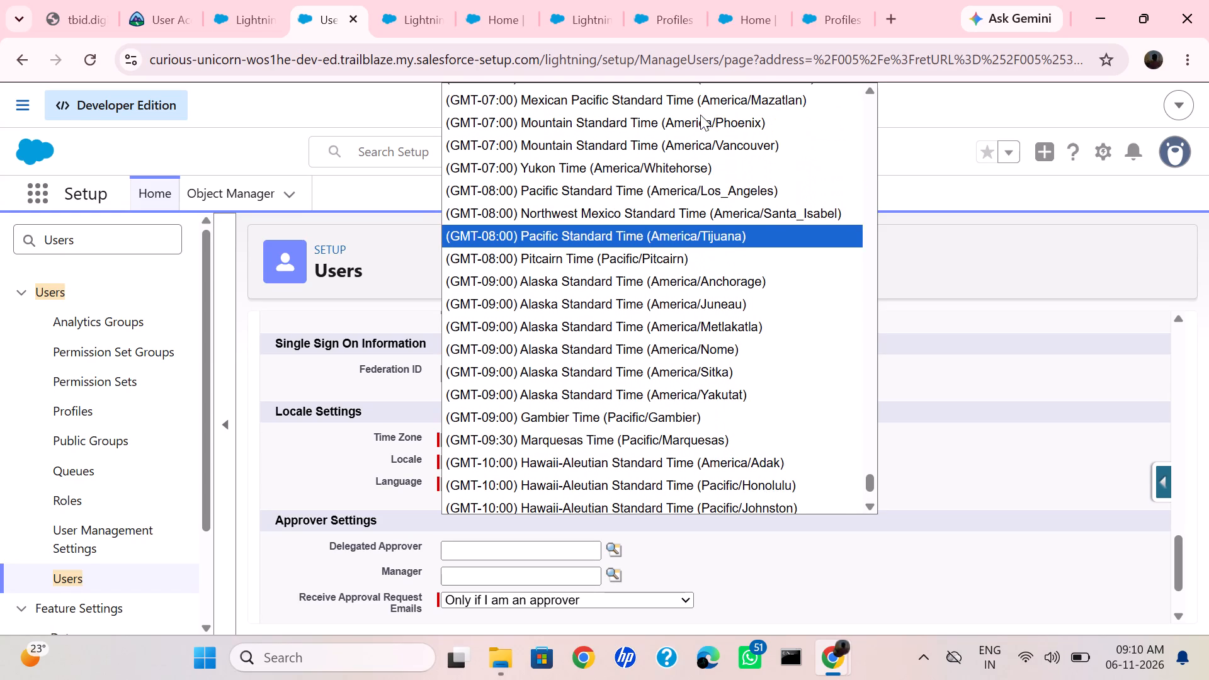
pyautogui.scroll(1, 700, 115)
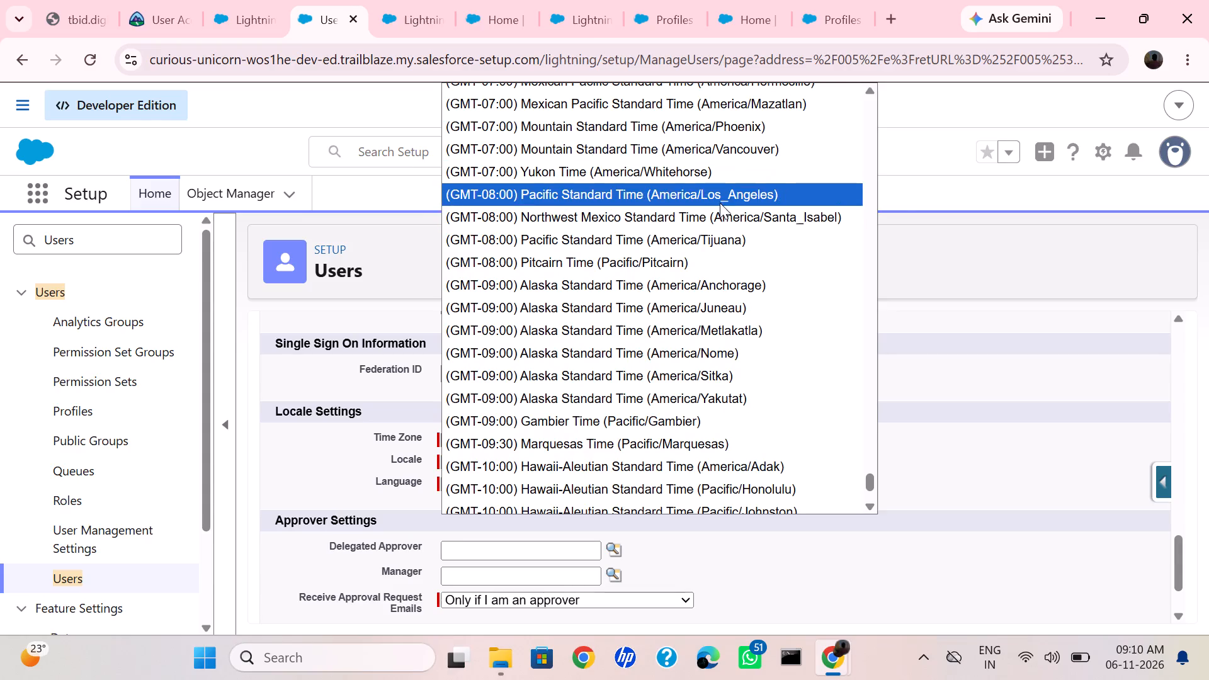
pyautogui.click(720, 199)
pyautogui.click(829, 439)
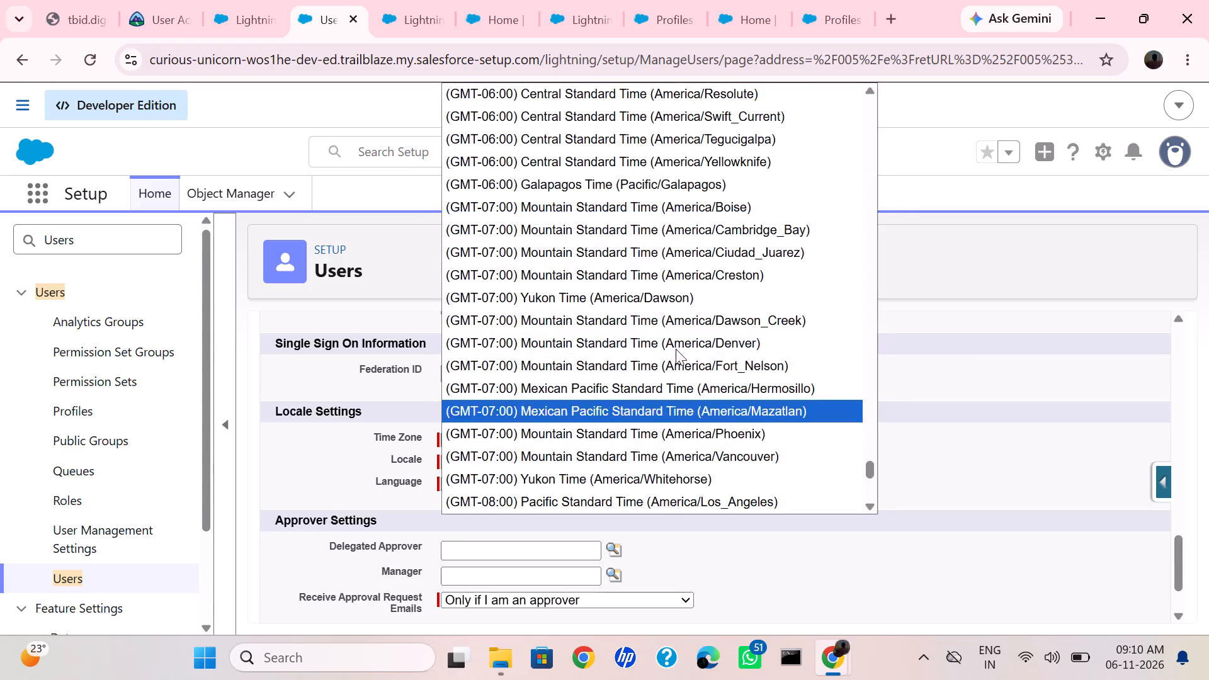
pyautogui.click(928, 565)
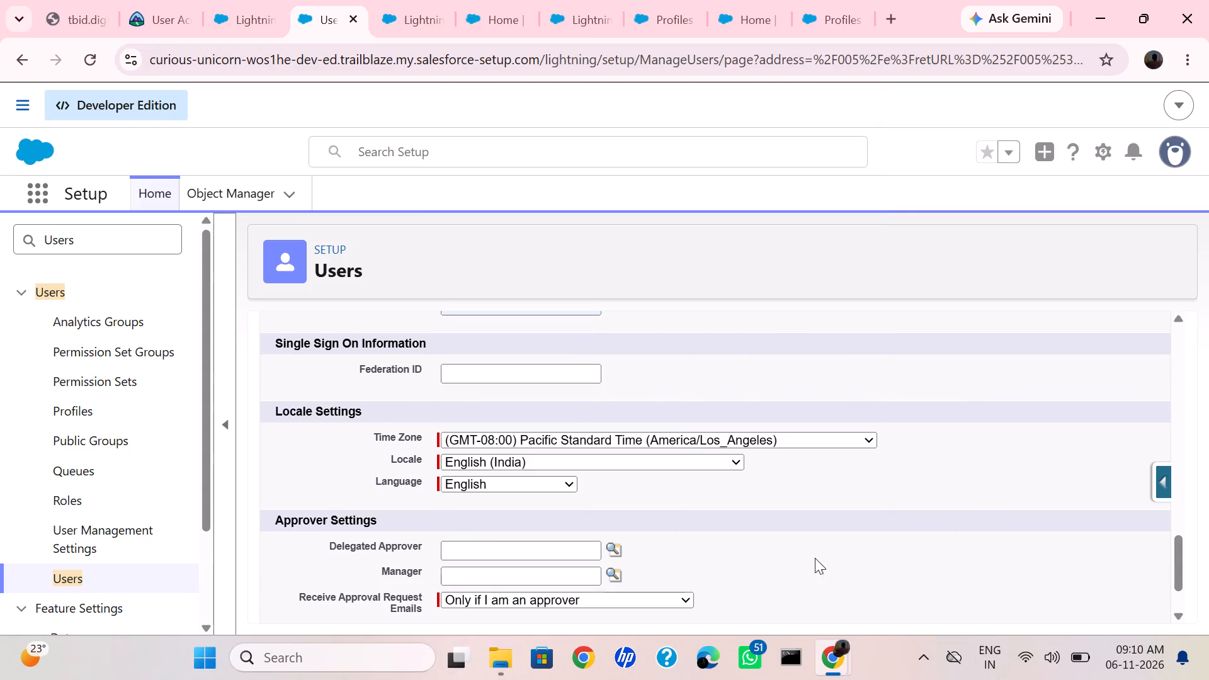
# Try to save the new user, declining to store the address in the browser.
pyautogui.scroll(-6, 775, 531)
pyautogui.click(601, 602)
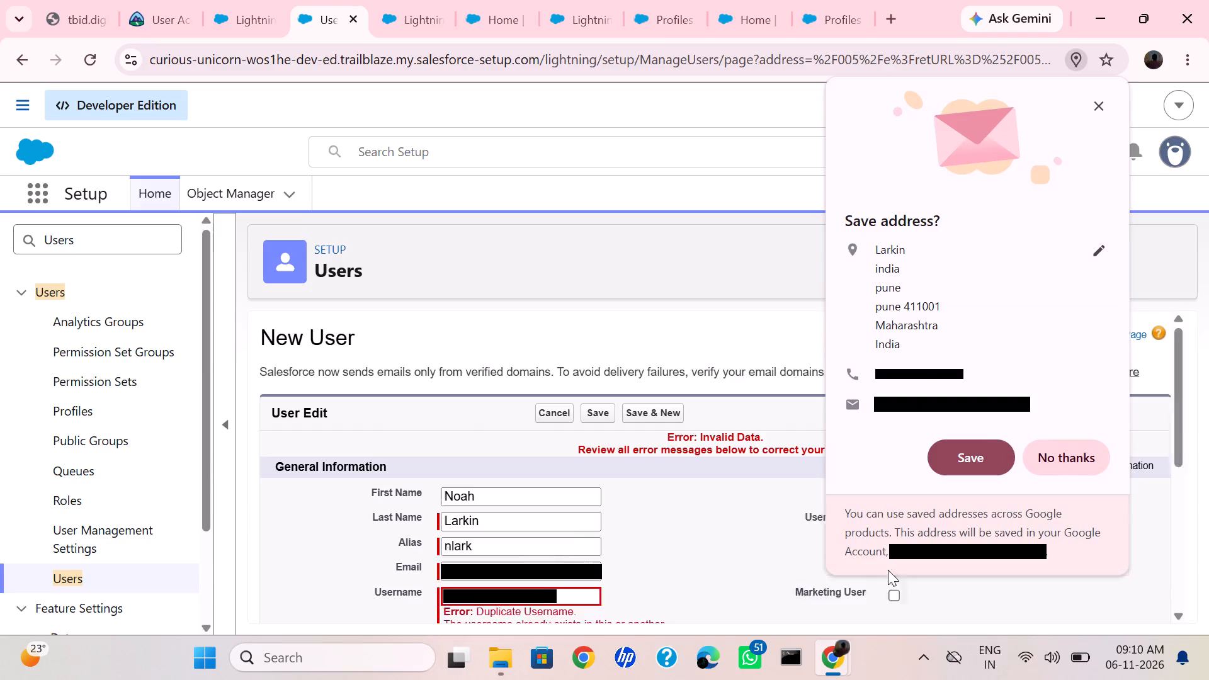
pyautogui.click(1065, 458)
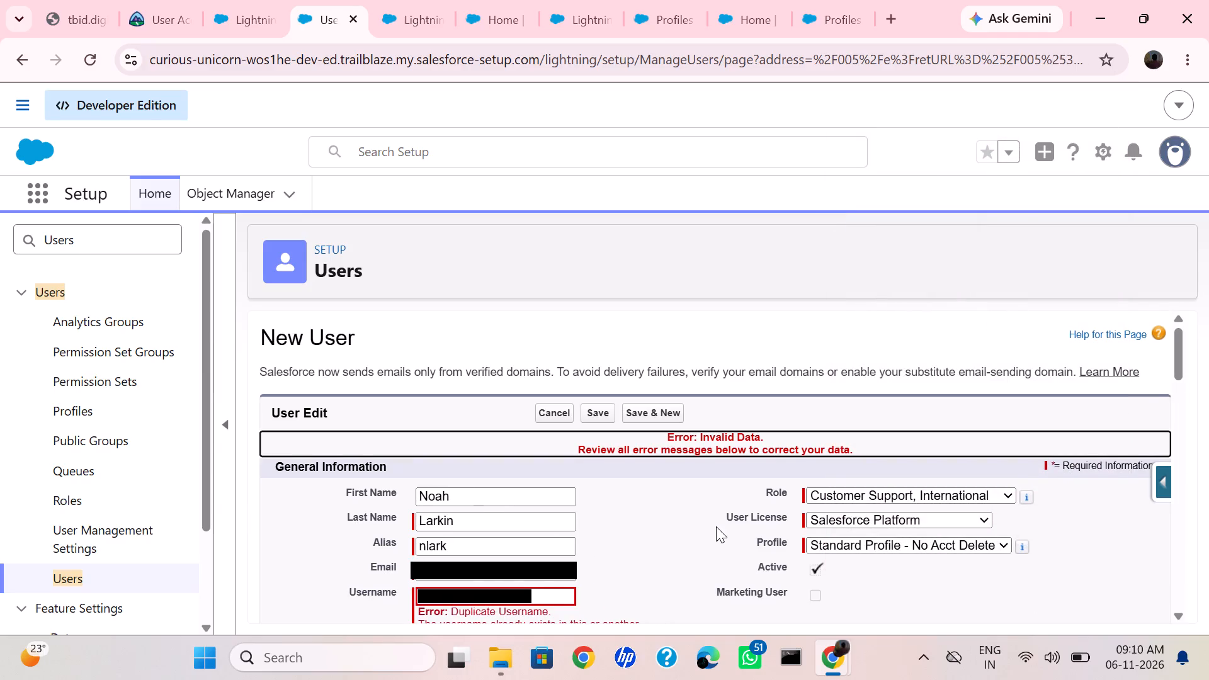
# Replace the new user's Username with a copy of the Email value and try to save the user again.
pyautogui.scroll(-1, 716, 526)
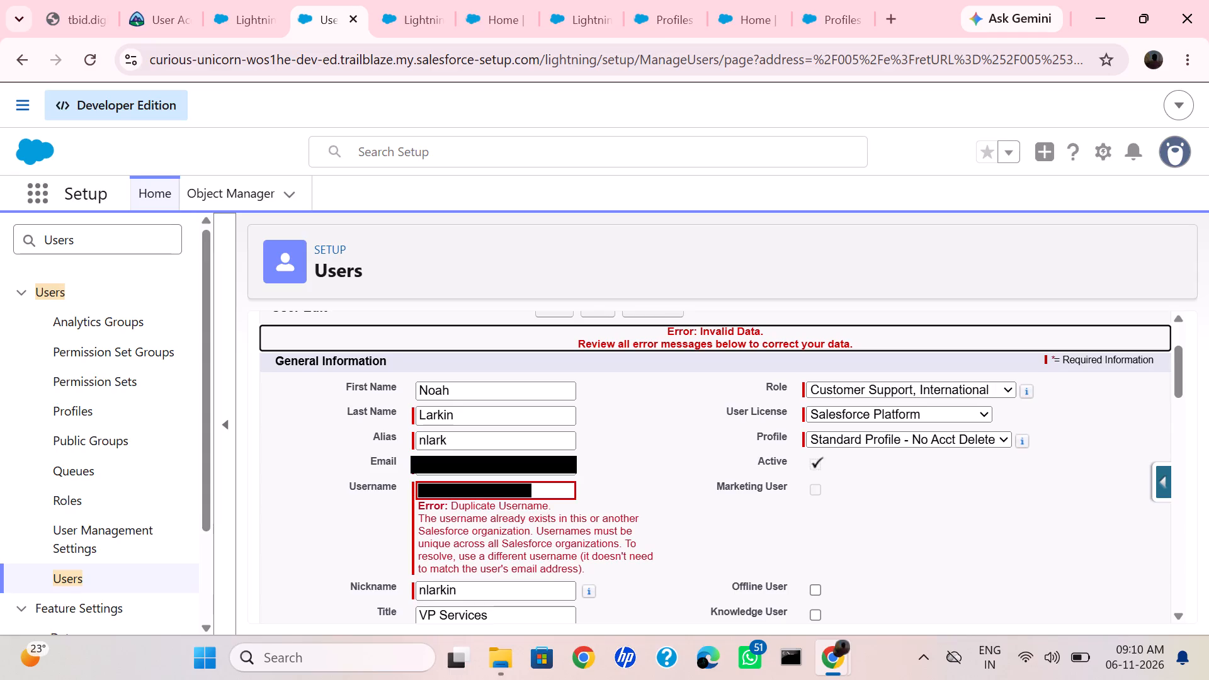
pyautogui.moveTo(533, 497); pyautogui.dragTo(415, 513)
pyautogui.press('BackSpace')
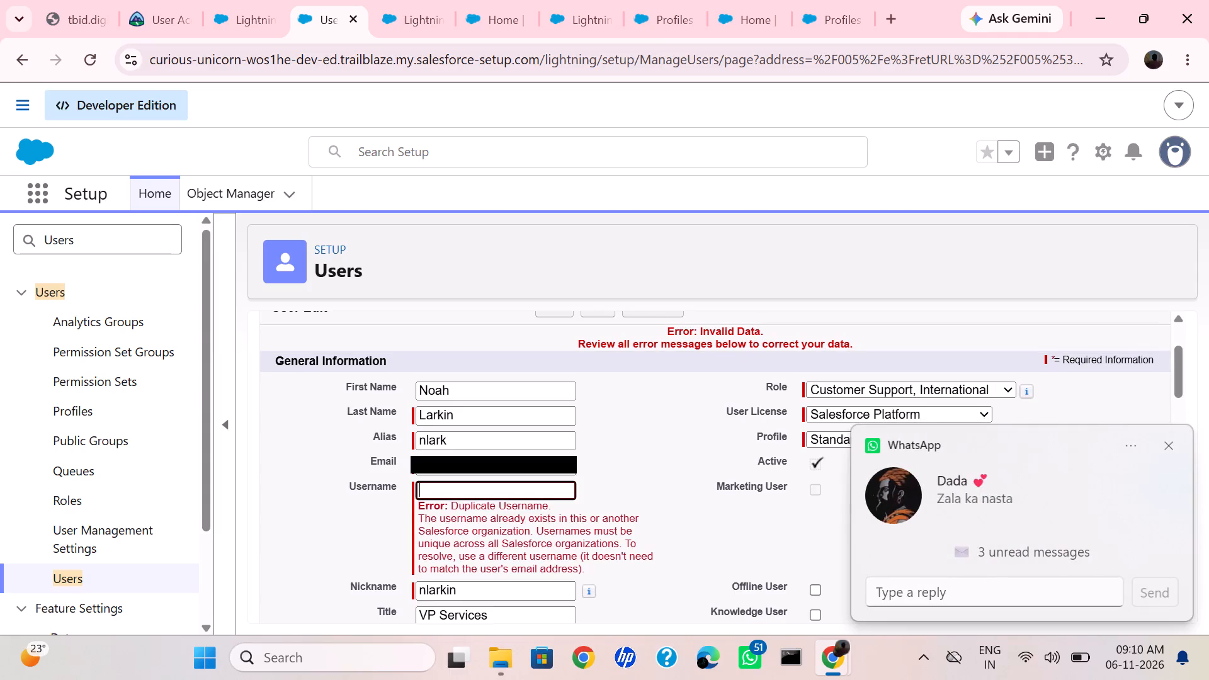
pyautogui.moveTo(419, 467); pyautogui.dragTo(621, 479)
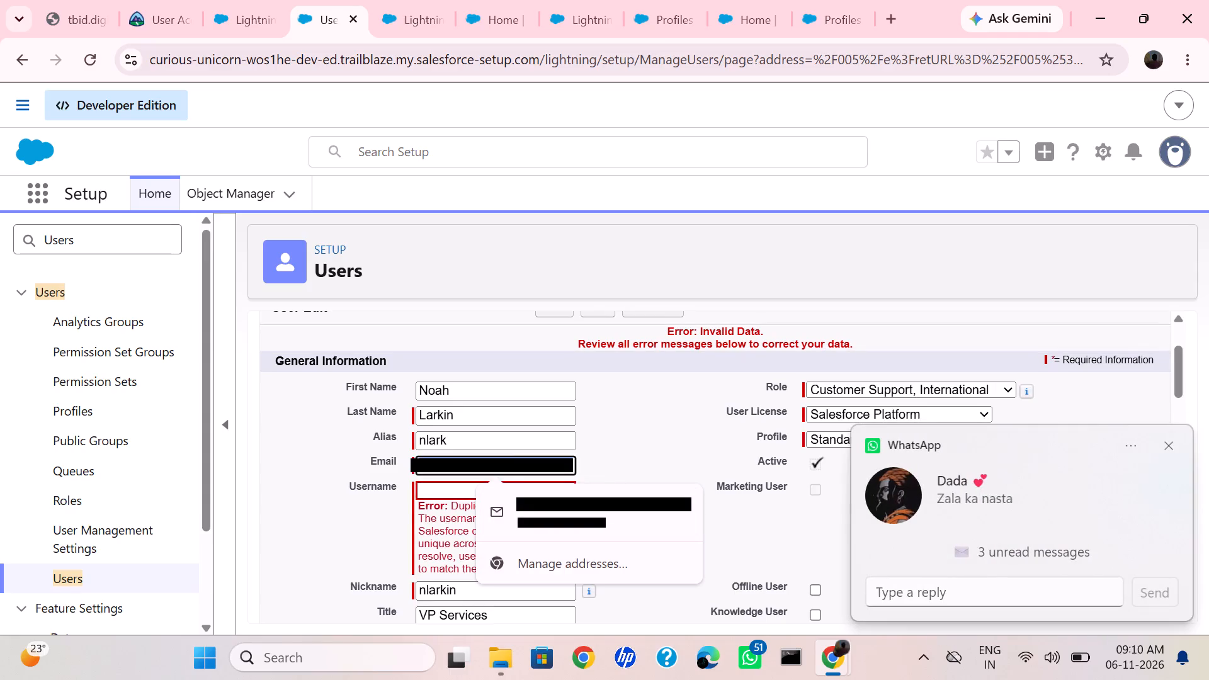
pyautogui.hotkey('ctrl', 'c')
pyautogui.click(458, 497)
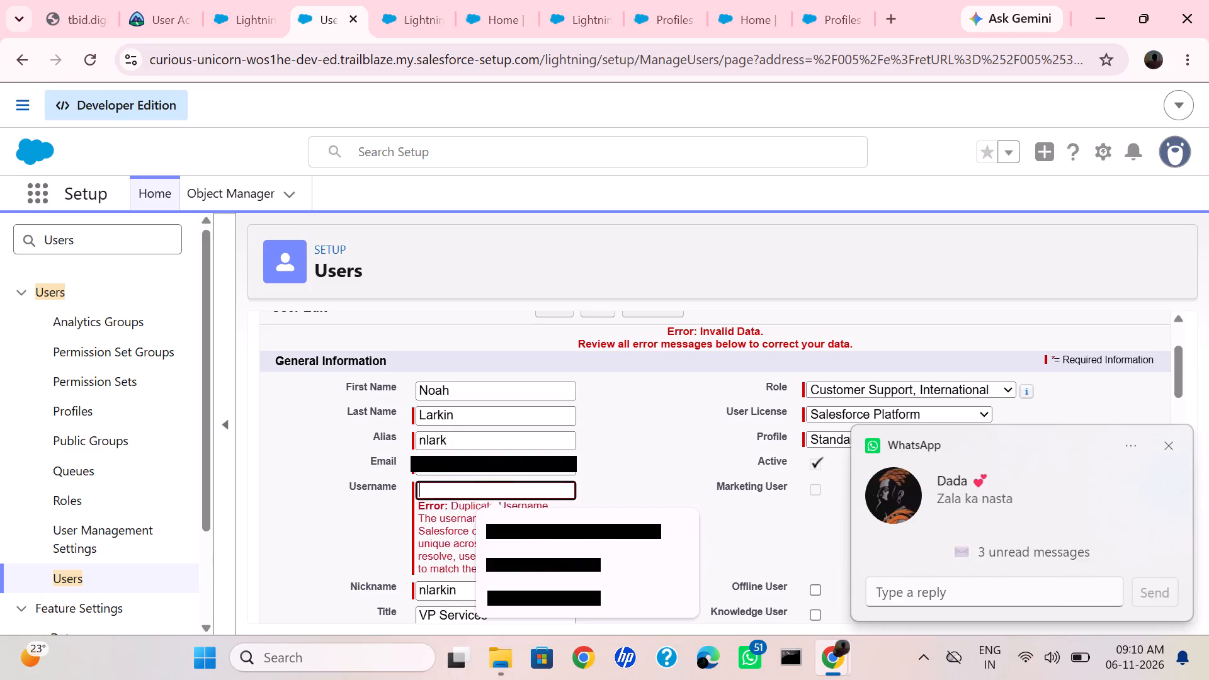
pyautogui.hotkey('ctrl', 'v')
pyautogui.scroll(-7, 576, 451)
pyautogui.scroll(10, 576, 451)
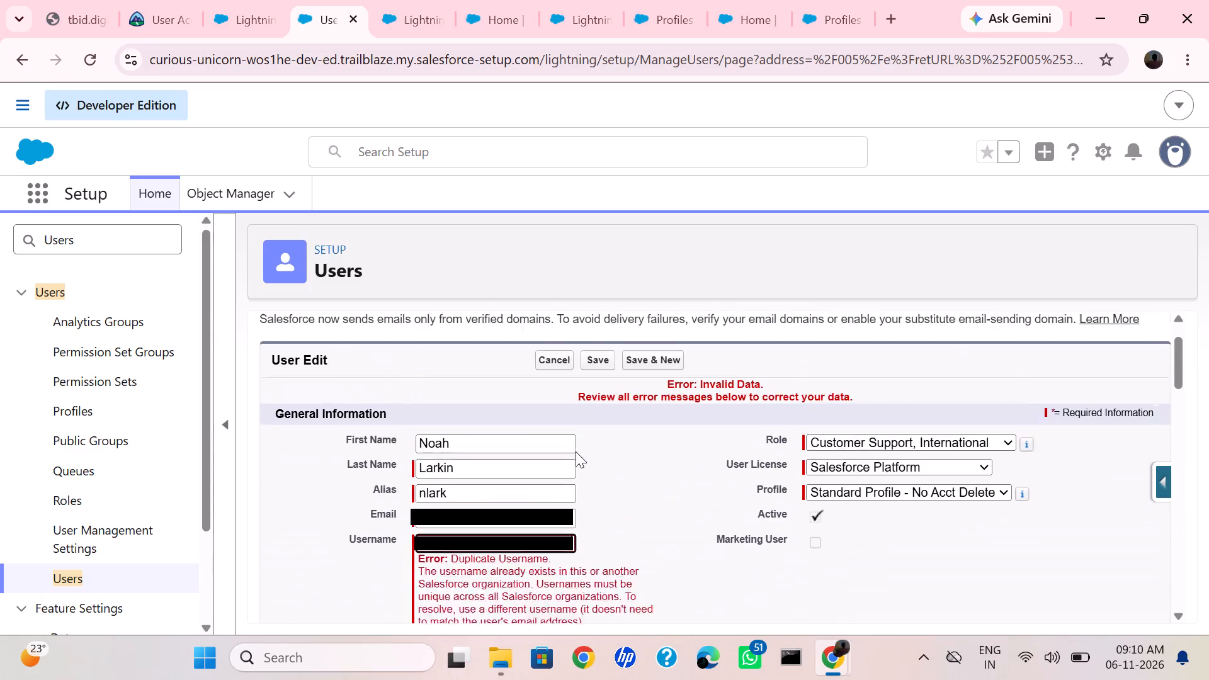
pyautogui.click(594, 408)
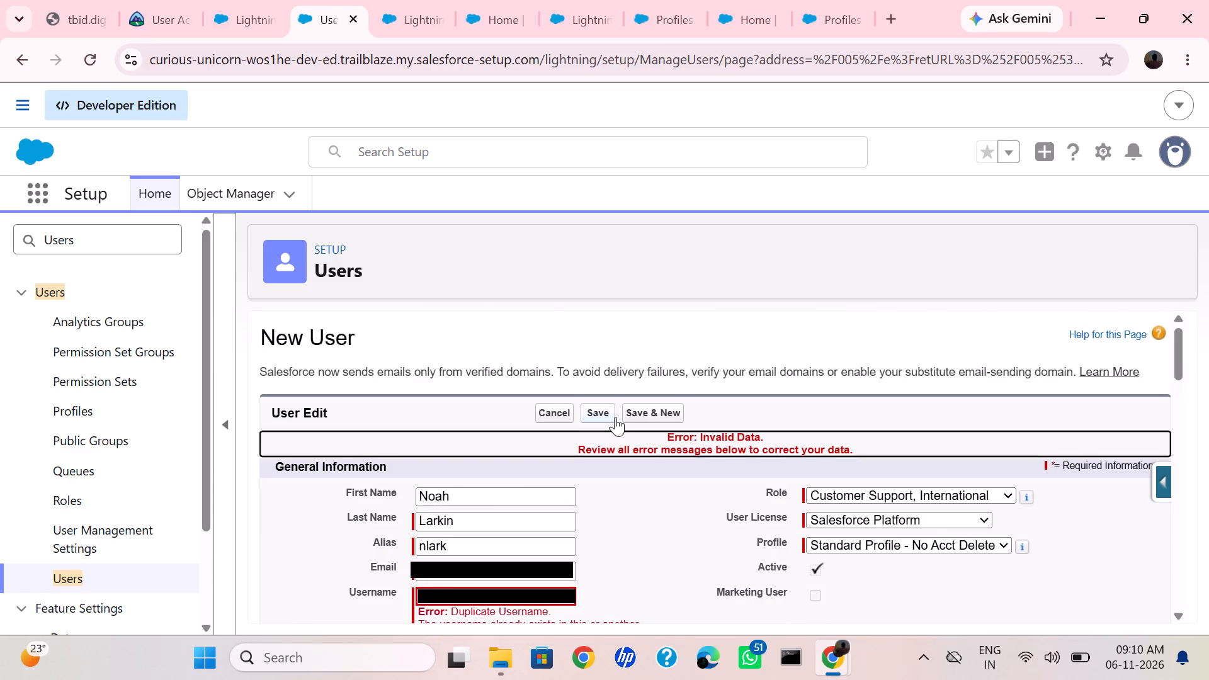
# Select the entire Username value of the new user for replacement.
pyautogui.scroll(-1, 618, 503)
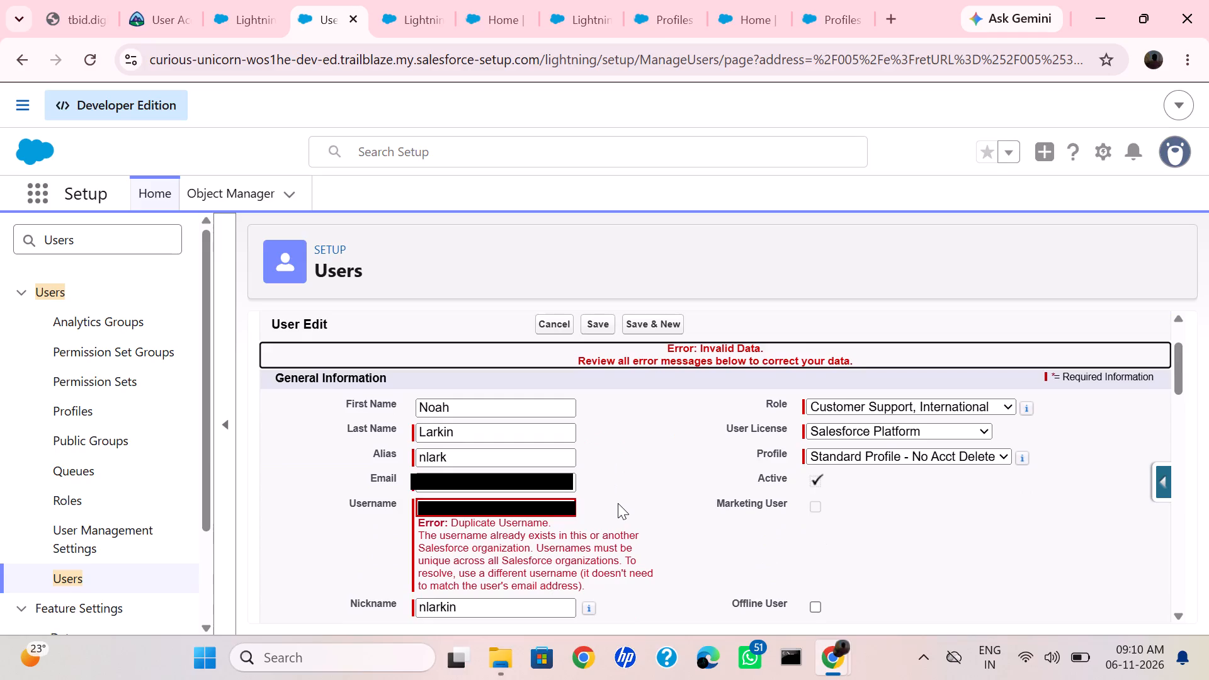
pyautogui.scroll(-2, 618, 503)
pyautogui.click(557, 508)
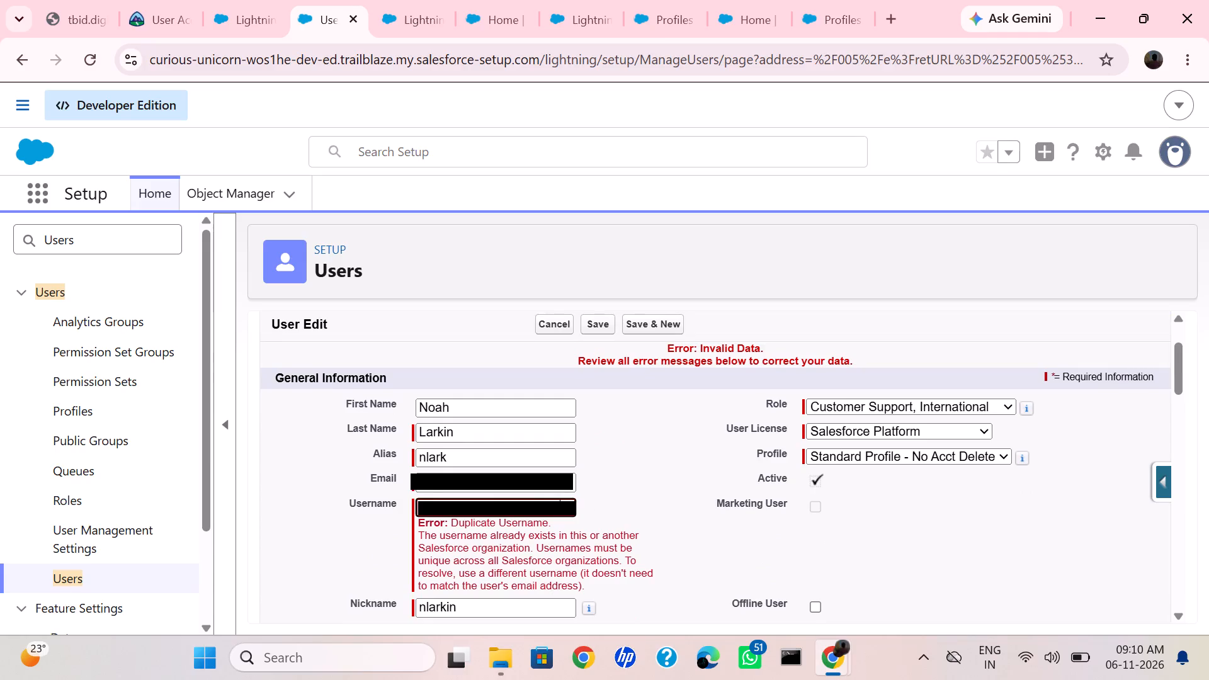
pyautogui.hotkey('ctrl', 'a')
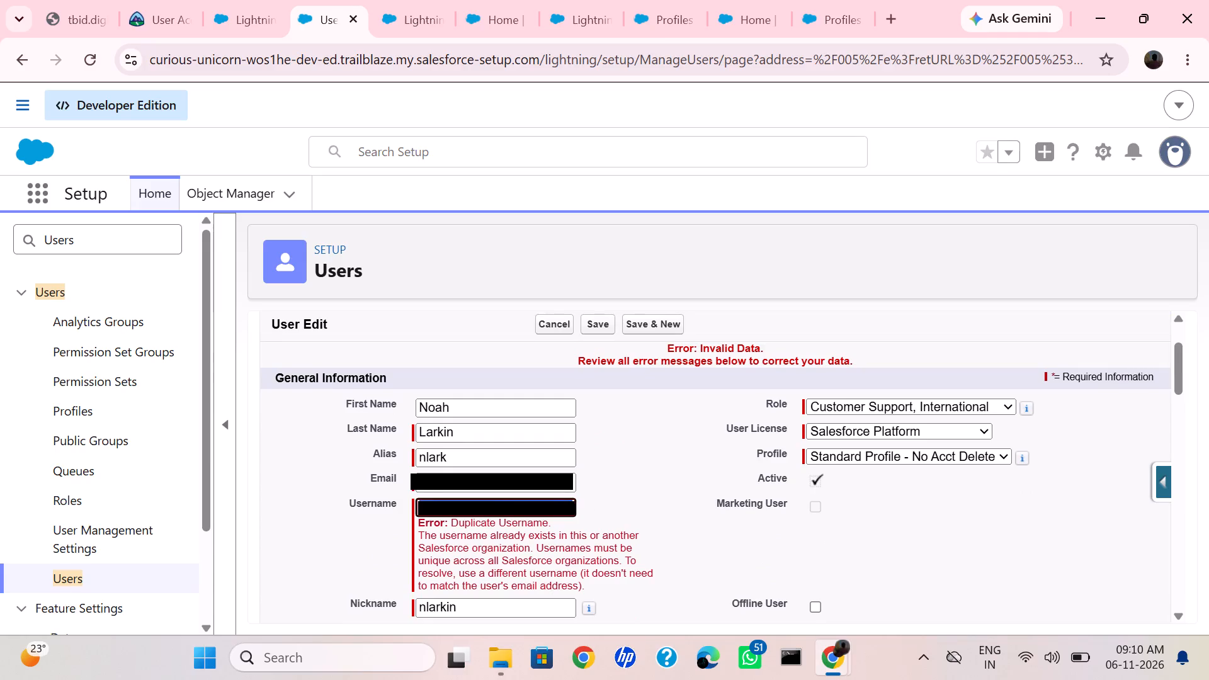
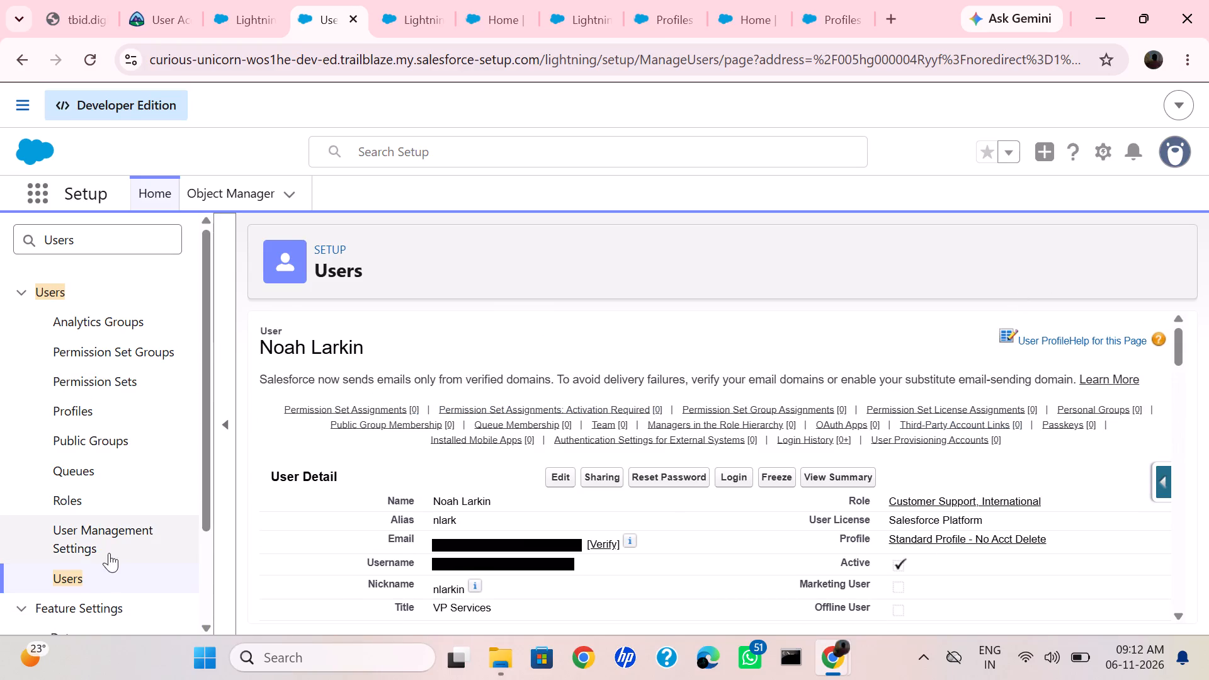
# Return to the All Users list in Setup and examine the listed users' roles, active status and profiles.
pyautogui.click(76, 571)
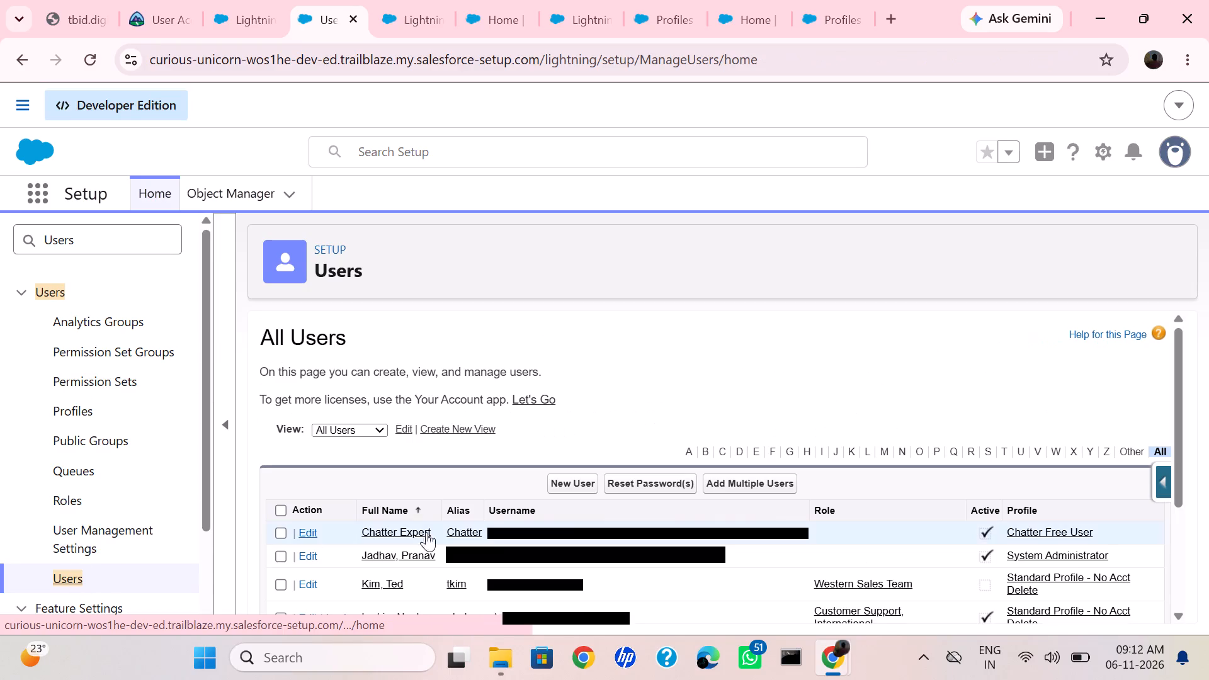
pyautogui.scroll(-1, 536, 492)
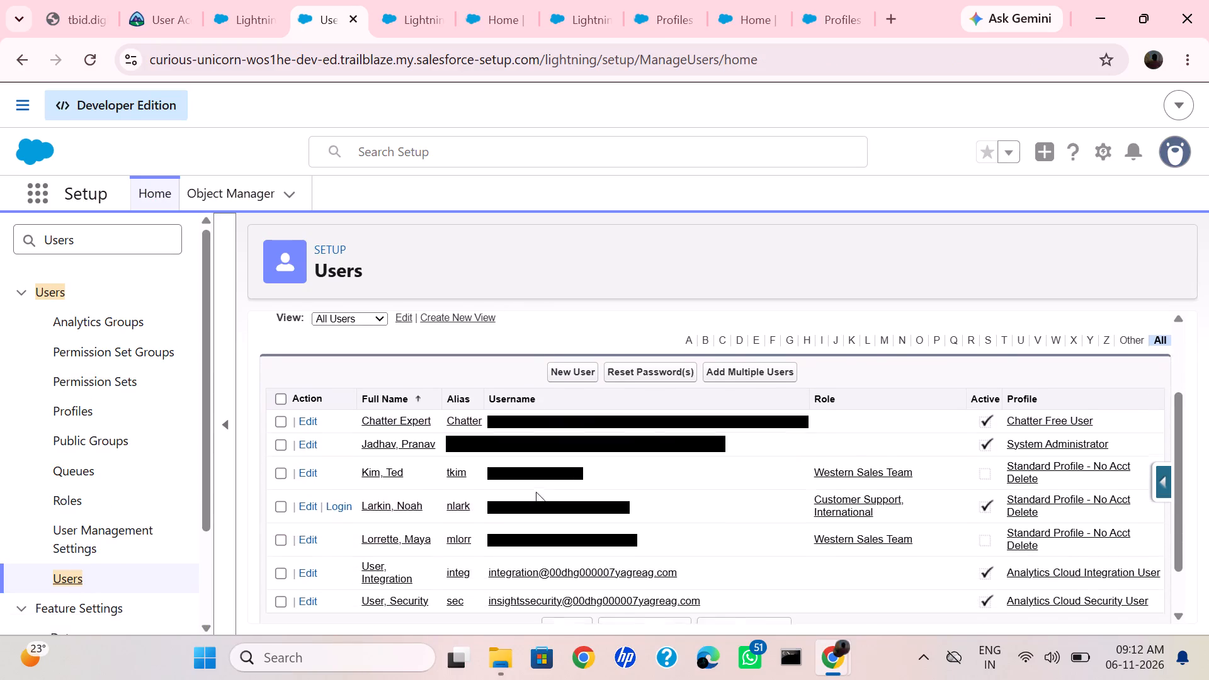
pyautogui.scroll(-1, 536, 492)
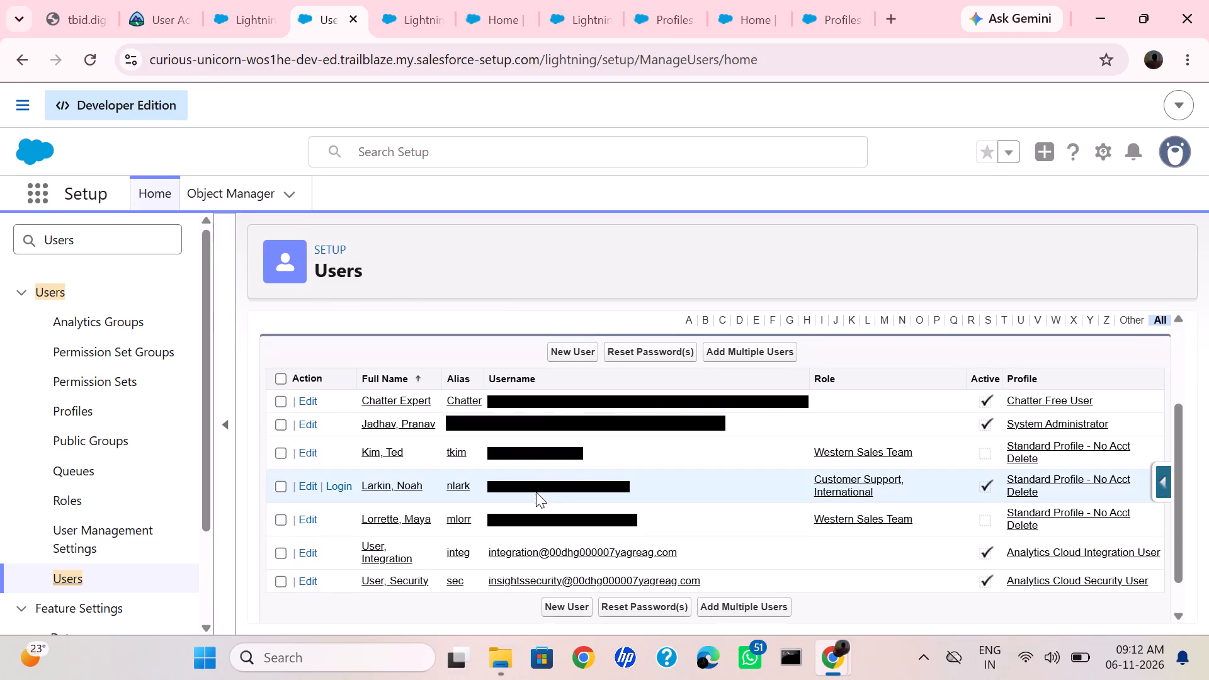
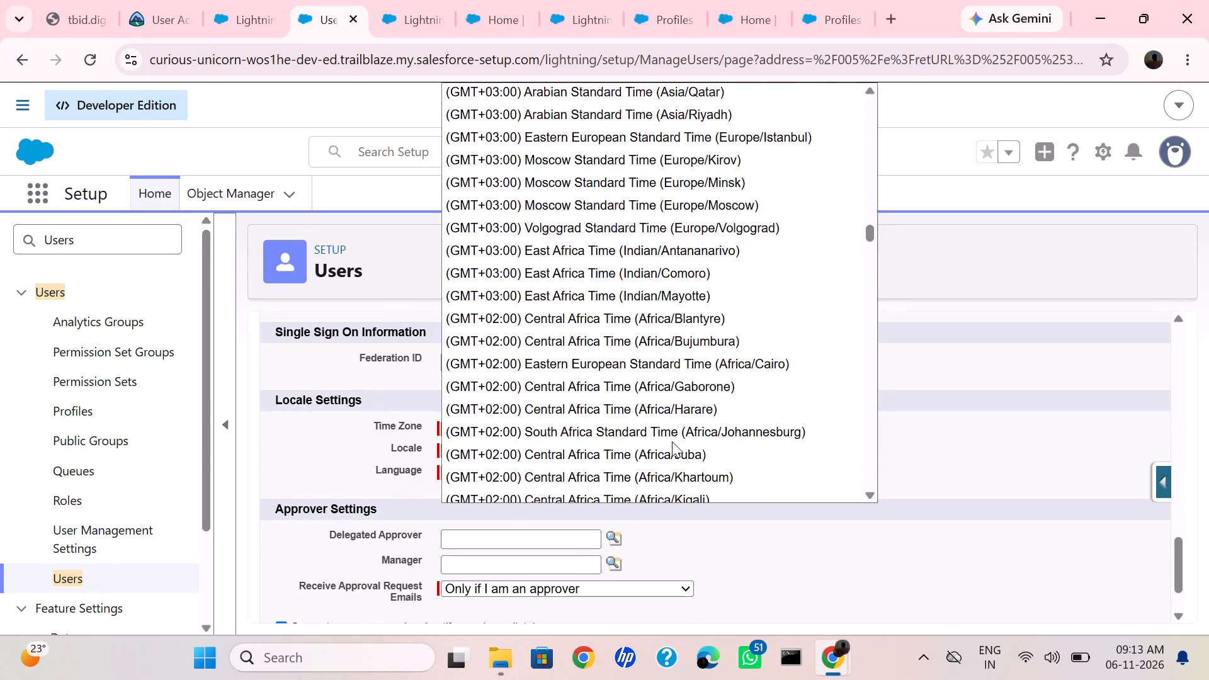
# Set the new Sales Engineer user's time zone to (GMT-08:00) Pacific Standard Time (America/Los_Angeles).
pyautogui.scroll(-10, 672, 441)
pyautogui.scroll(-12, 672, 441)
pyautogui.scroll(-13, 672, 441)
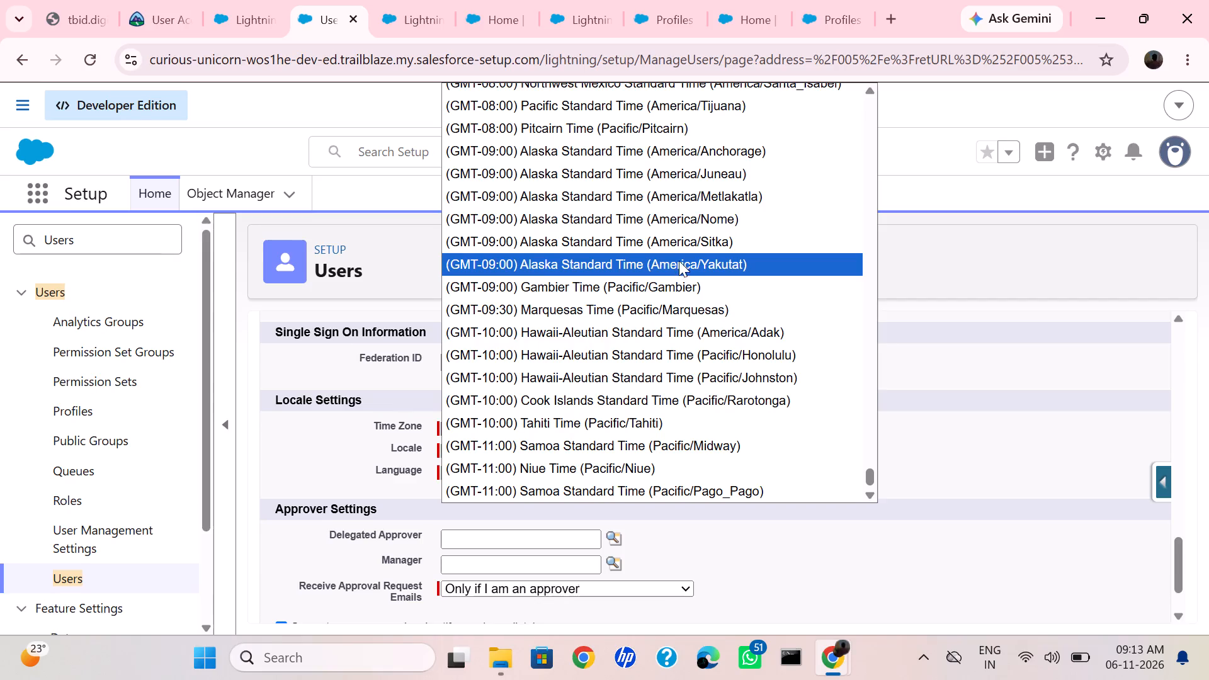
pyautogui.scroll(1, 678, 256)
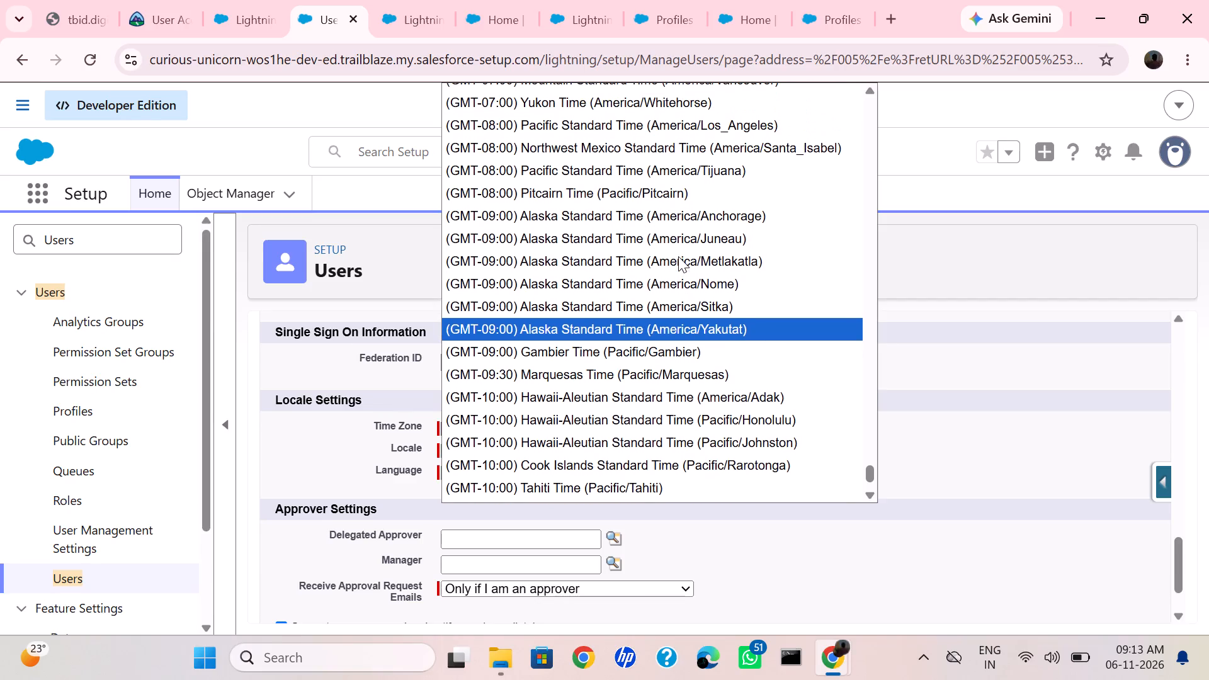
pyautogui.scroll(1, 678, 256)
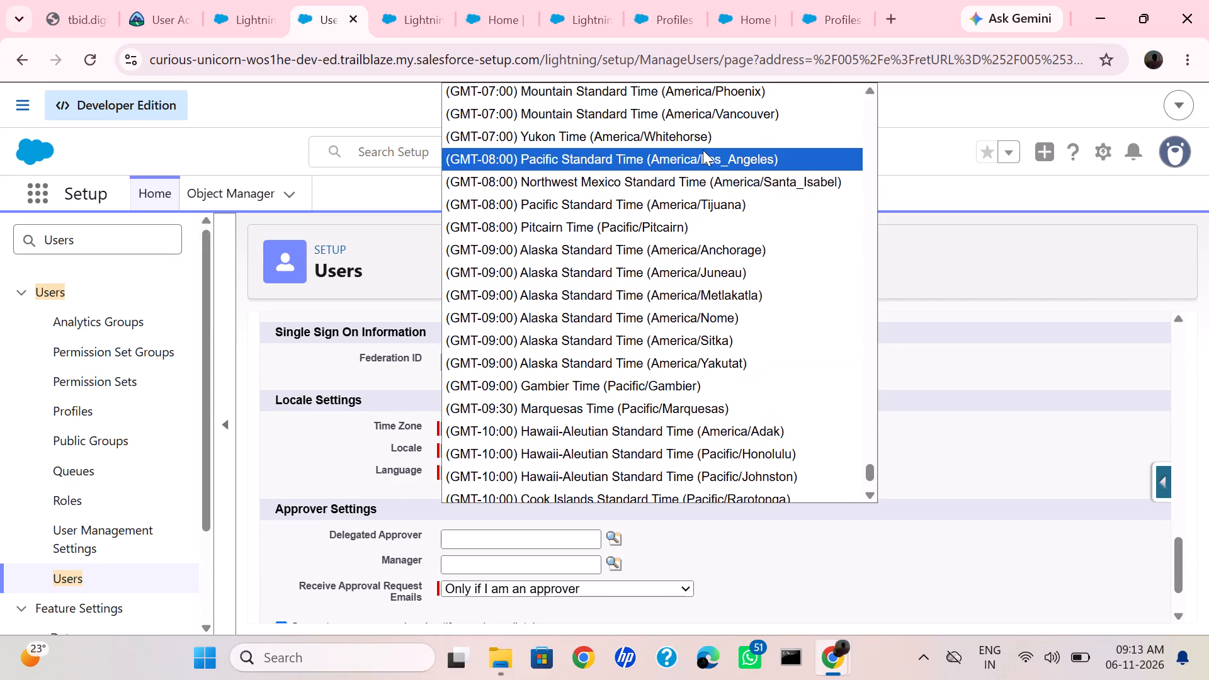
pyautogui.click(700, 150)
# Save the new Sales Engineer user and decline the browser's offer to store the address.
pyautogui.scroll(6, 622, 354)
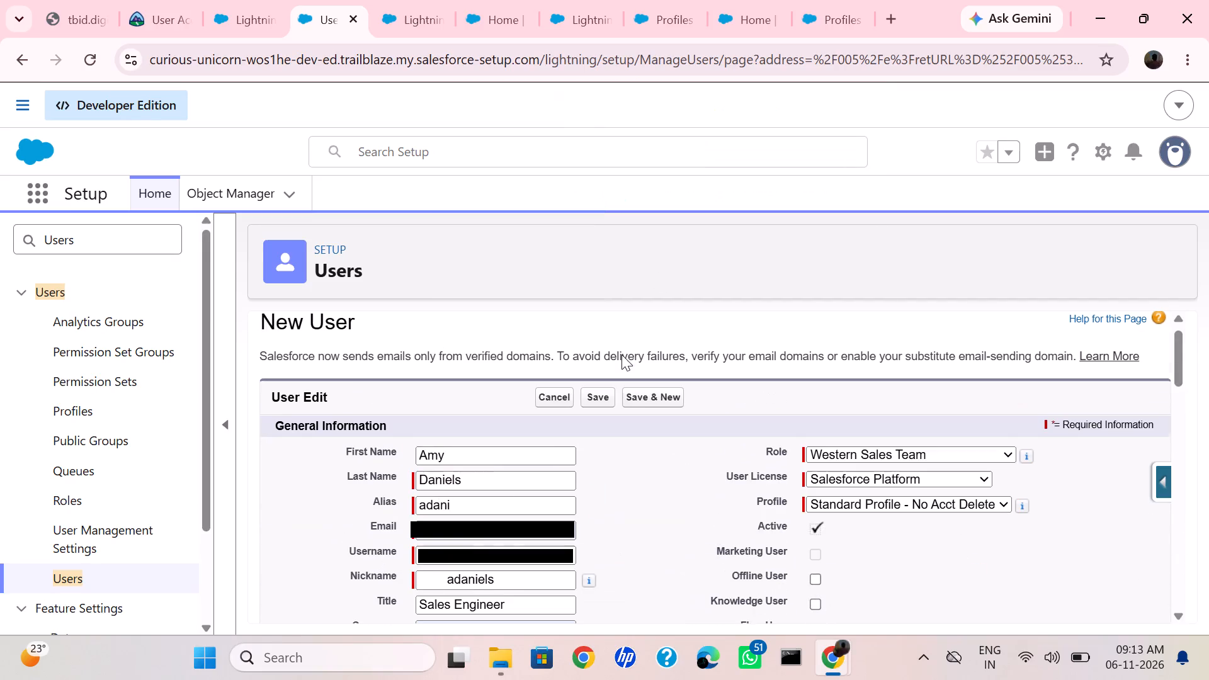
pyautogui.click(613, 412)
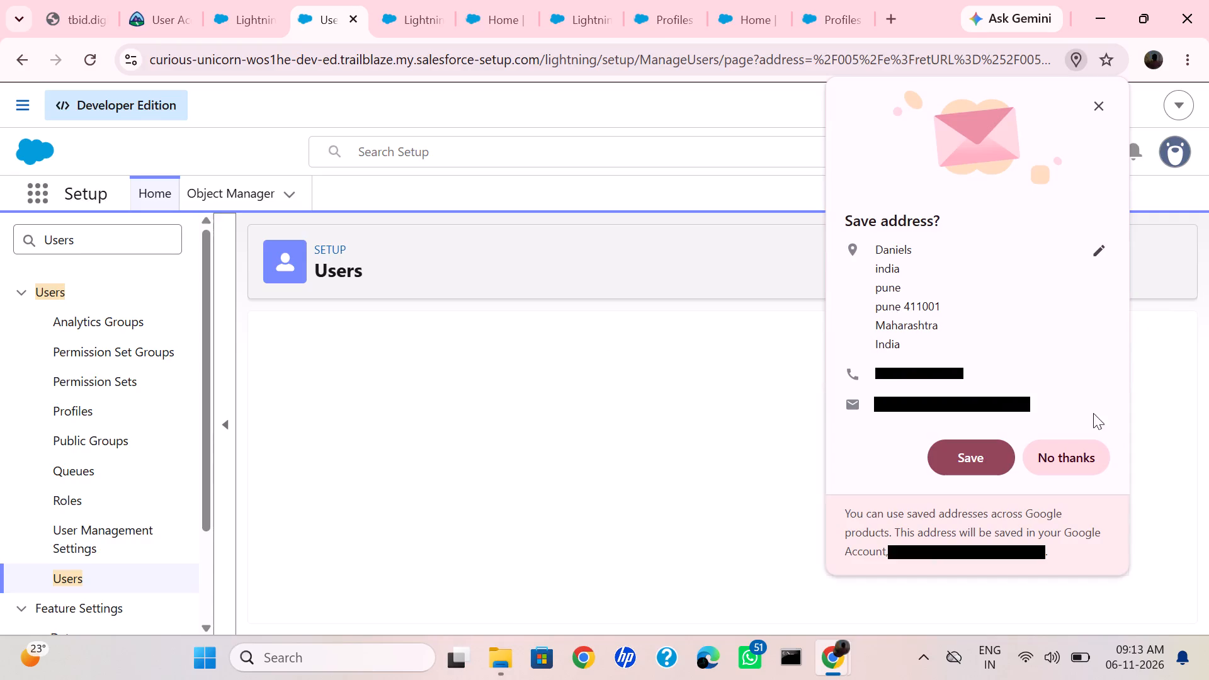
pyautogui.click(1053, 460)
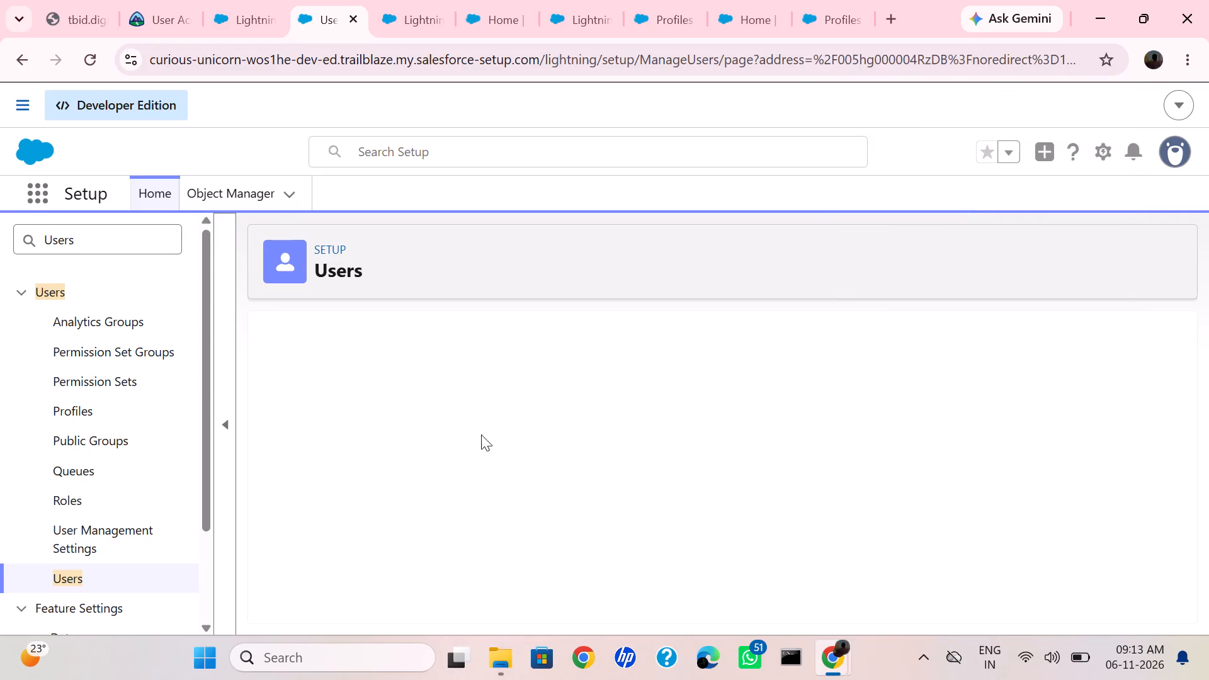
# Review the saved Sales Engineer user's detail page, including profile, licence, active status, locale settings and related lists.
pyautogui.scroll(-2, 523, 380)
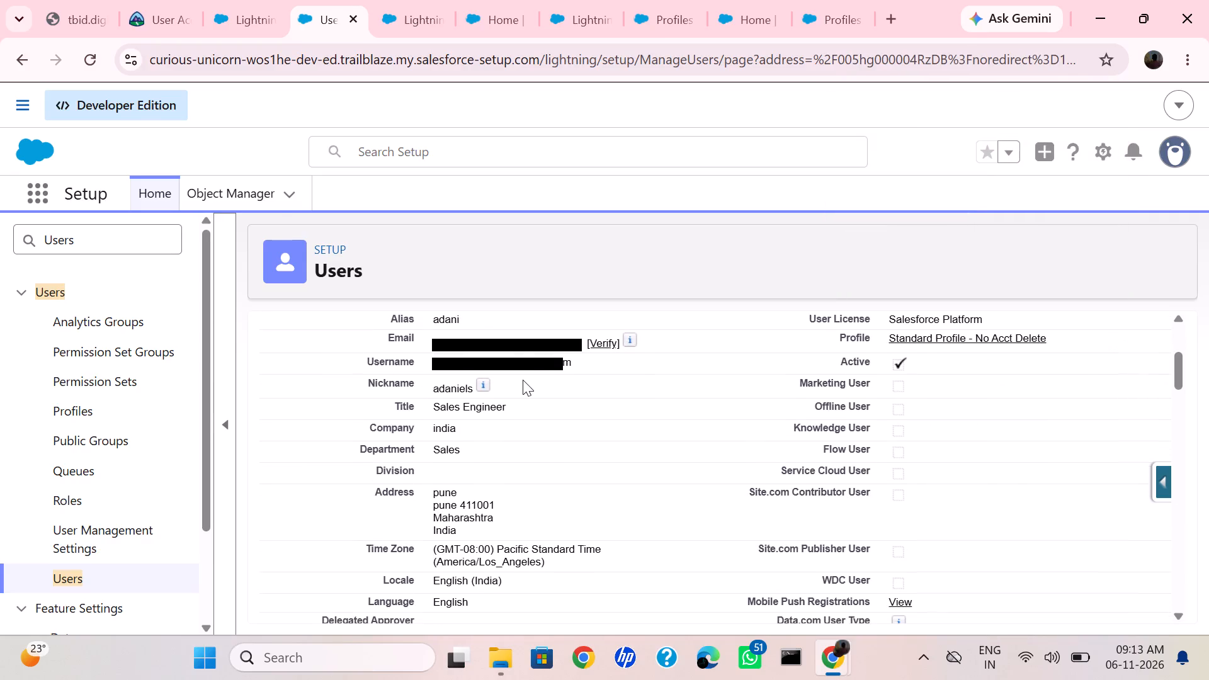
pyautogui.scroll(7, 523, 380)
pyautogui.scroll(-10, 523, 380)
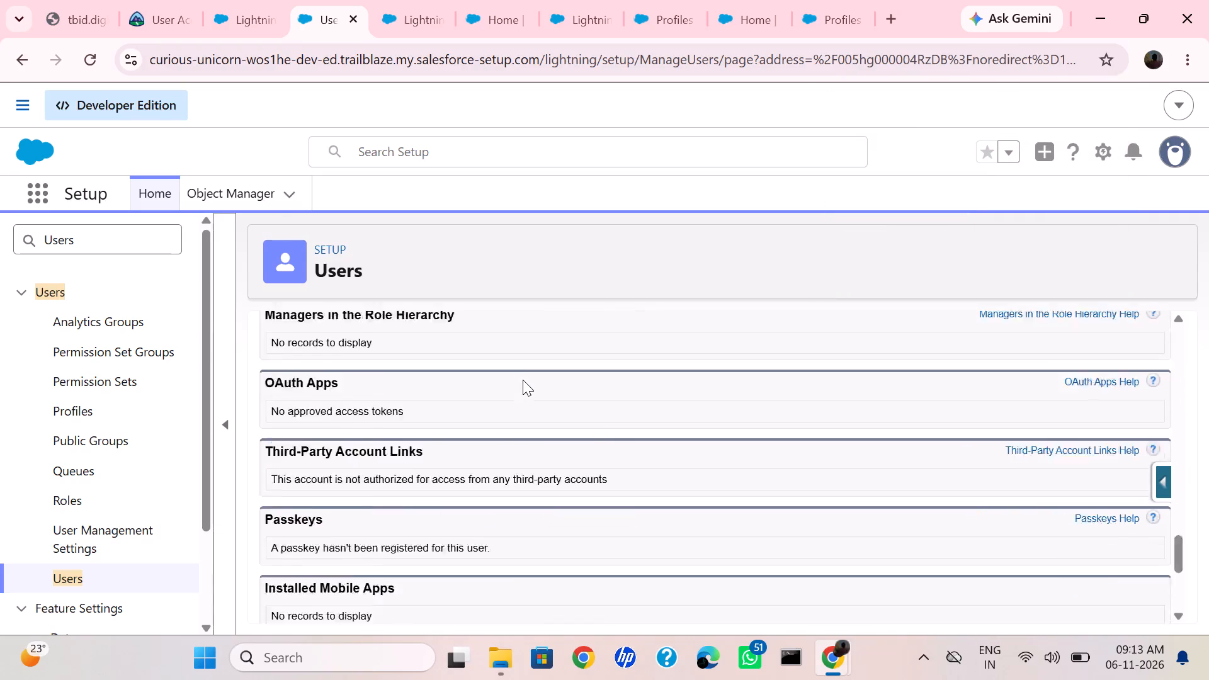
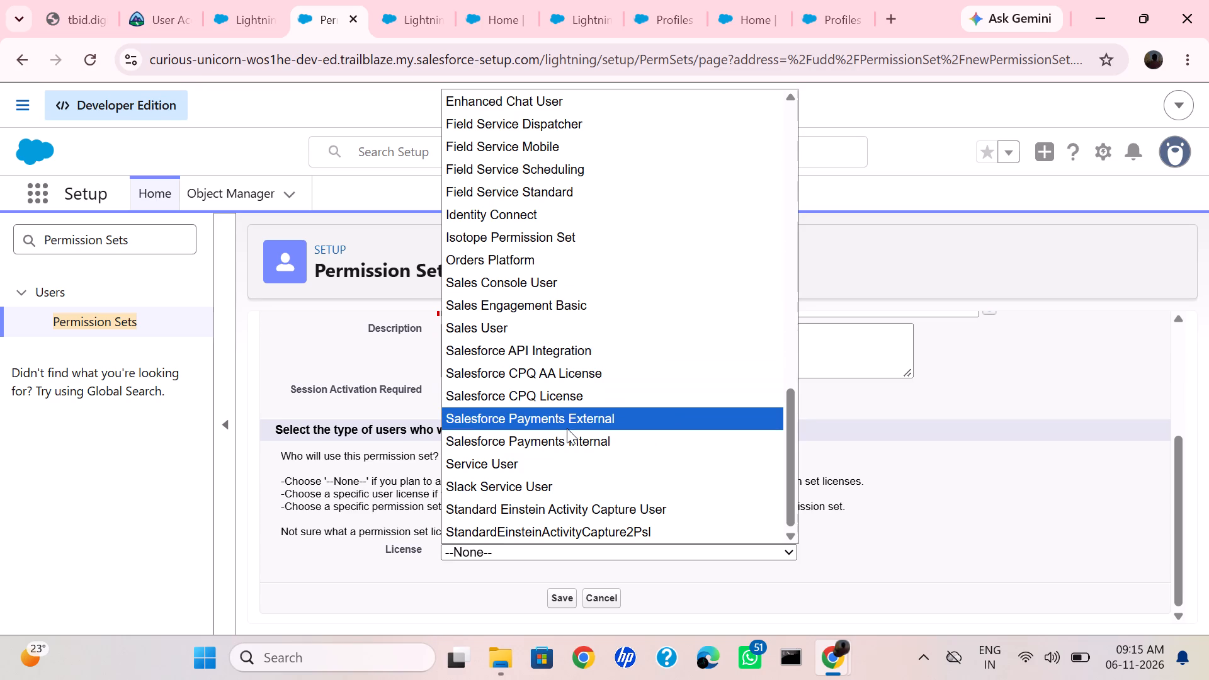
# Examine the available License options for the new permission set.
pyautogui.scroll(-3, 562, 451)
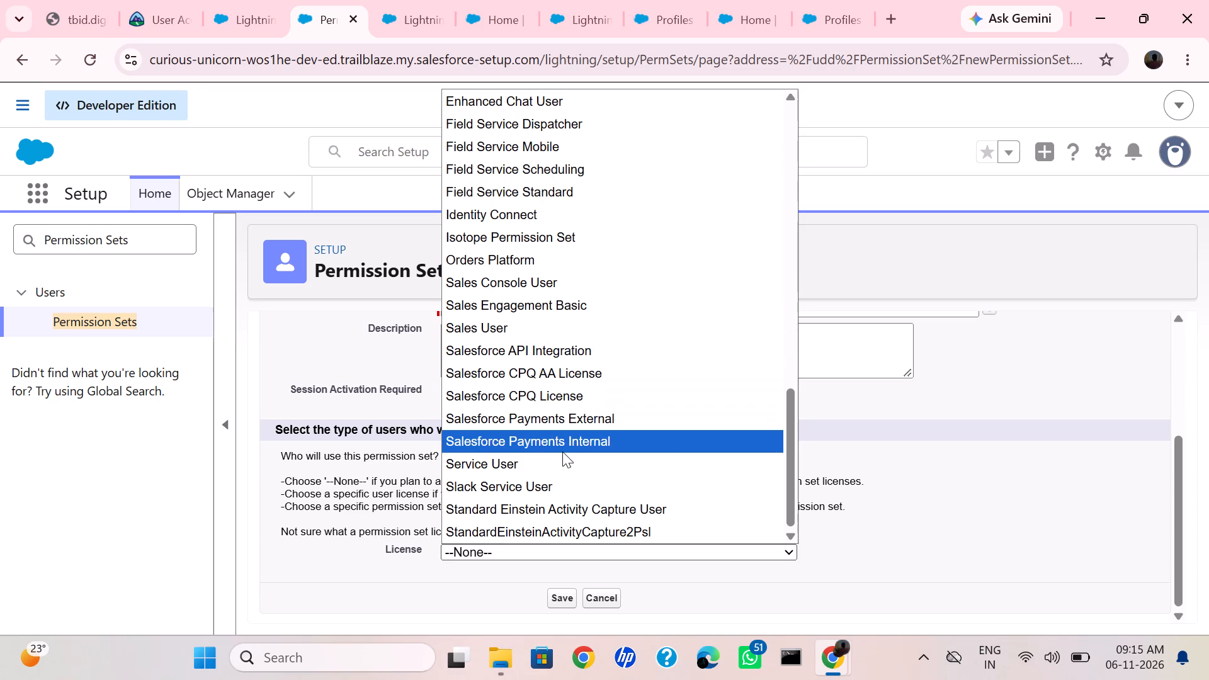
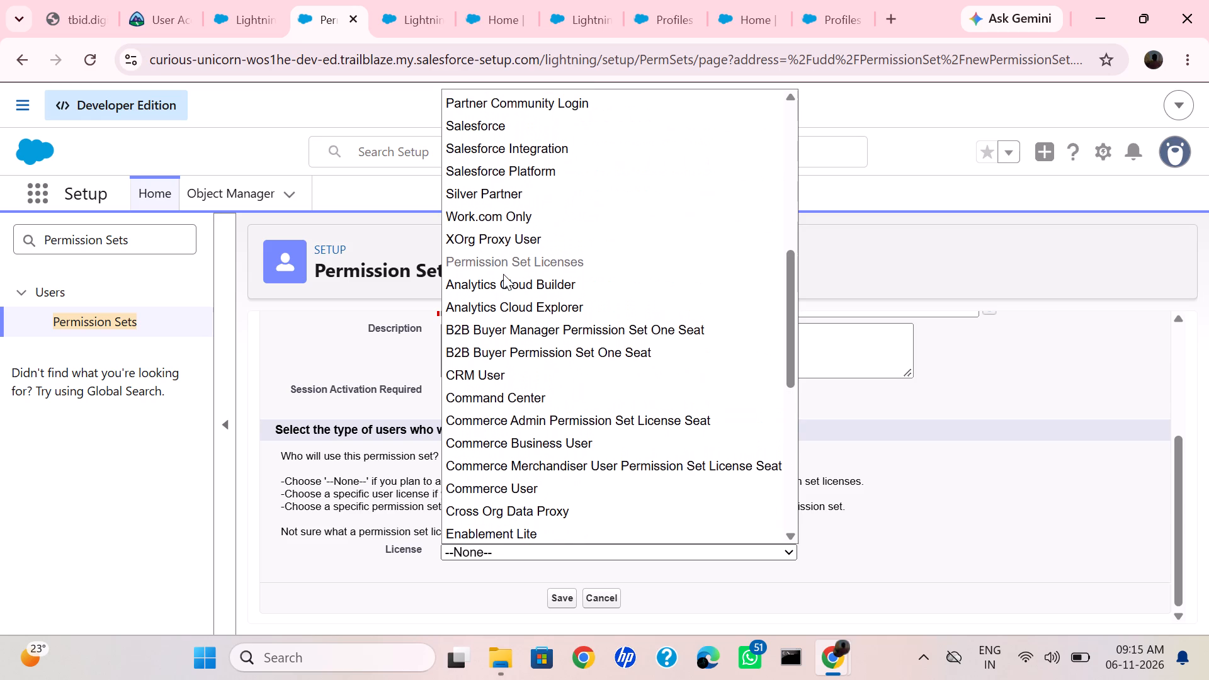
# Set the new permission set's License to Salesforce Platform.
pyautogui.scroll(1, 503, 274)
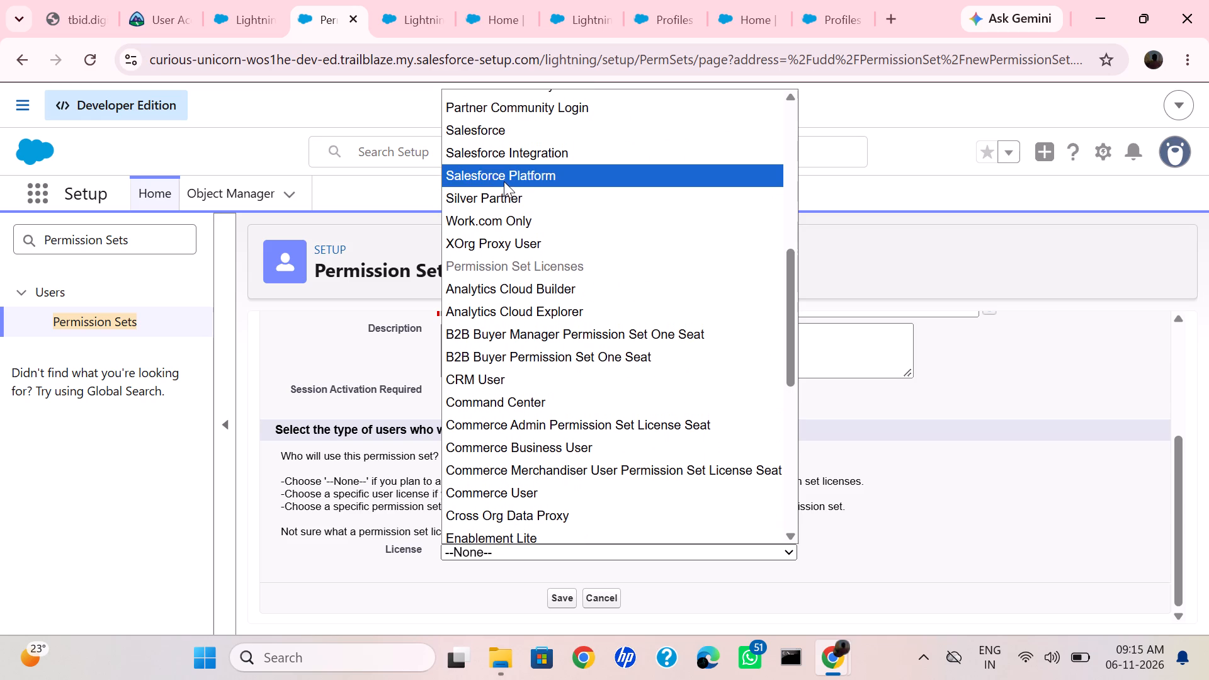
pyautogui.click(504, 181)
pyautogui.scroll(-2, 616, 524)
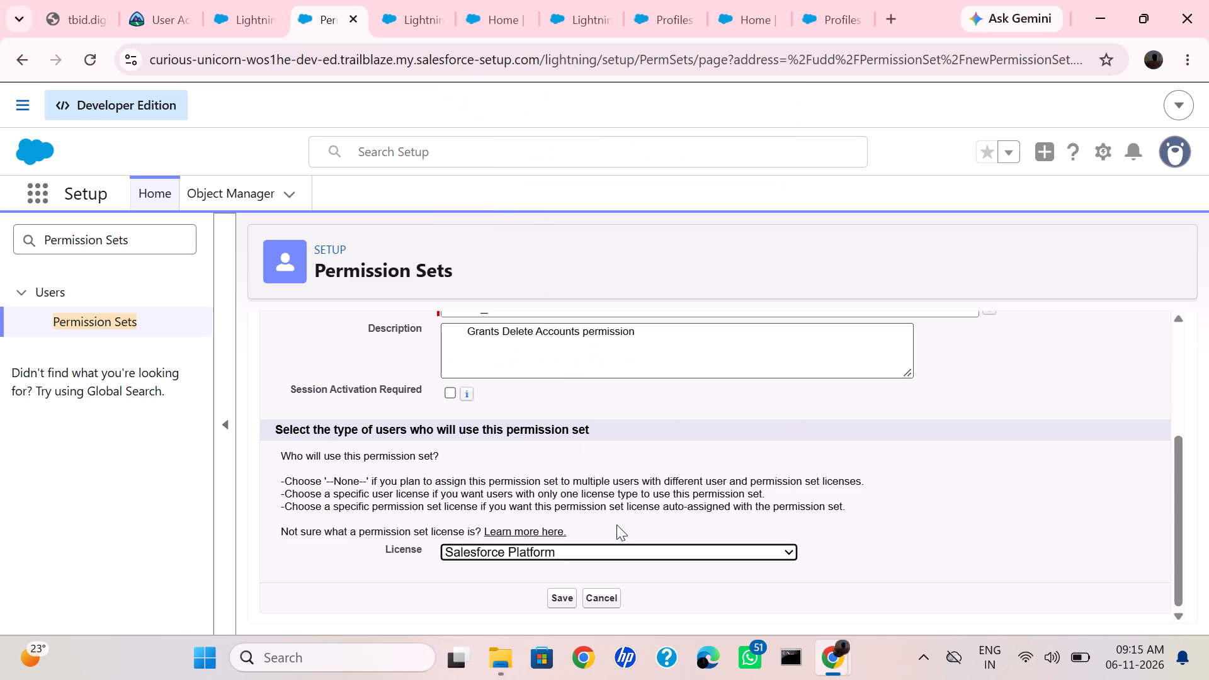
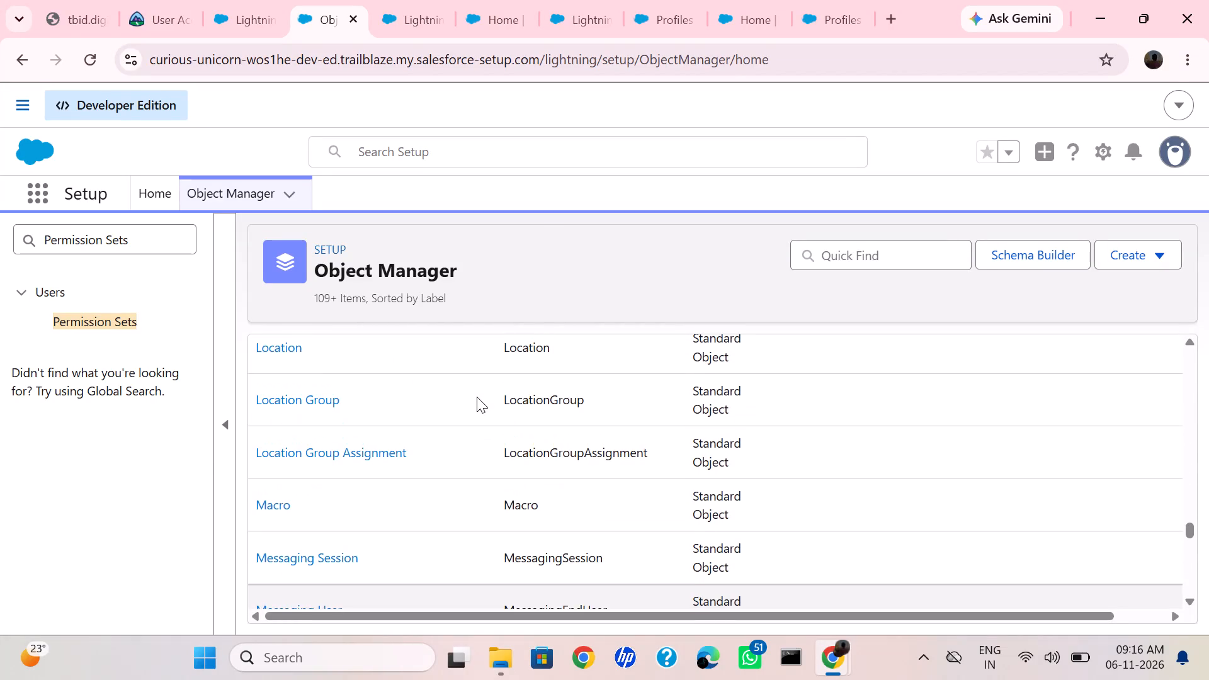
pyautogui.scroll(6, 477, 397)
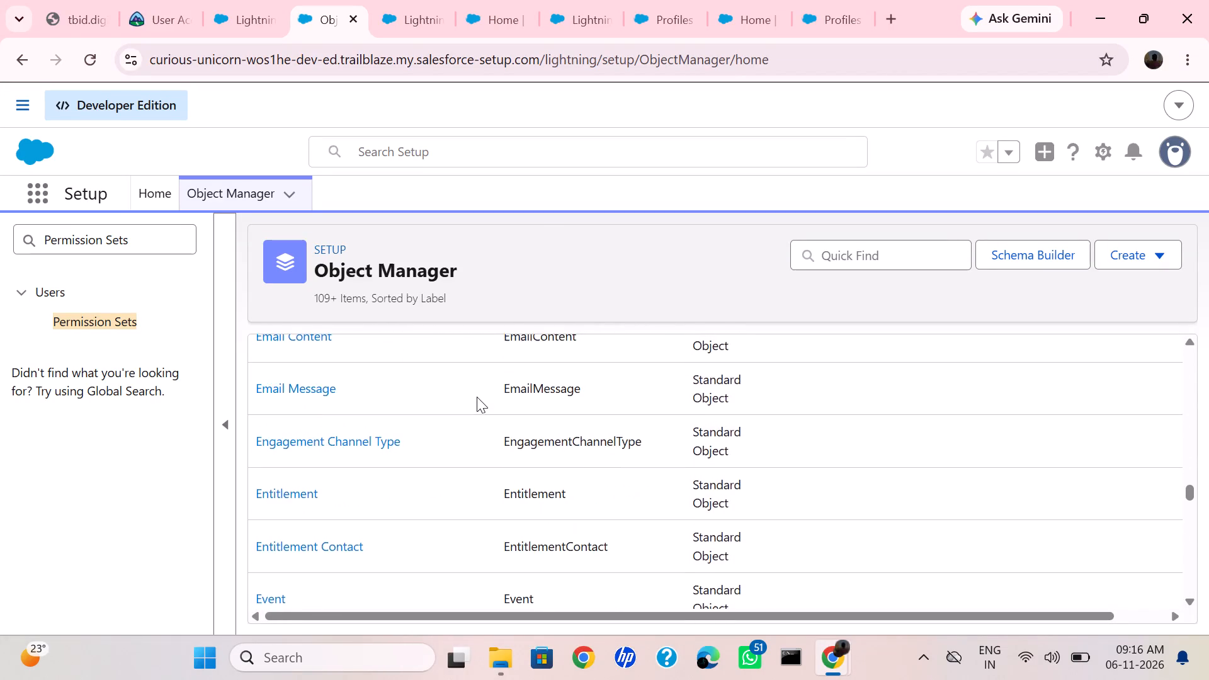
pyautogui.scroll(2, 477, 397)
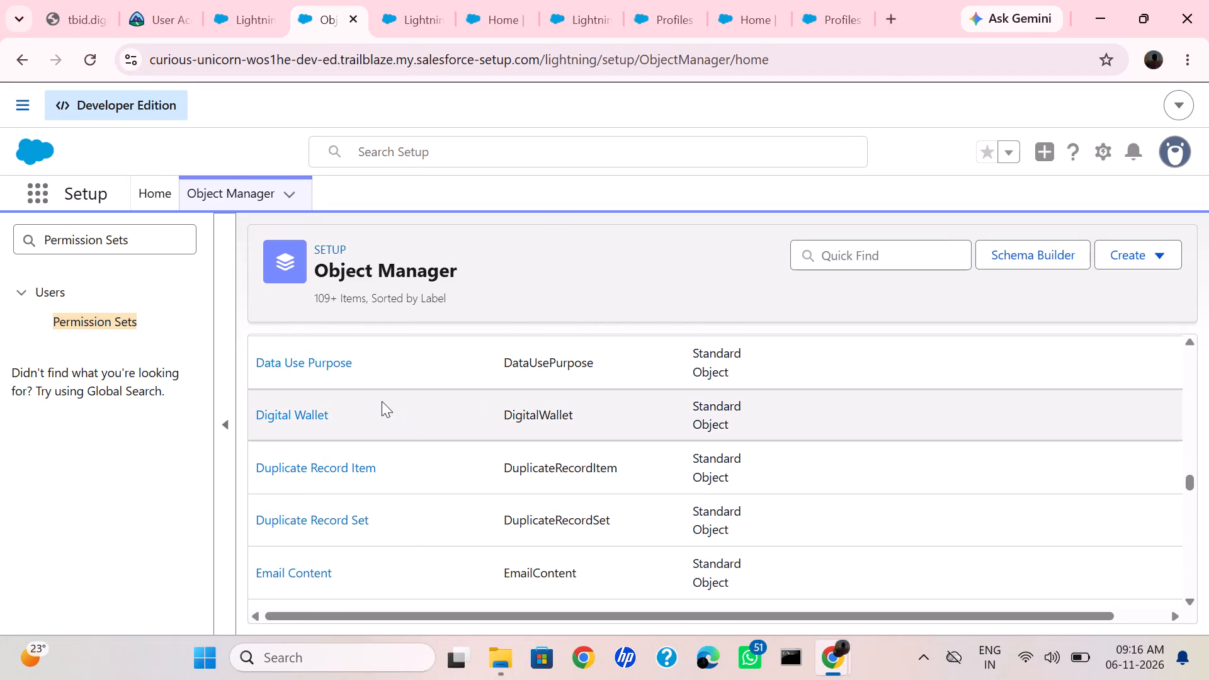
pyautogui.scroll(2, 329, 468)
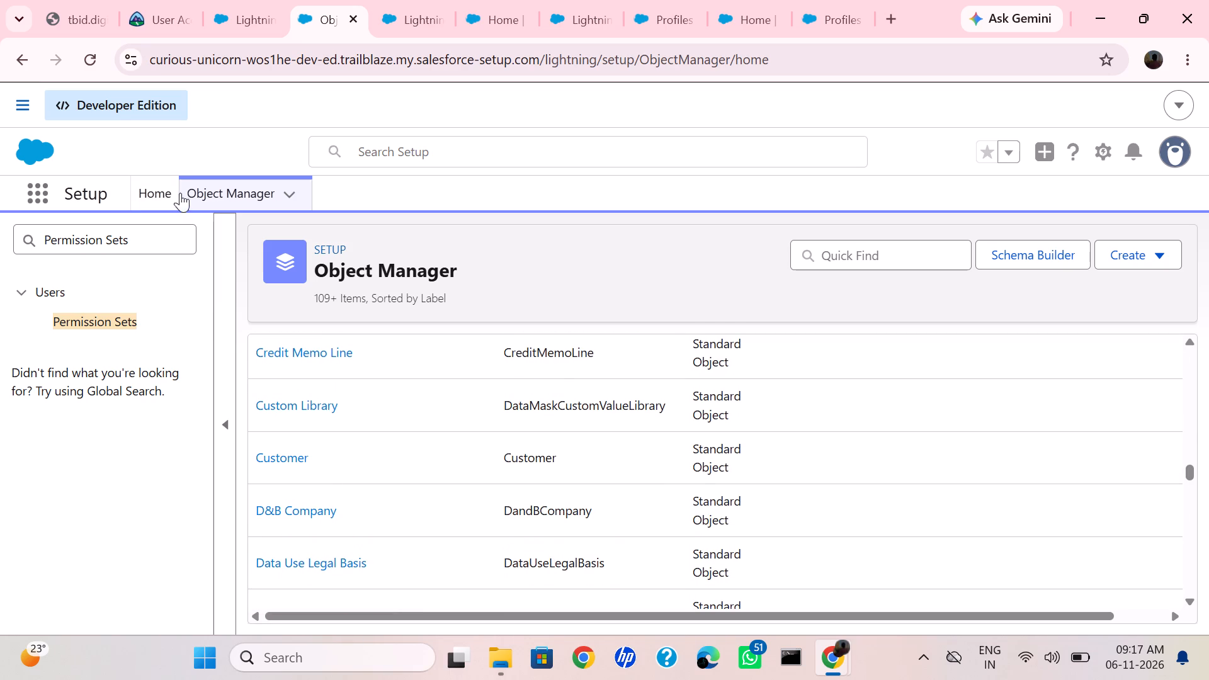
# Open Setup Home in a new browser tab and open the Delete Accounts permission set from Recent Items, down to its Apps settings.
pyautogui.click(162, 190)
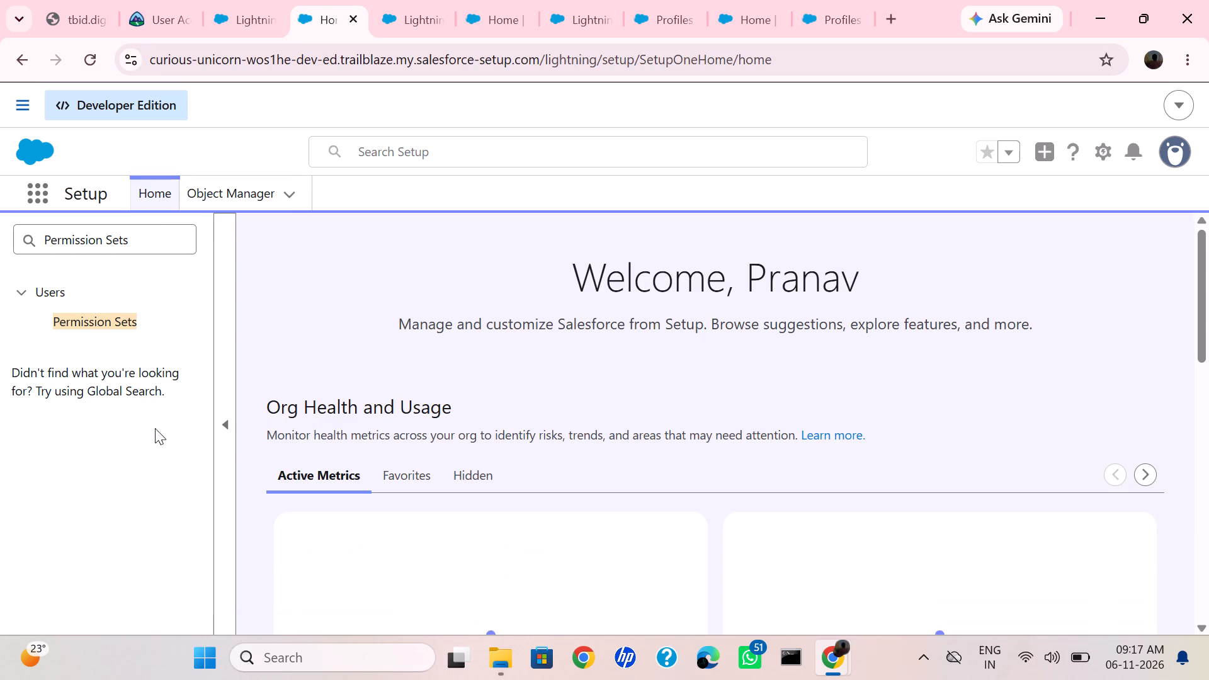
pyautogui.scroll(1, 577, 364)
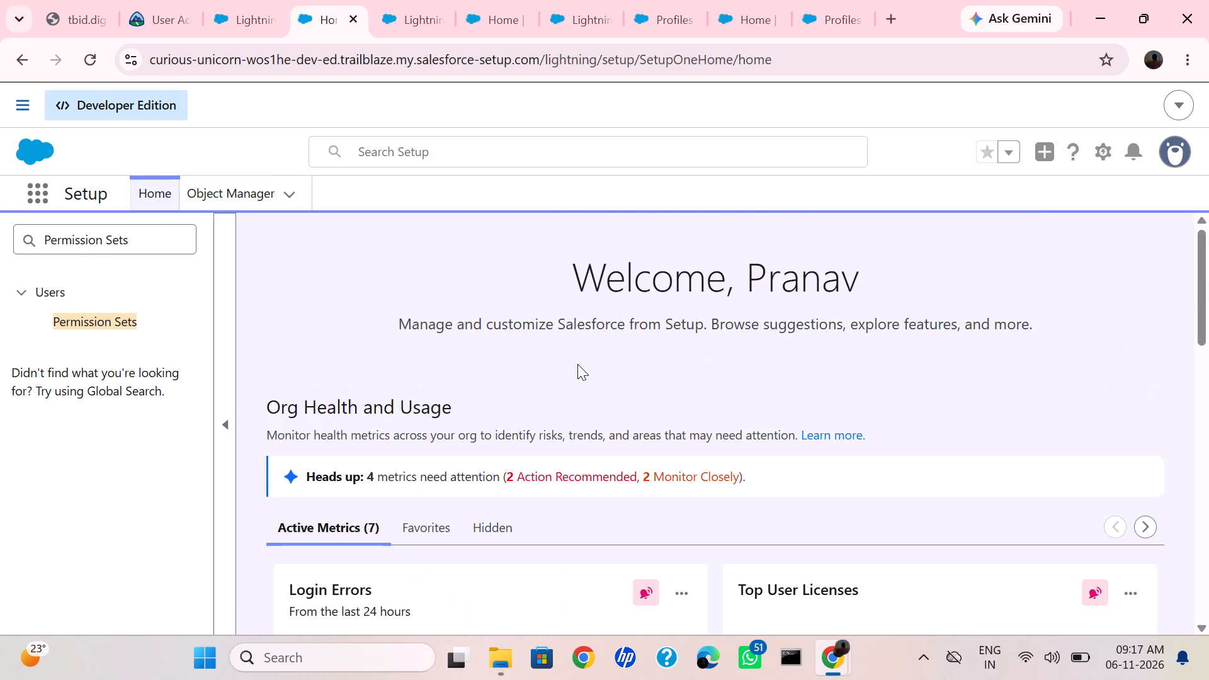
pyautogui.click(1100, 159)
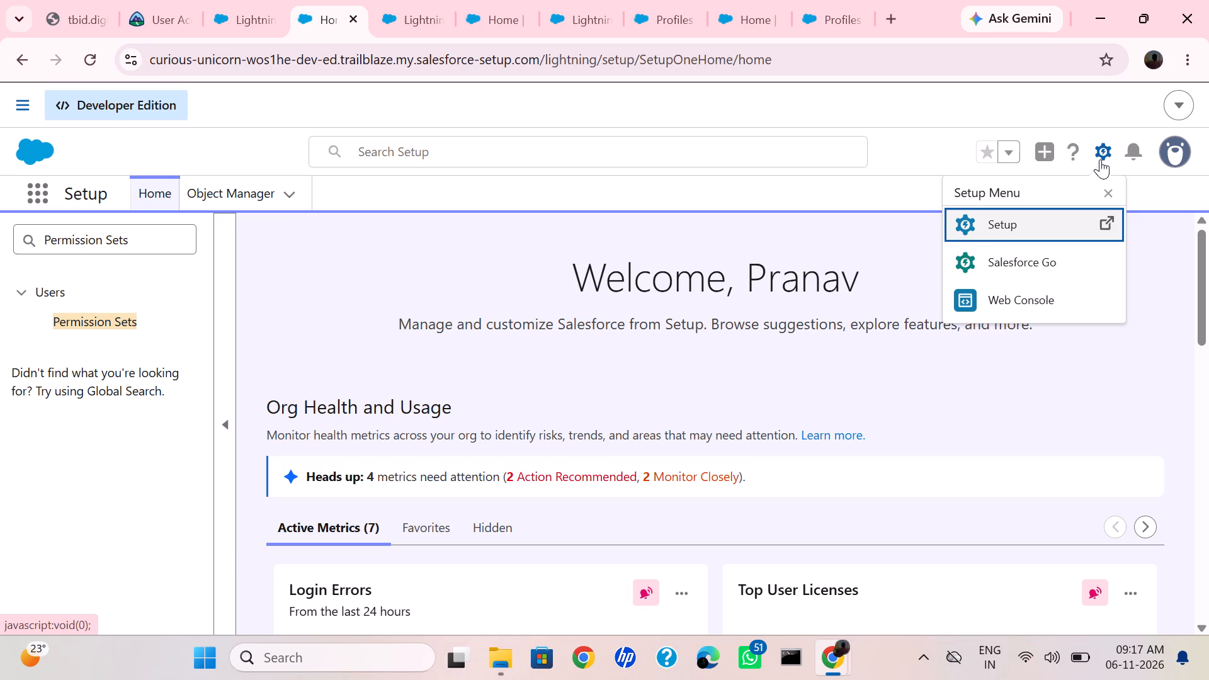
pyautogui.click(990, 226)
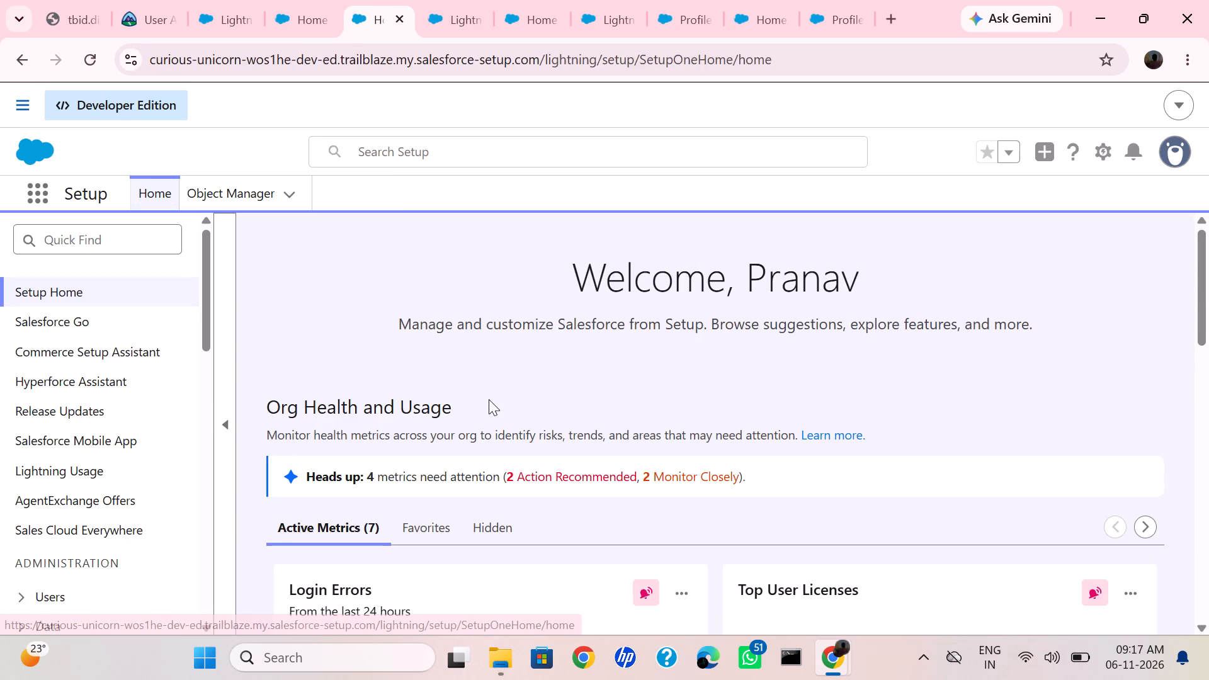
pyautogui.scroll(-3, 489, 399)
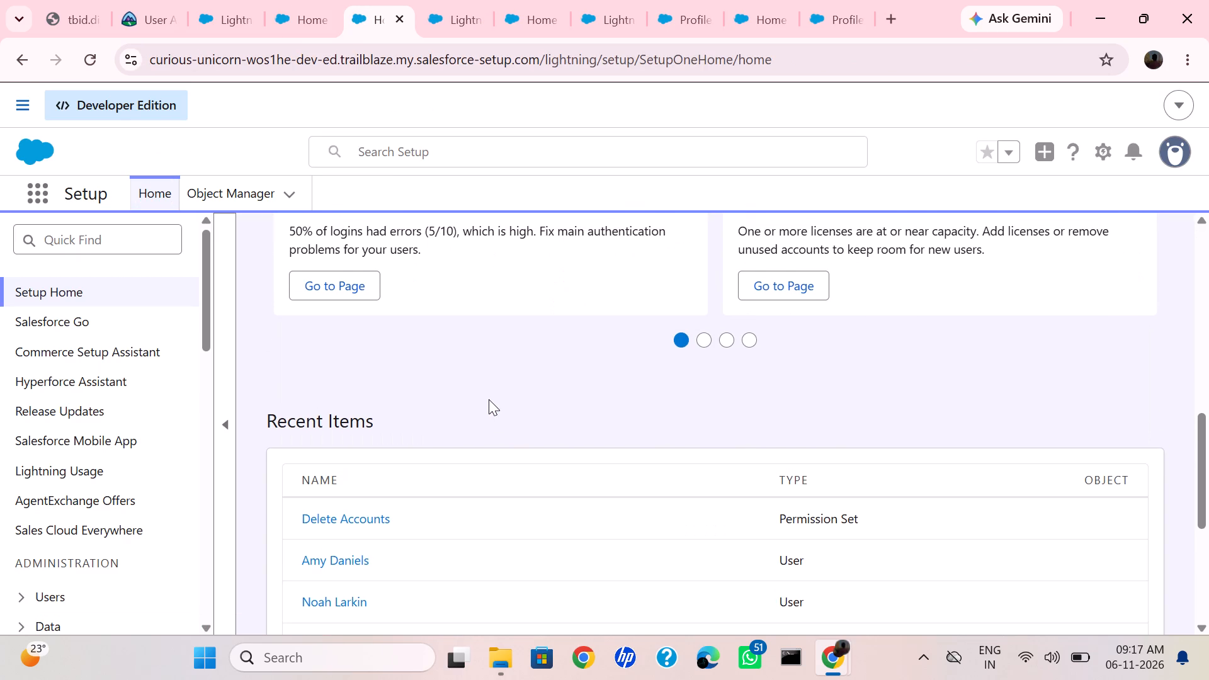
pyautogui.scroll(-1, 489, 399)
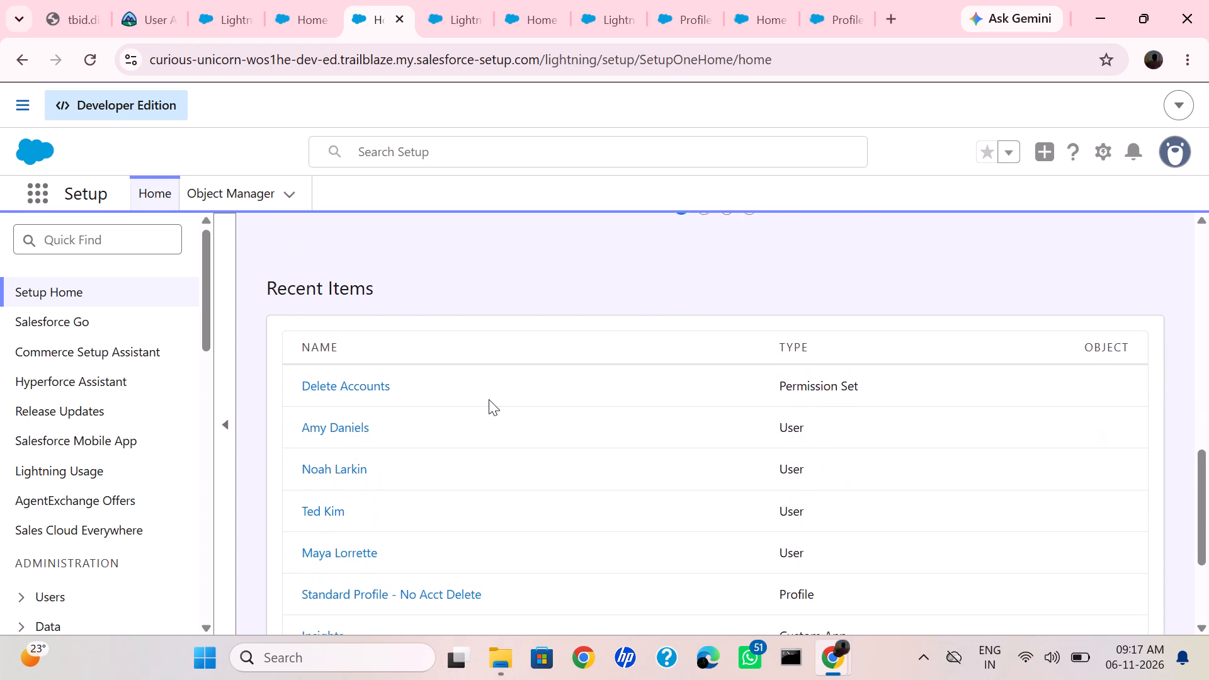
pyautogui.scroll(-1, 489, 399)
pyautogui.click(329, 378)
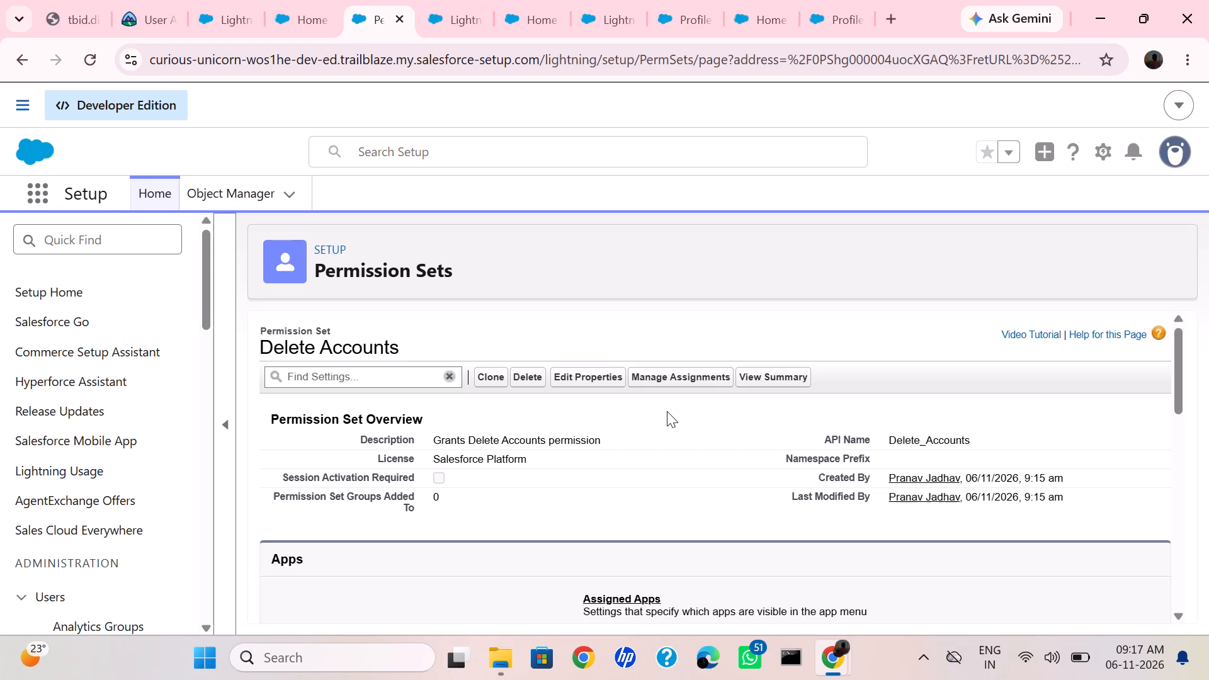
pyautogui.scroll(-2, 667, 411)
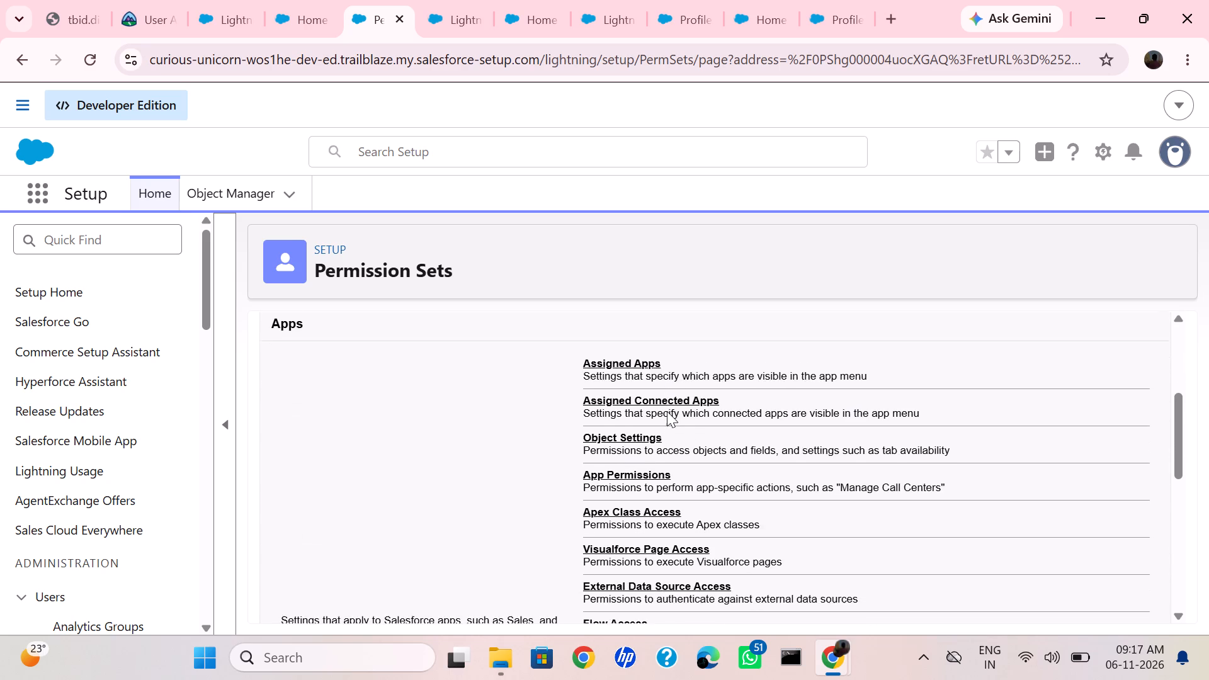
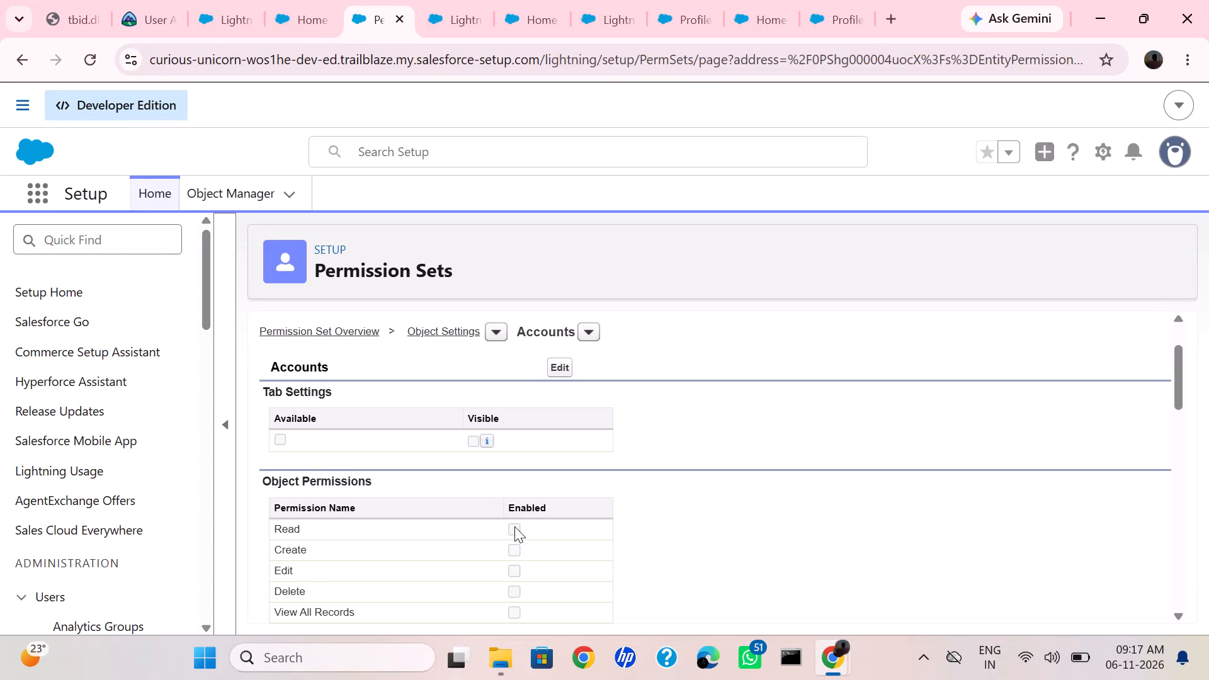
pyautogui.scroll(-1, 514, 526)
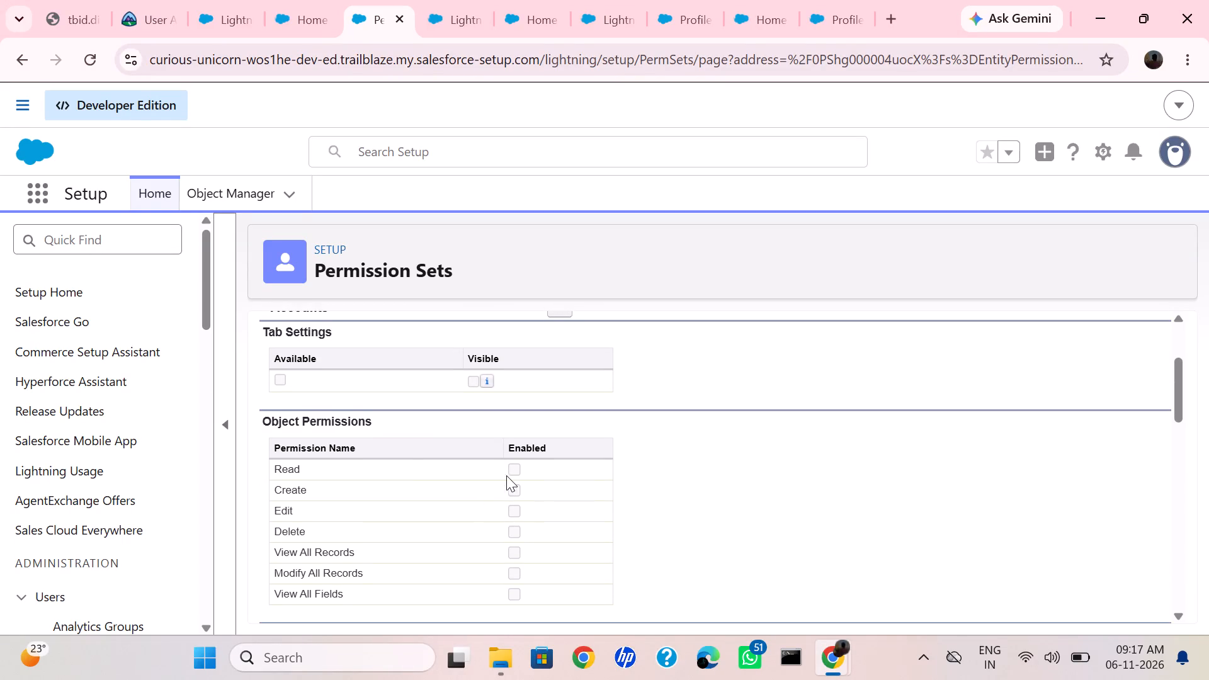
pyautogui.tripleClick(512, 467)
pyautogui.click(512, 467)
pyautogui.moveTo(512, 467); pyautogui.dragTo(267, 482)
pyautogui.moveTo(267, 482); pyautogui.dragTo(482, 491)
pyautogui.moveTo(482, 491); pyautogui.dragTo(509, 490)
# Open the Accounts object settings of the Delete Accounts permission set for editing and enable the Read and Create object permissions.
pyautogui.scroll(1, 509, 490)
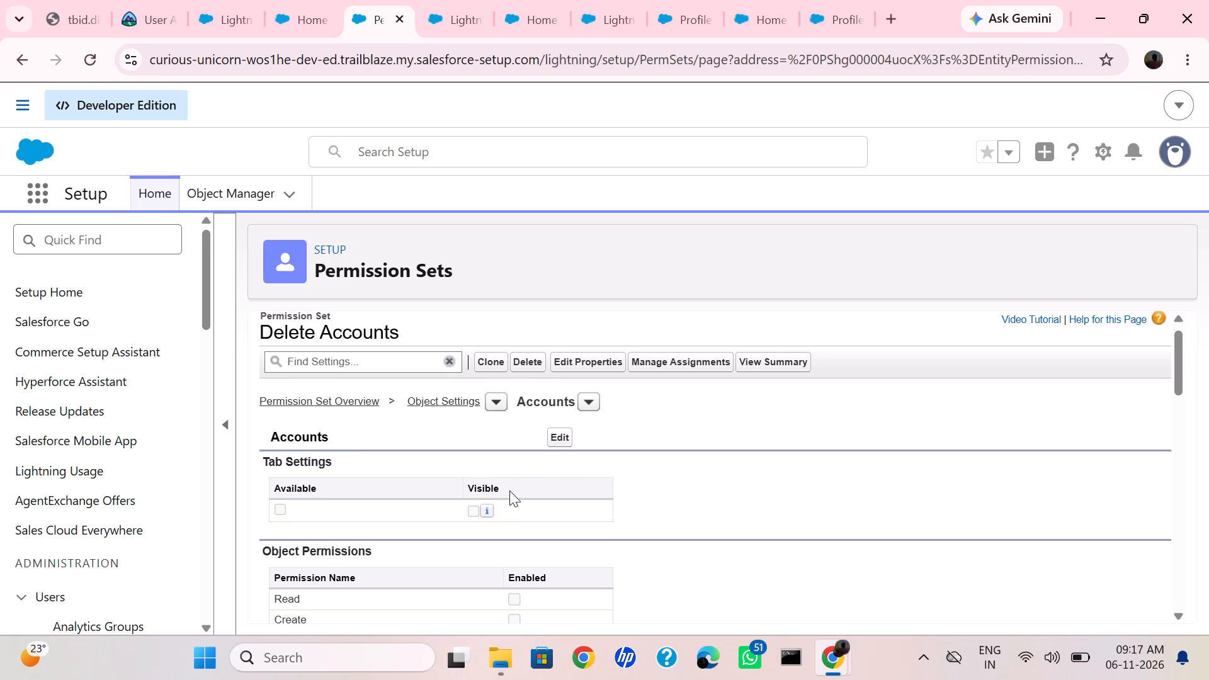
pyautogui.click(560, 438)
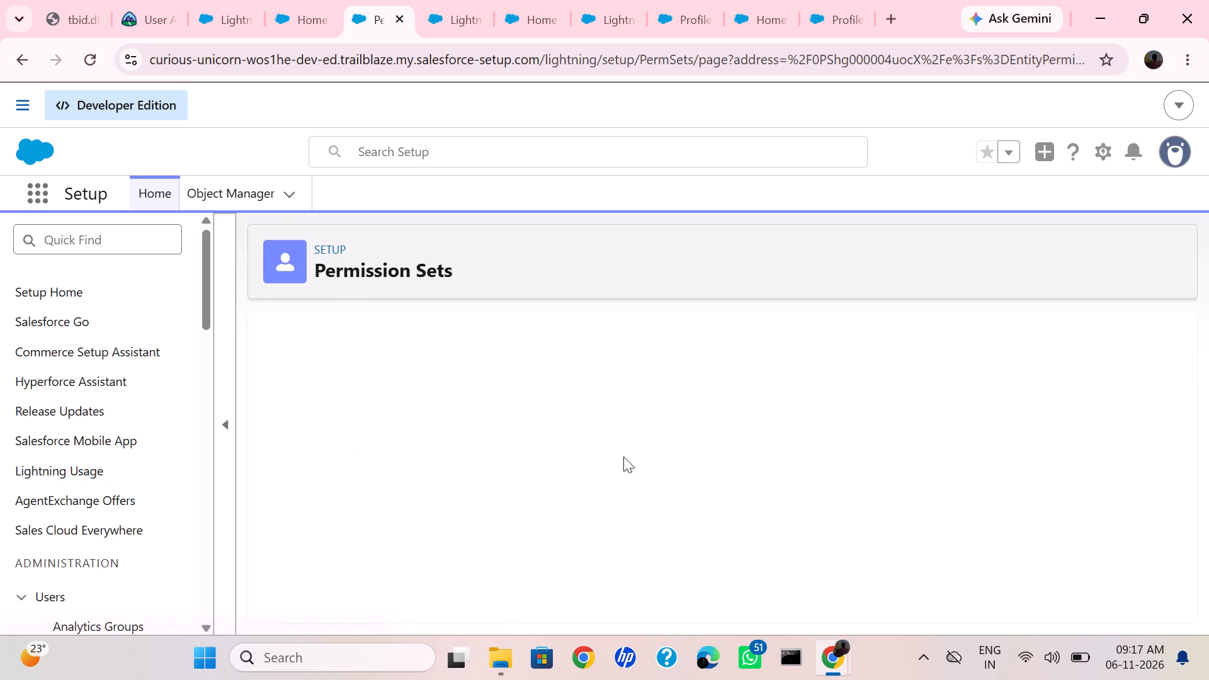
pyautogui.scroll(-2, 623, 456)
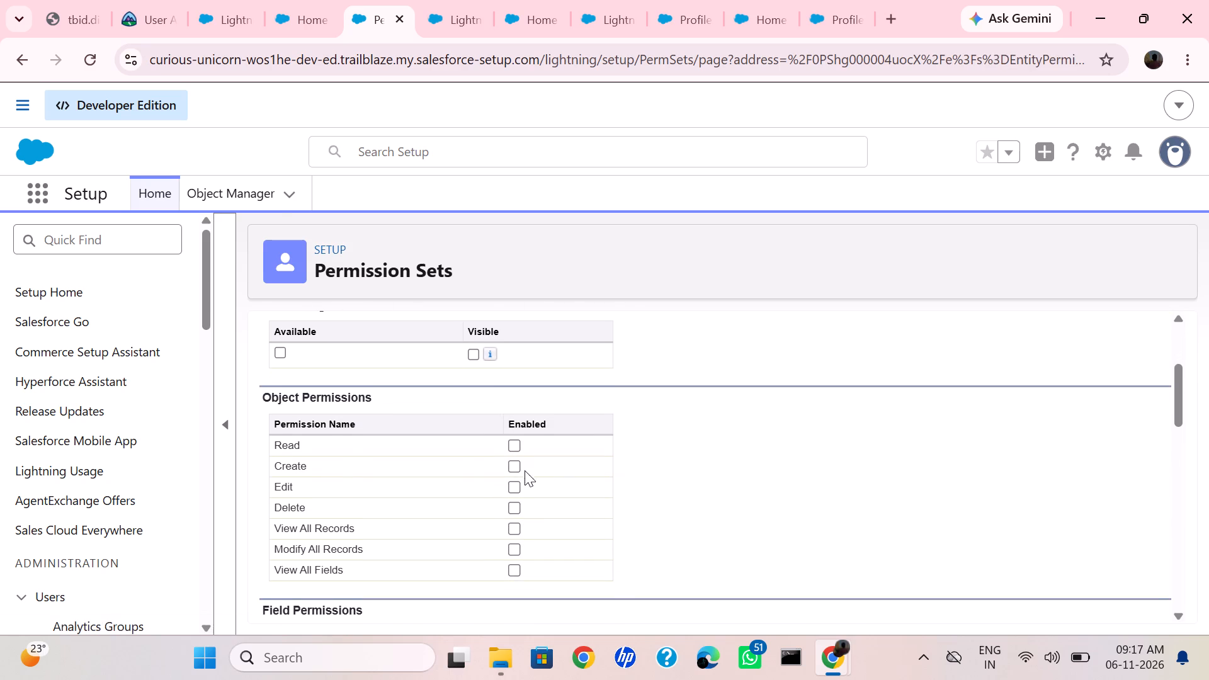
pyautogui.click(510, 441)
pyautogui.click(512, 463)
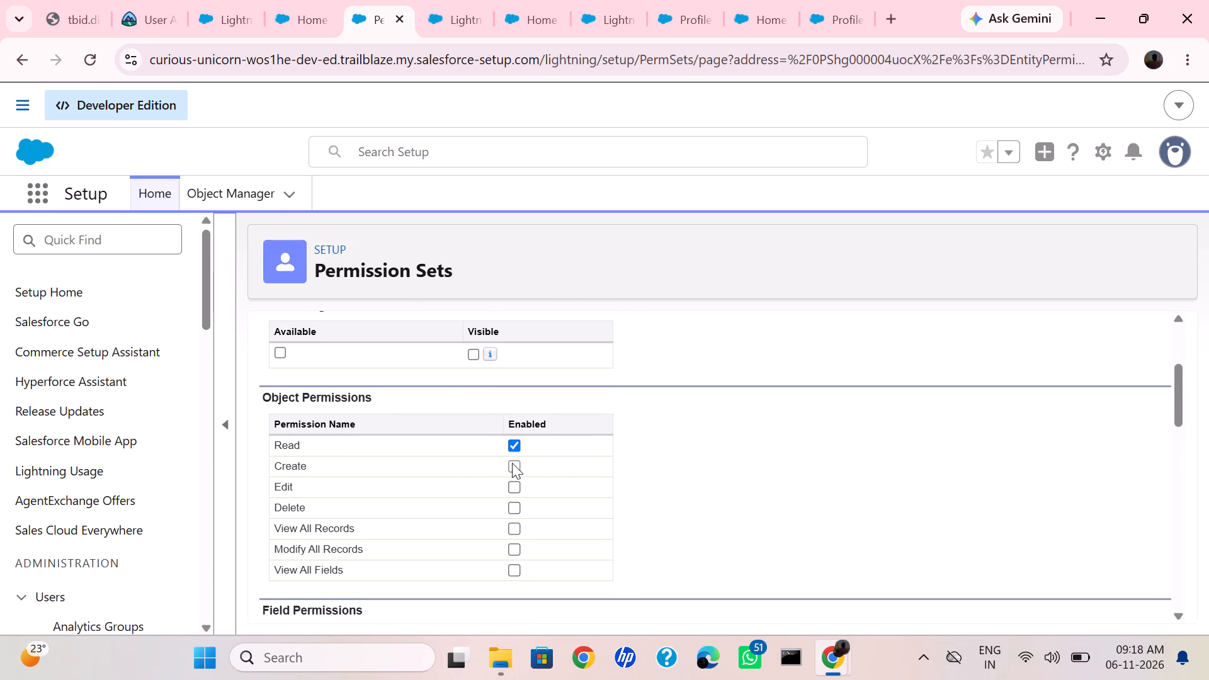
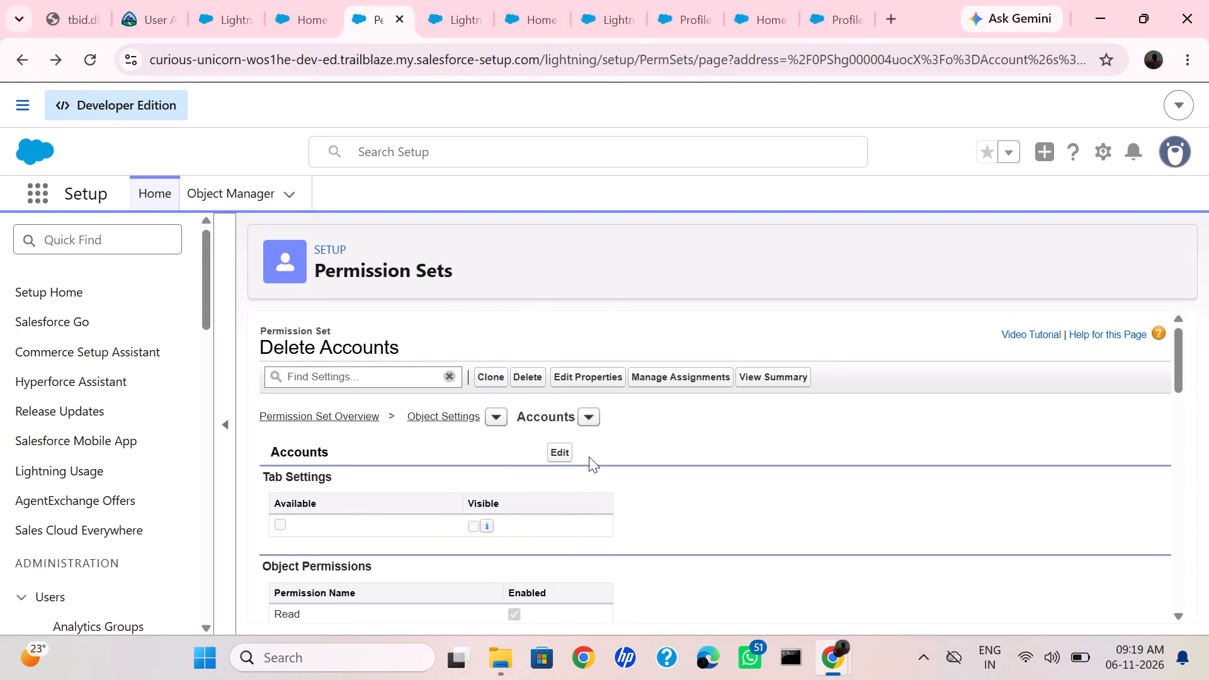
# Go back from the Accounts object settings to the Delete Accounts permission set's Object Settings list.
pyautogui.click(15, 60)
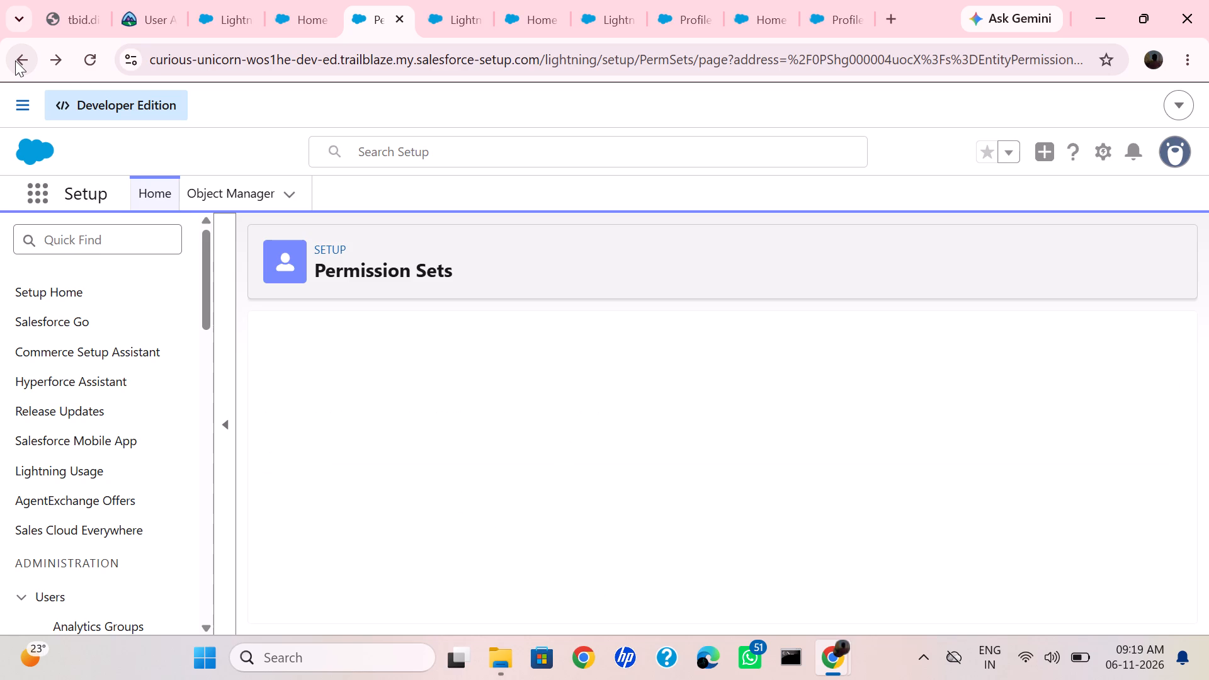
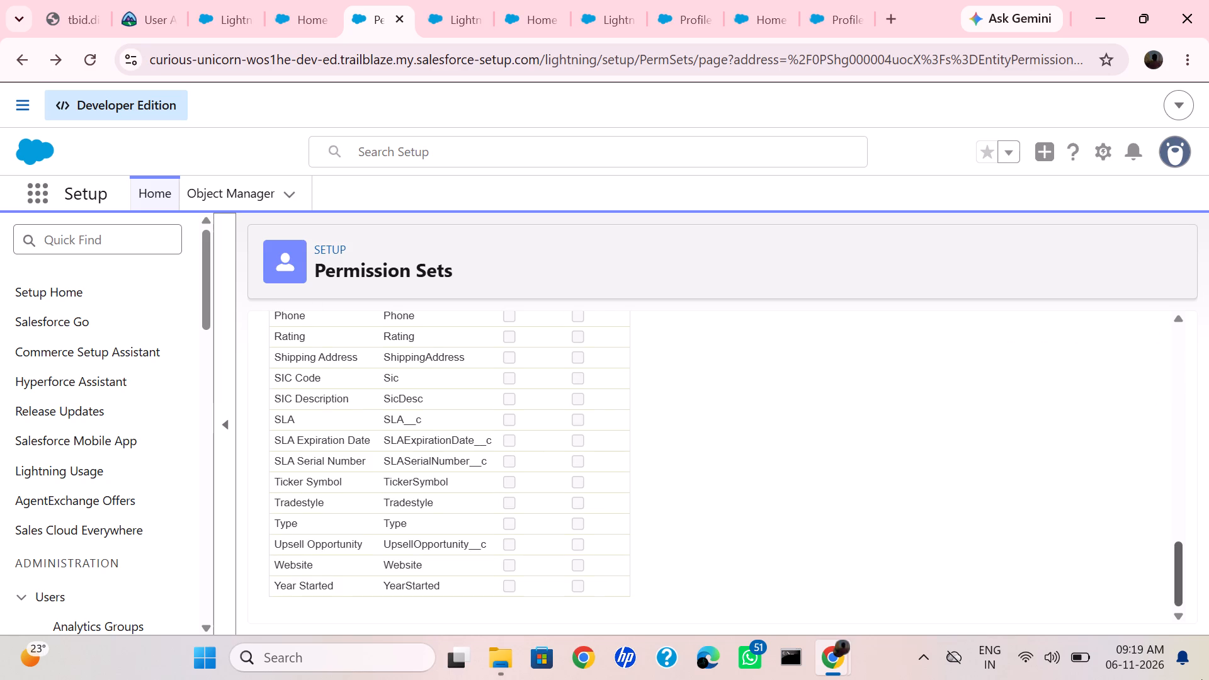
# Open the user assignments management page for the Delete Accounts permission set.
pyautogui.moveTo(1201, 679); pyautogui.dragTo(1148, 396)
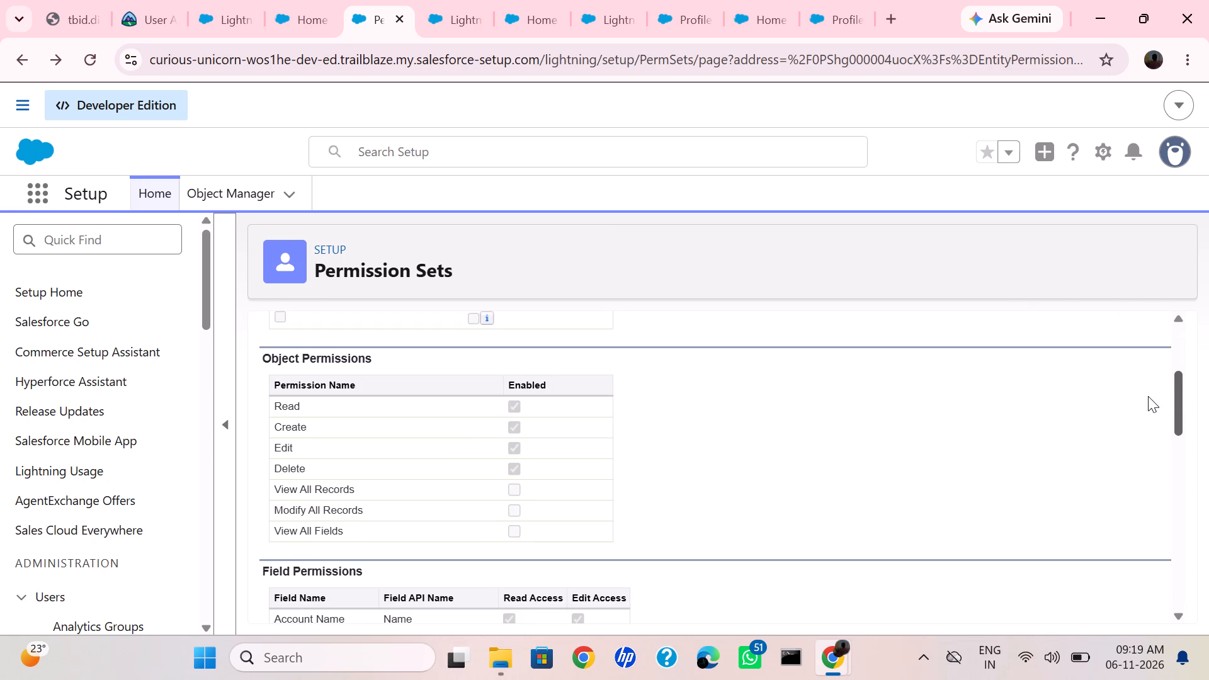
pyautogui.moveTo(1148, 396); pyautogui.dragTo(1103, 39)
pyautogui.tripleClick(669, 371)
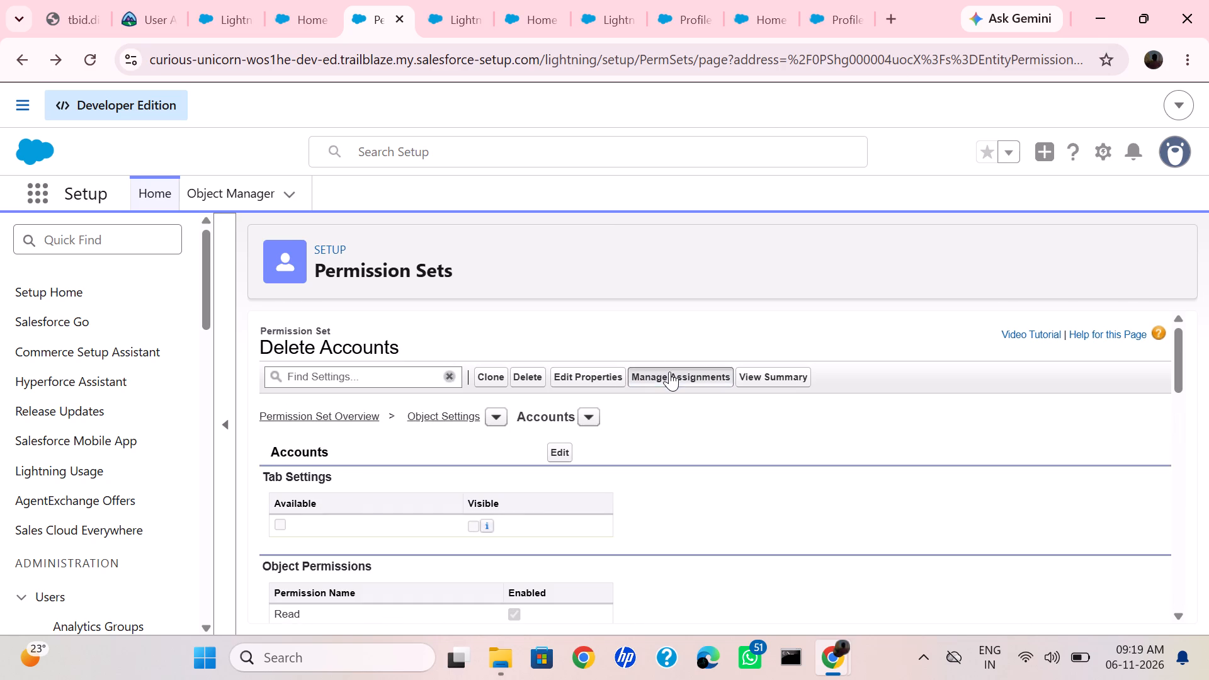
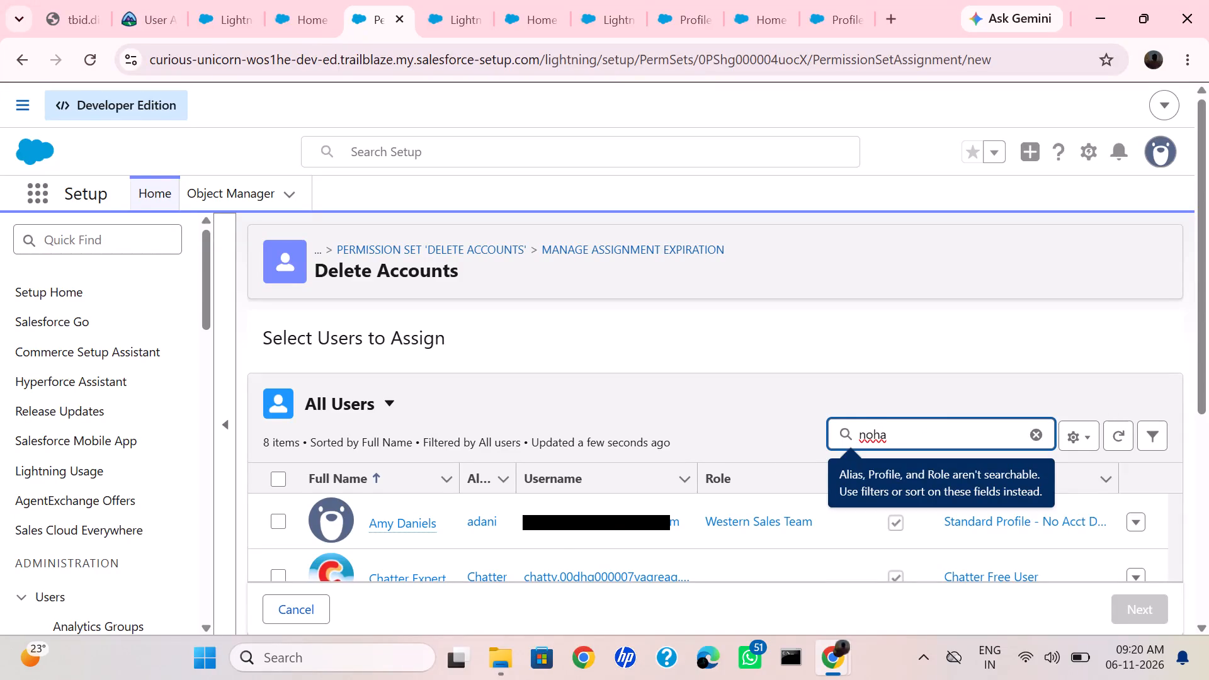
pyautogui.scroll(-2, 553, 538)
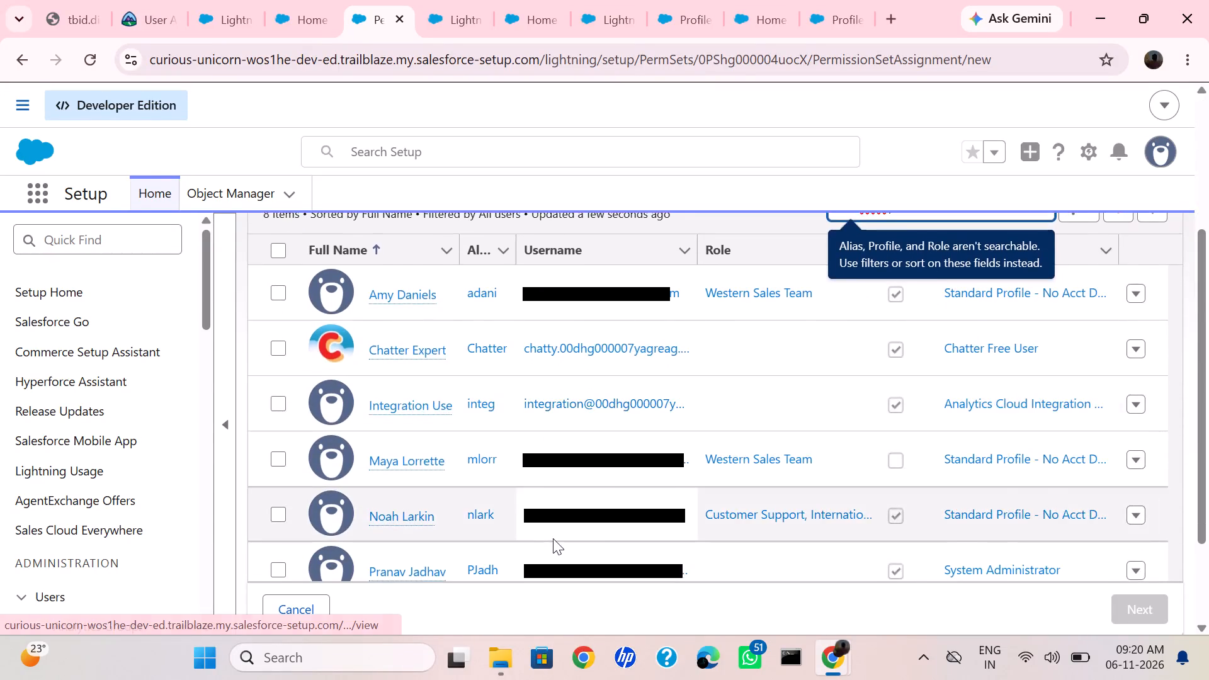
pyautogui.scroll(-2, 553, 538)
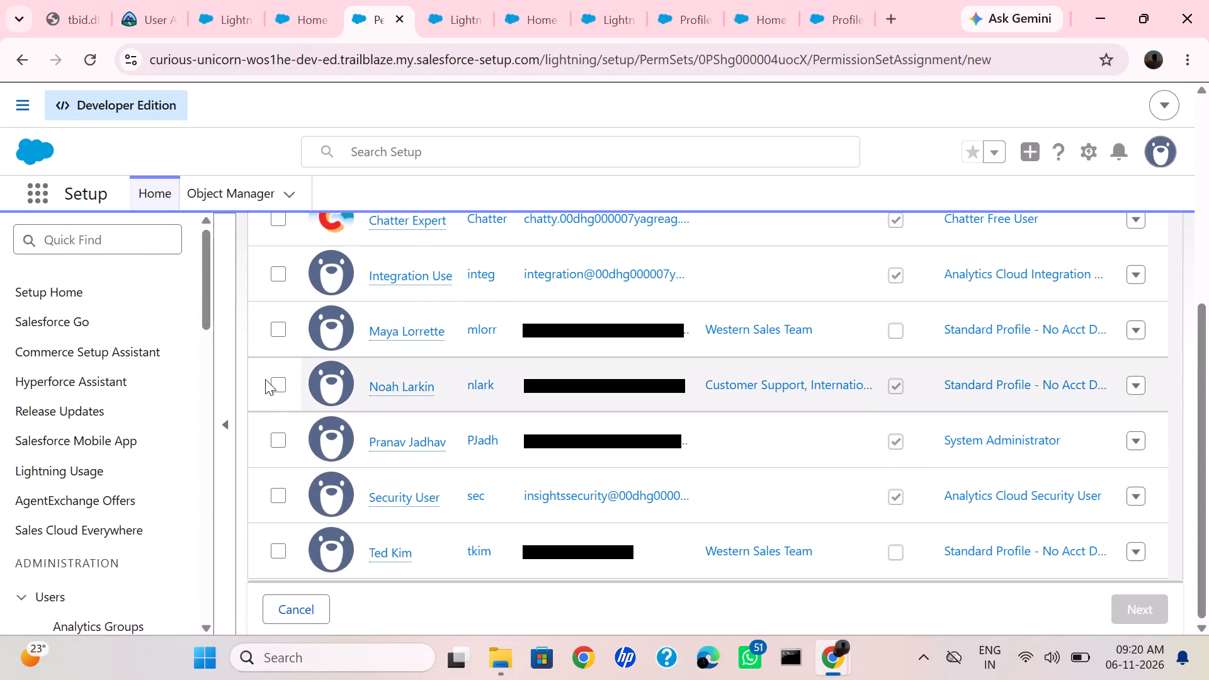
pyautogui.click(265, 379)
pyautogui.scroll(-1, 446, 495)
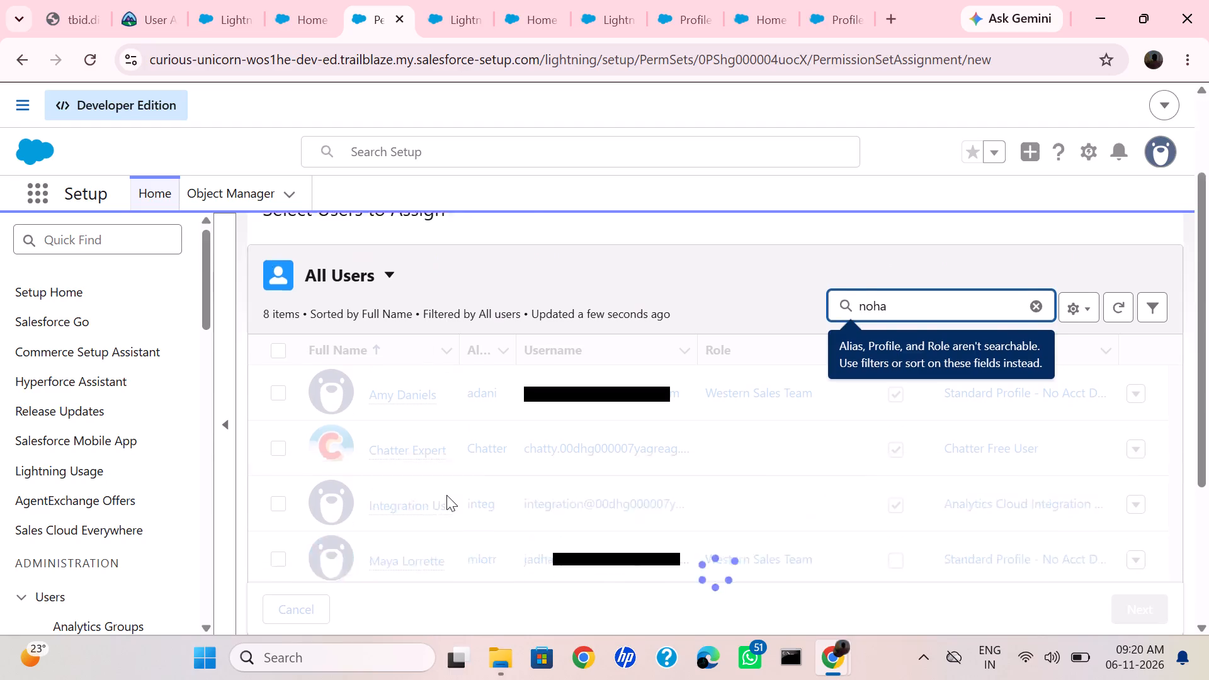
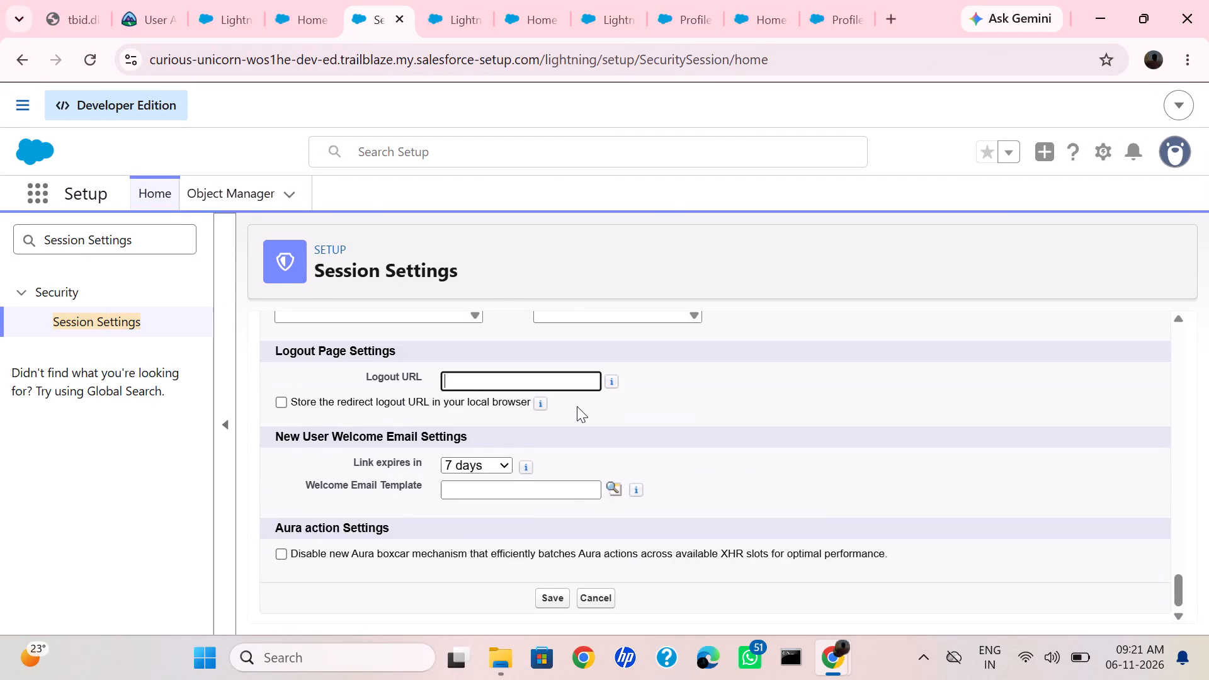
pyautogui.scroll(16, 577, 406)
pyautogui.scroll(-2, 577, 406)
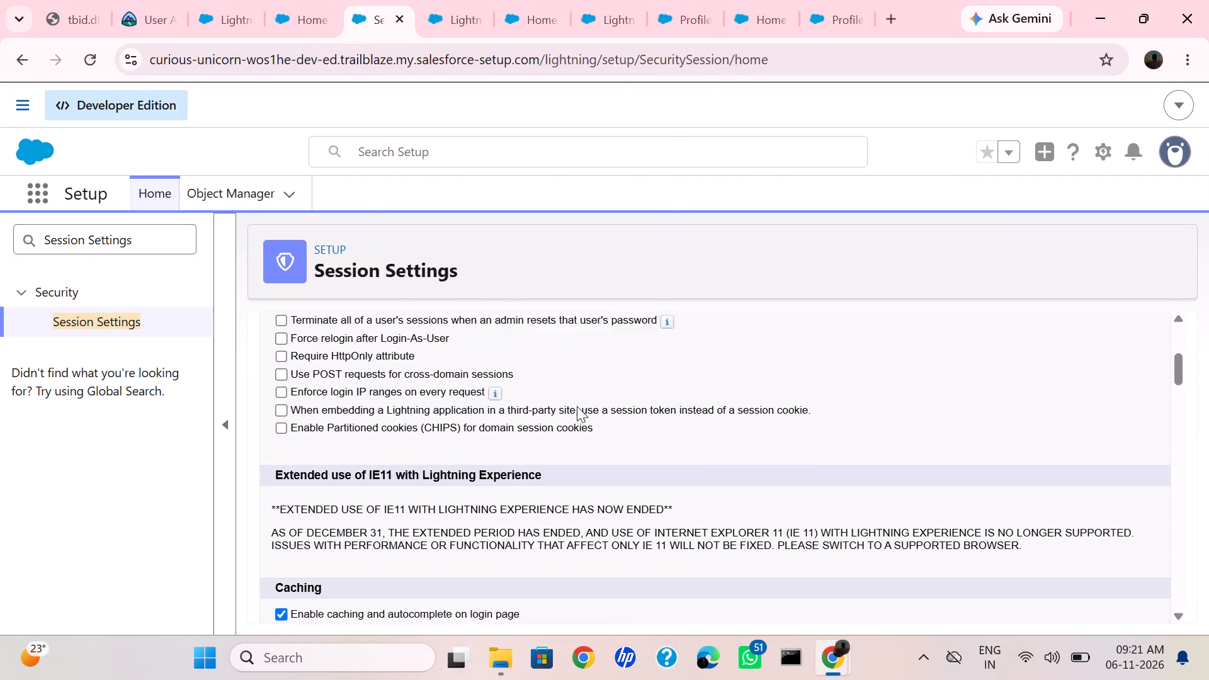
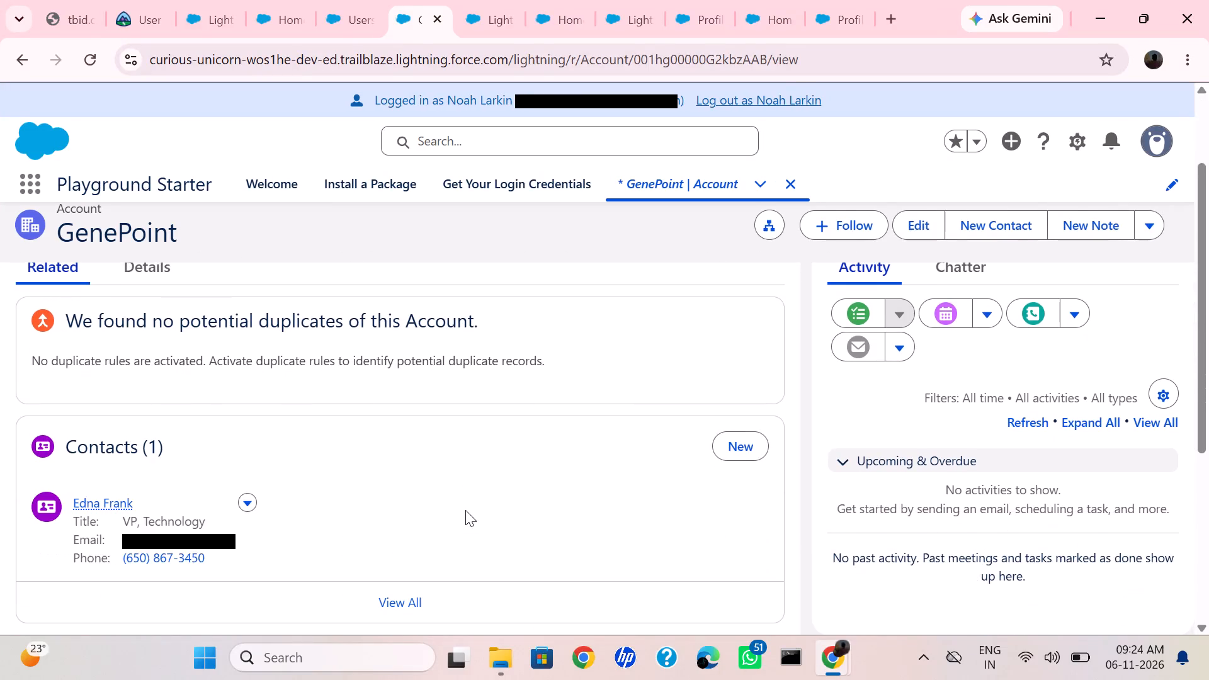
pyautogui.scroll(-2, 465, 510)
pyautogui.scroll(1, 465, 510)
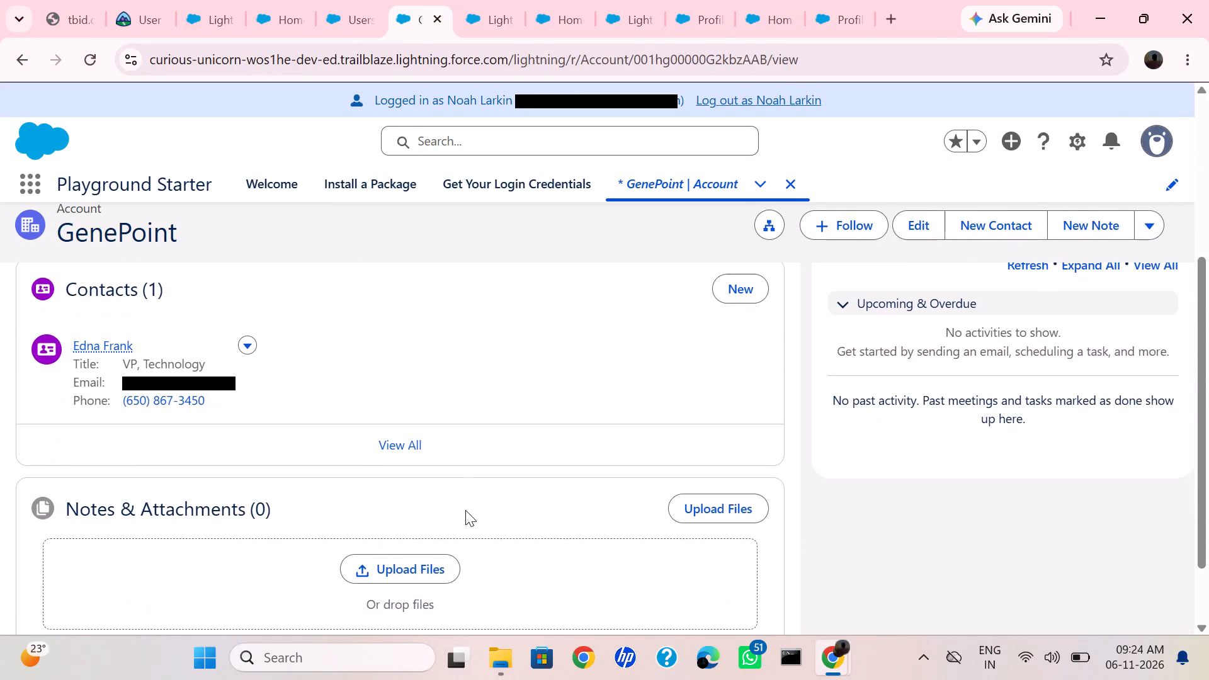
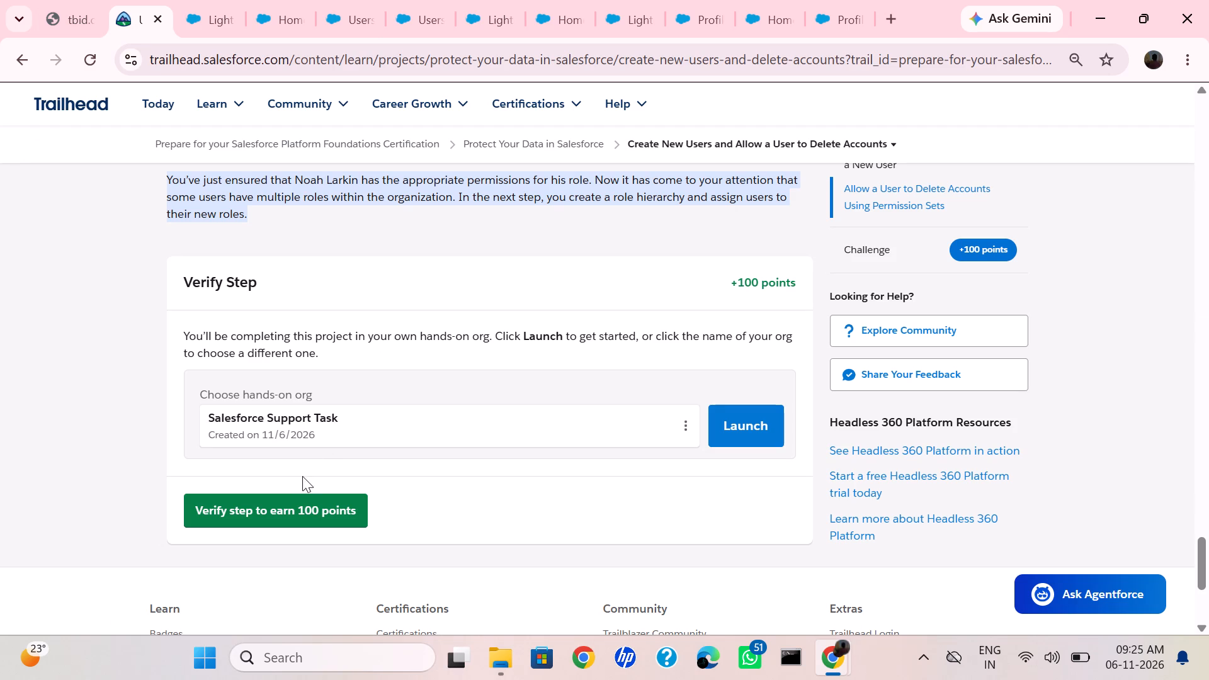
# Submit the Create New Users and Allow a User to Delete Accounts step for verification against the Salesforce Support Task org.
pyautogui.click(290, 498)
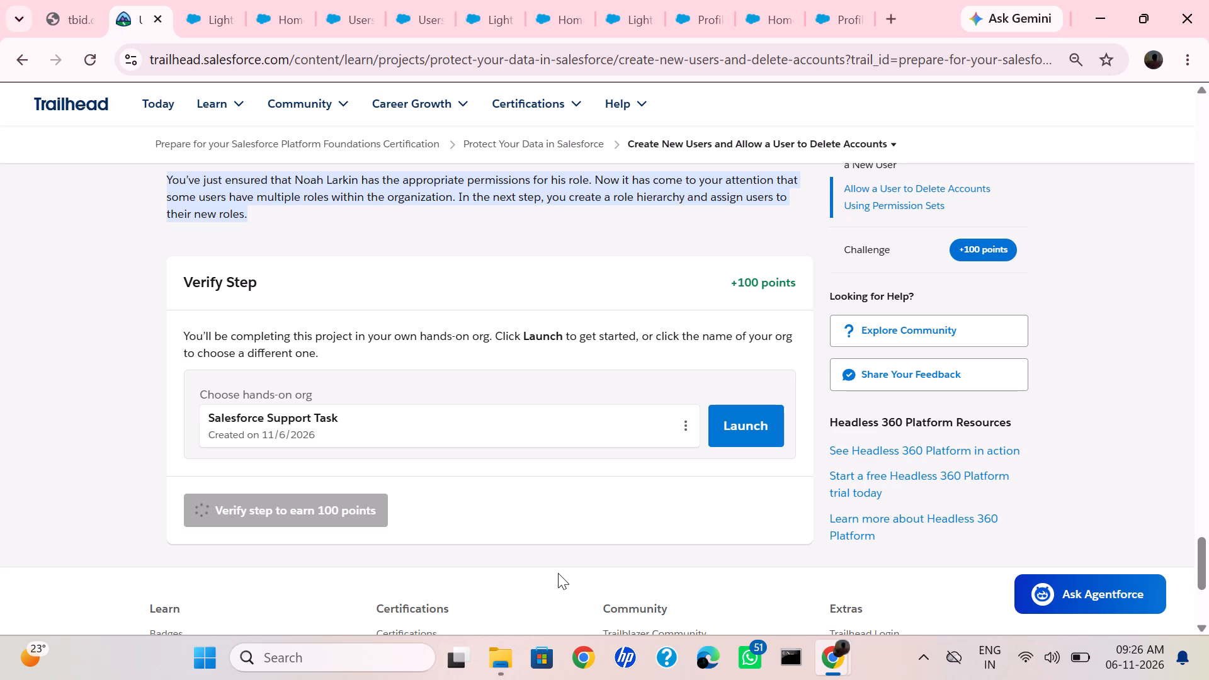
# Start a screen capture of the Verify Step section showing the verification feedback.
pyautogui.press('Print')
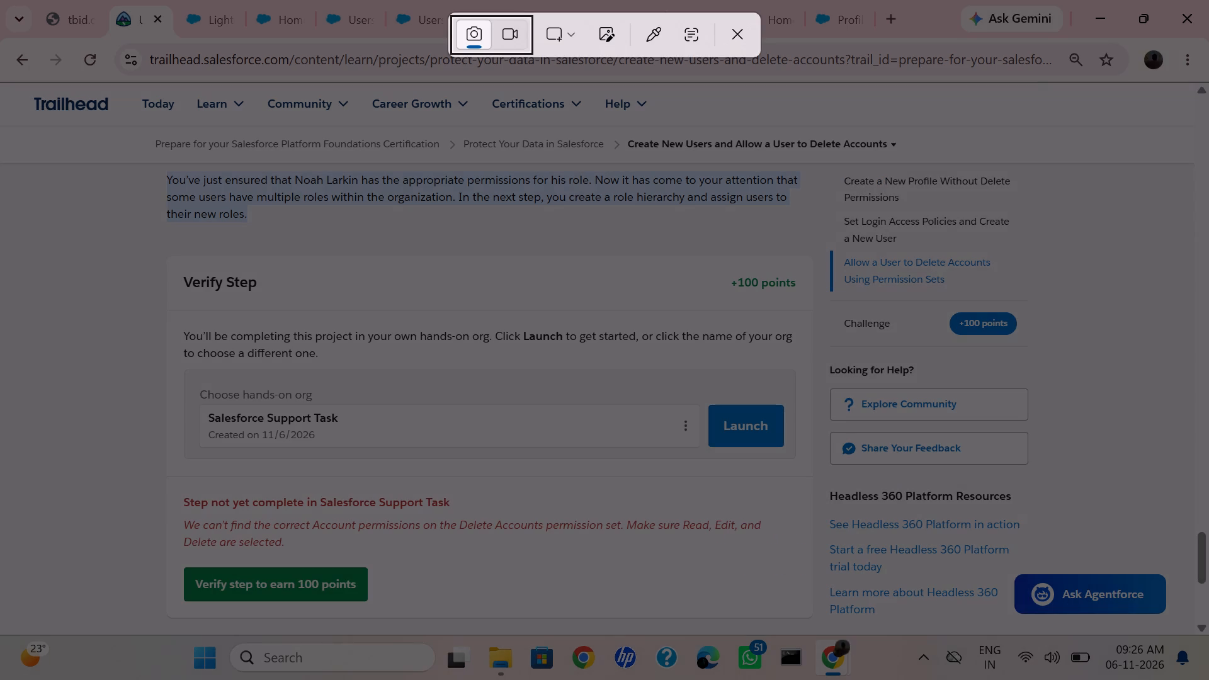
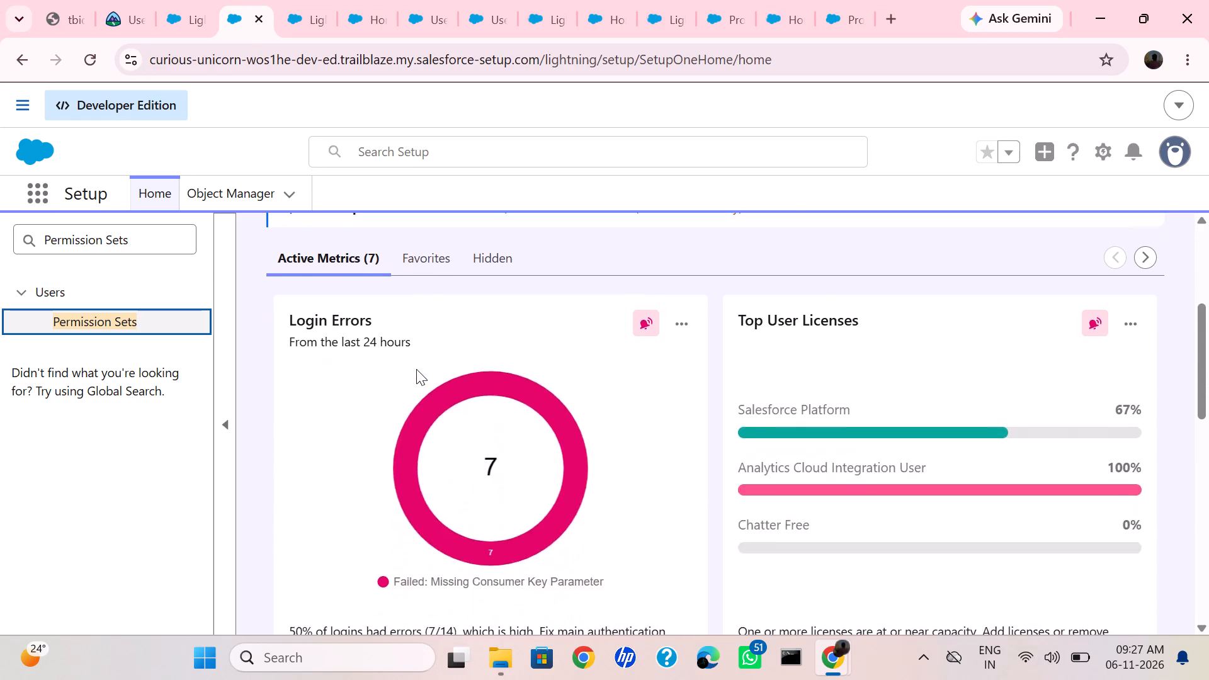
# Open the Permission Sets page under Users in Salesforce Setup.
pyautogui.hscroll(1, 416, 369)
pyautogui.click(81, 317)
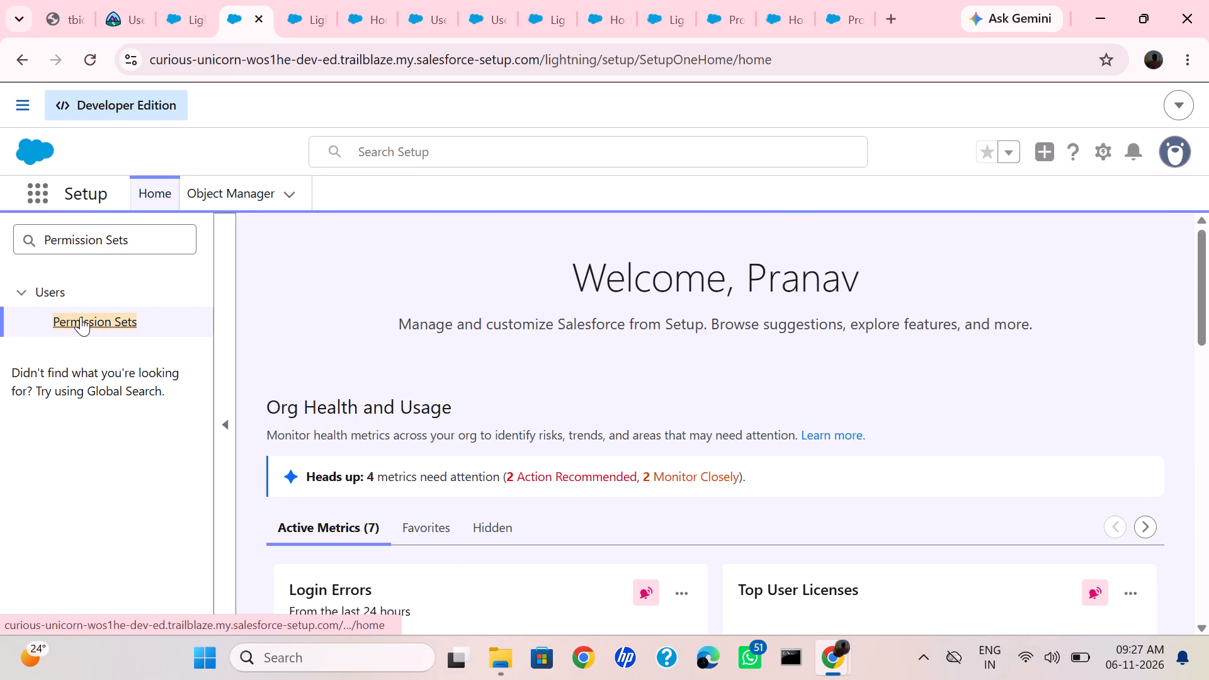
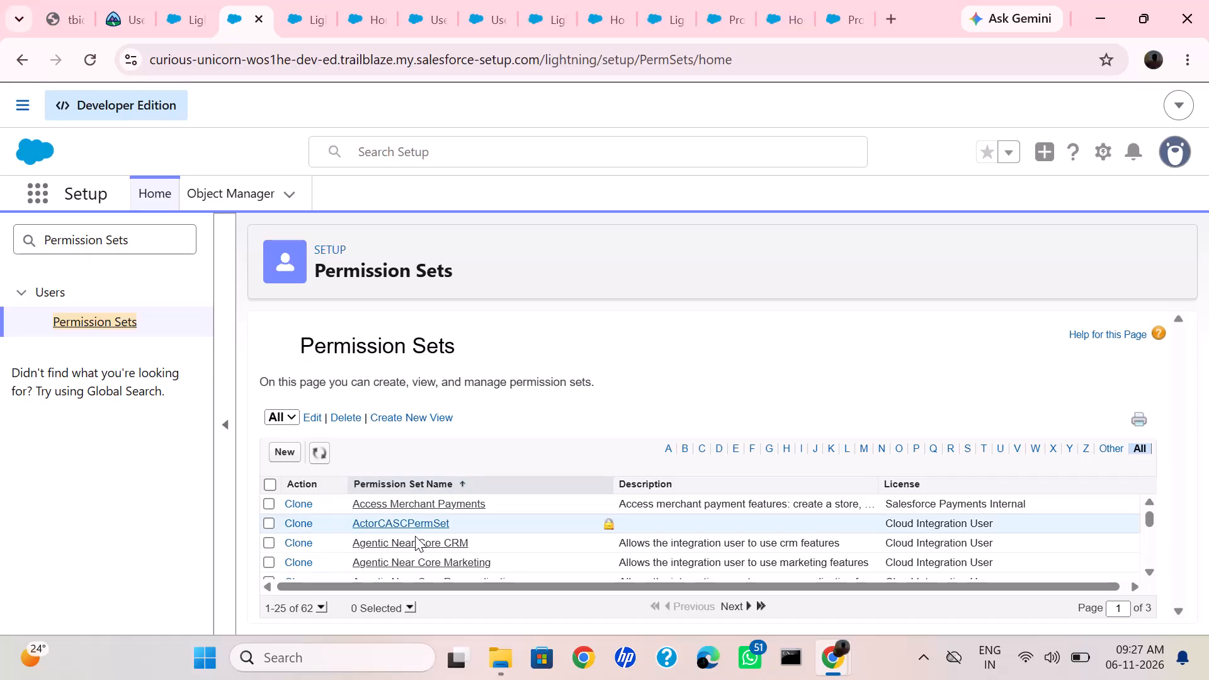
# Locate the Delete Accounts permission set in the list of all permission sets.
pyautogui.scroll(-1, 415, 536)
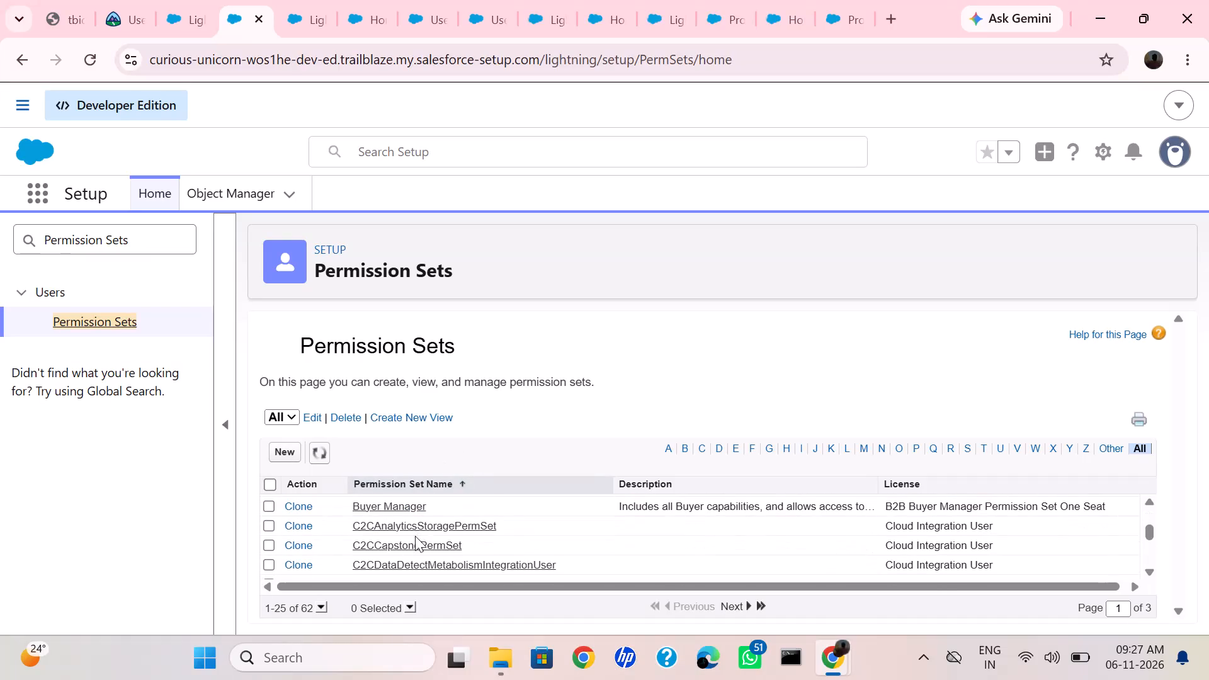
pyautogui.scroll(-1, 415, 536)
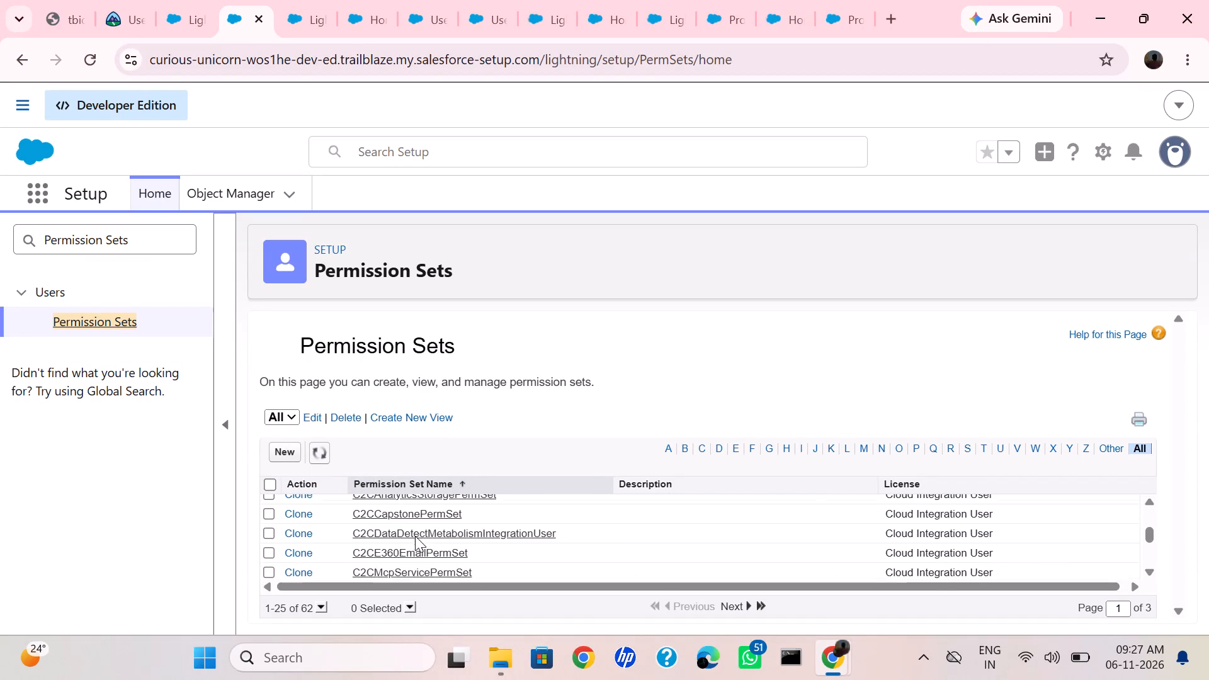
pyautogui.scroll(-1, 415, 536)
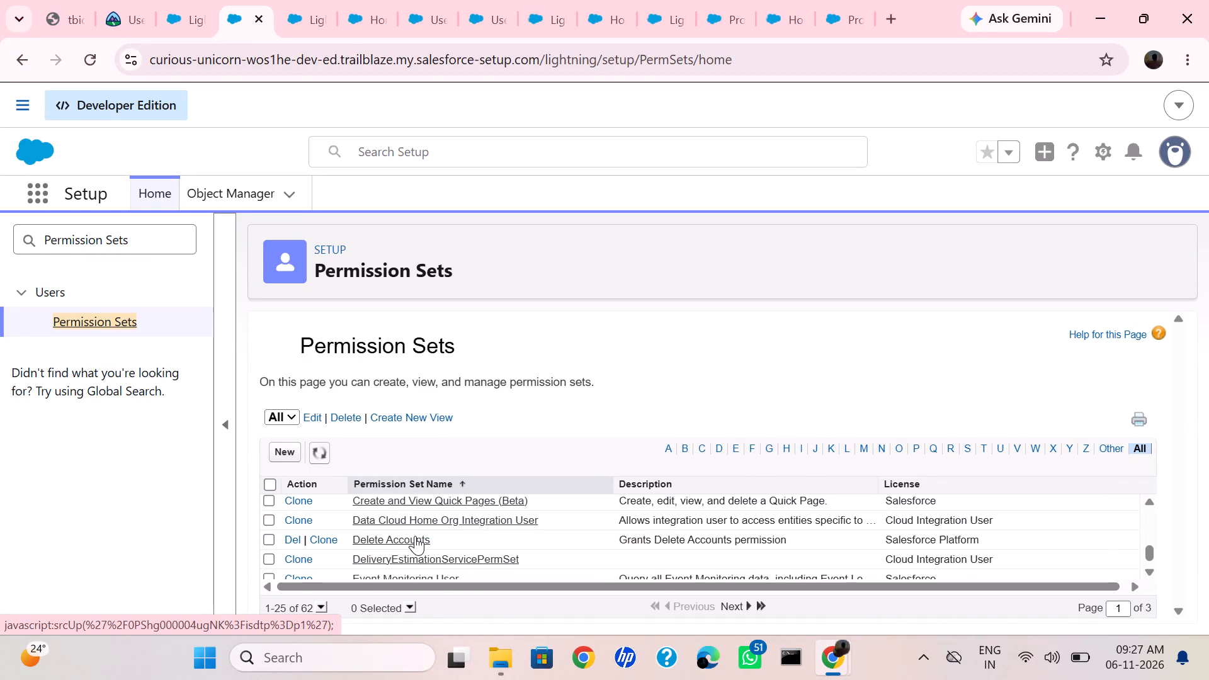
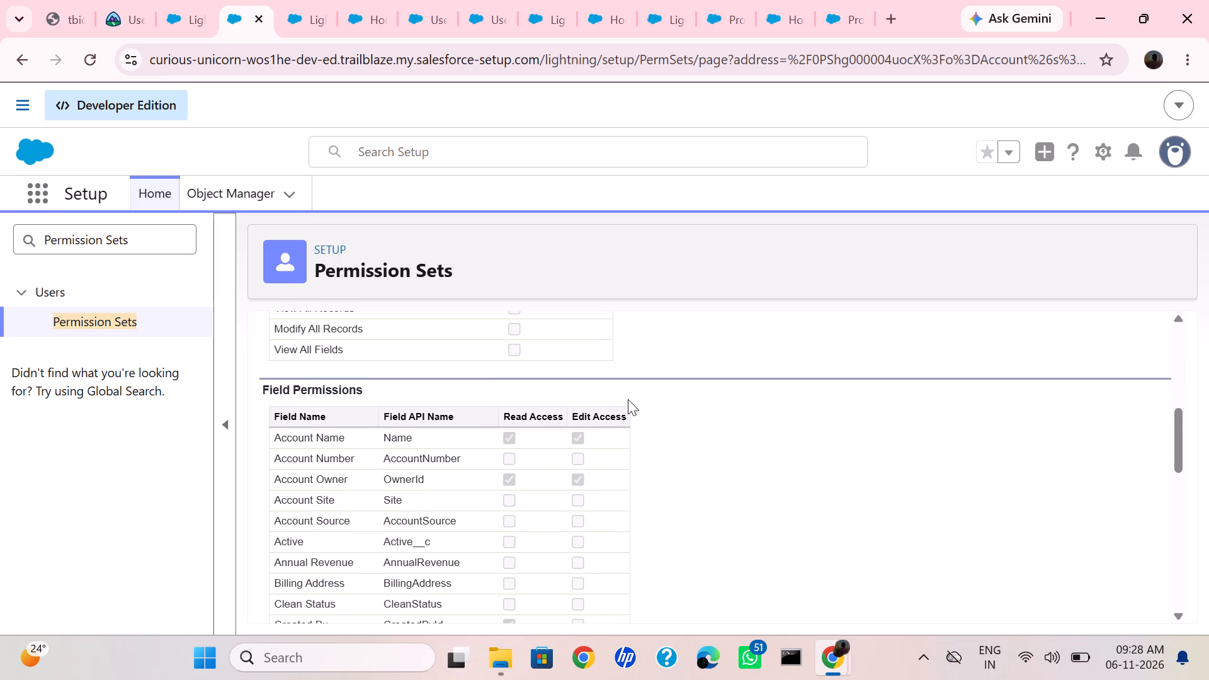
# Review the Accounts tab settings, object permissions and field permissions in the Delete Accounts permission set.
pyautogui.scroll(-2, 628, 399)
pyautogui.scroll(1, 628, 399)
pyautogui.scroll(-1, 628, 399)
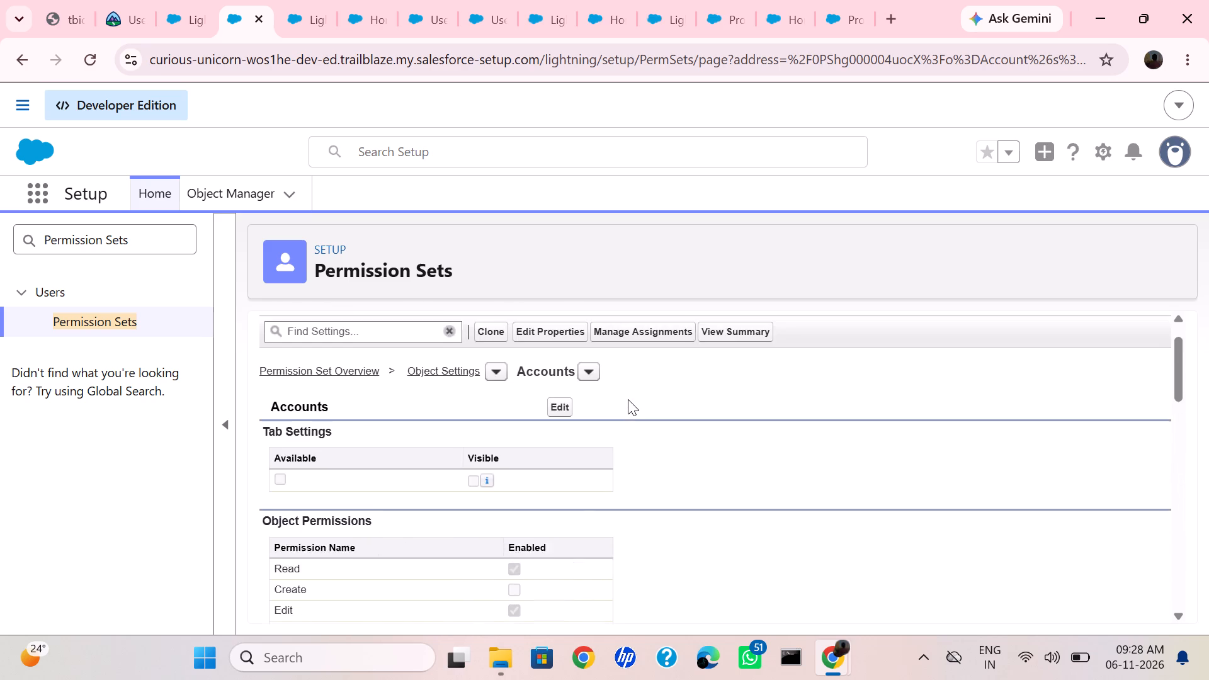
pyautogui.scroll(-7, 628, 399)
pyautogui.scroll(1, 628, 399)
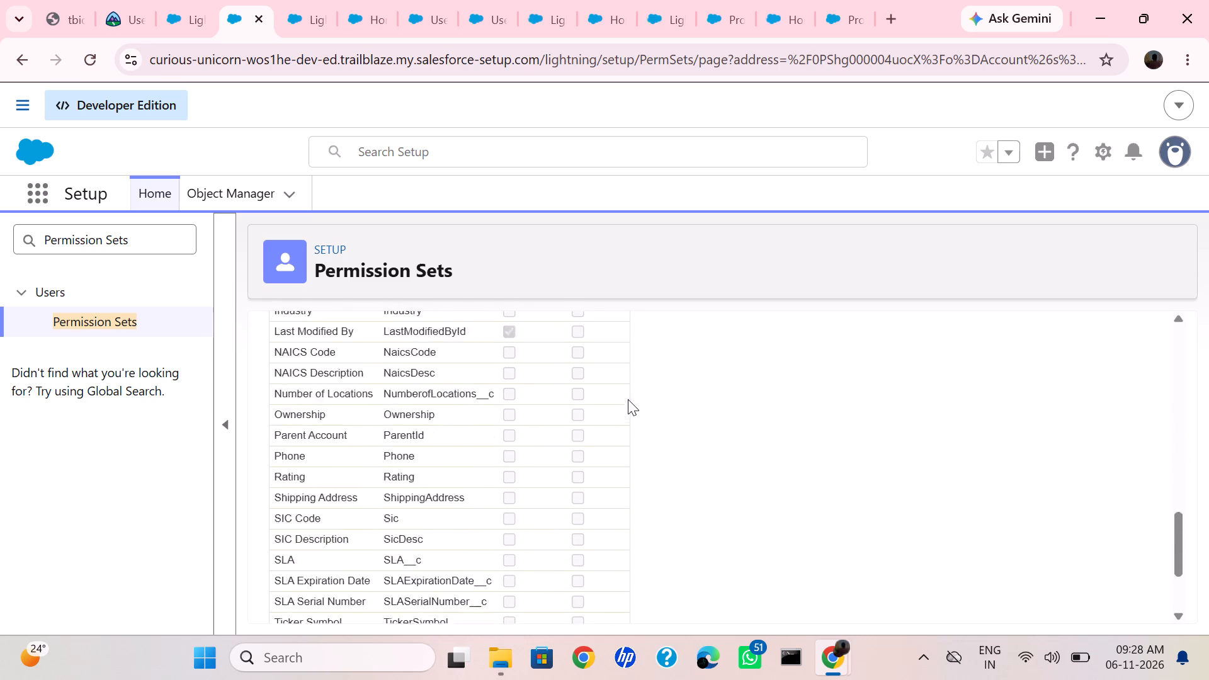
pyautogui.scroll(3, 628, 399)
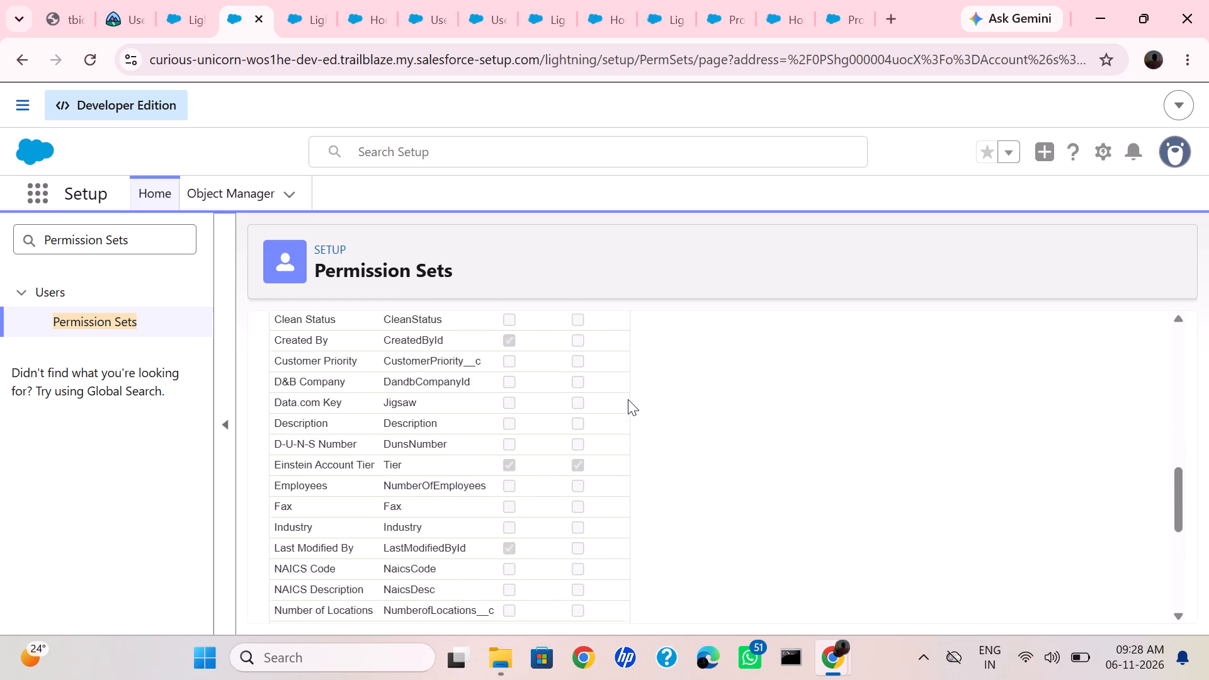
pyautogui.scroll(3, 628, 399)
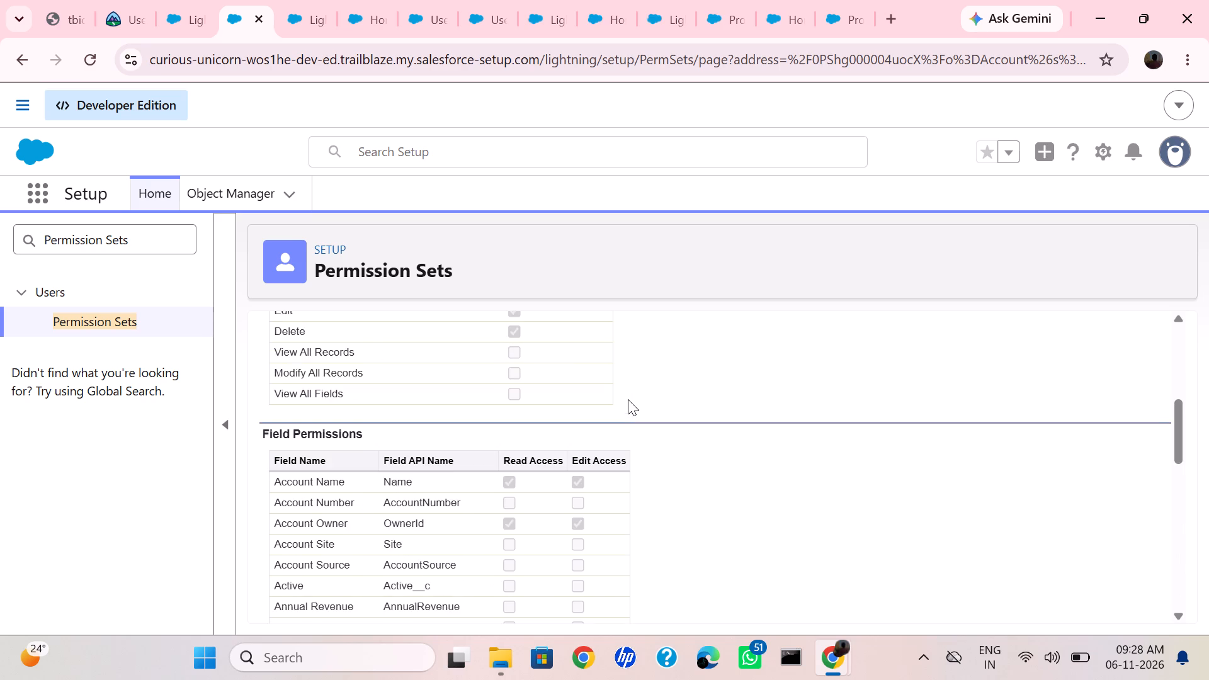
# Capture a rectangular screenshot of the Object Permissions table in the permission set's Accounts settings.
pyautogui.scroll(2, 628, 399)
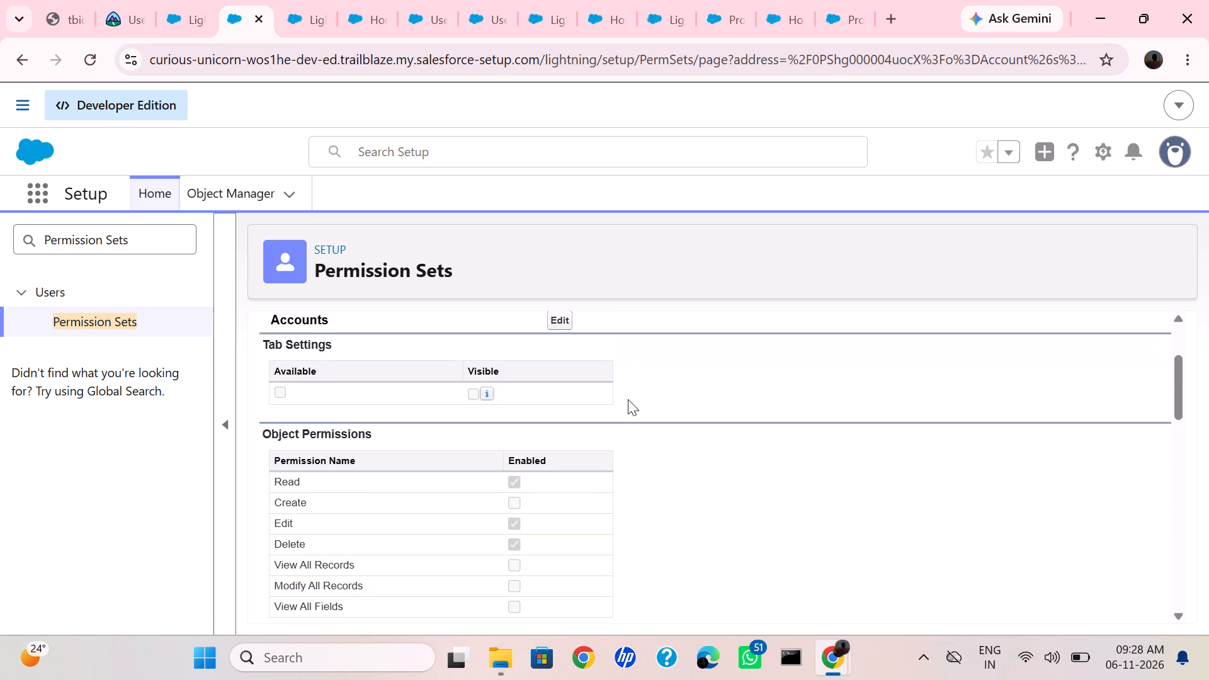
pyautogui.scroll(1, 628, 399)
pyautogui.press('Print')
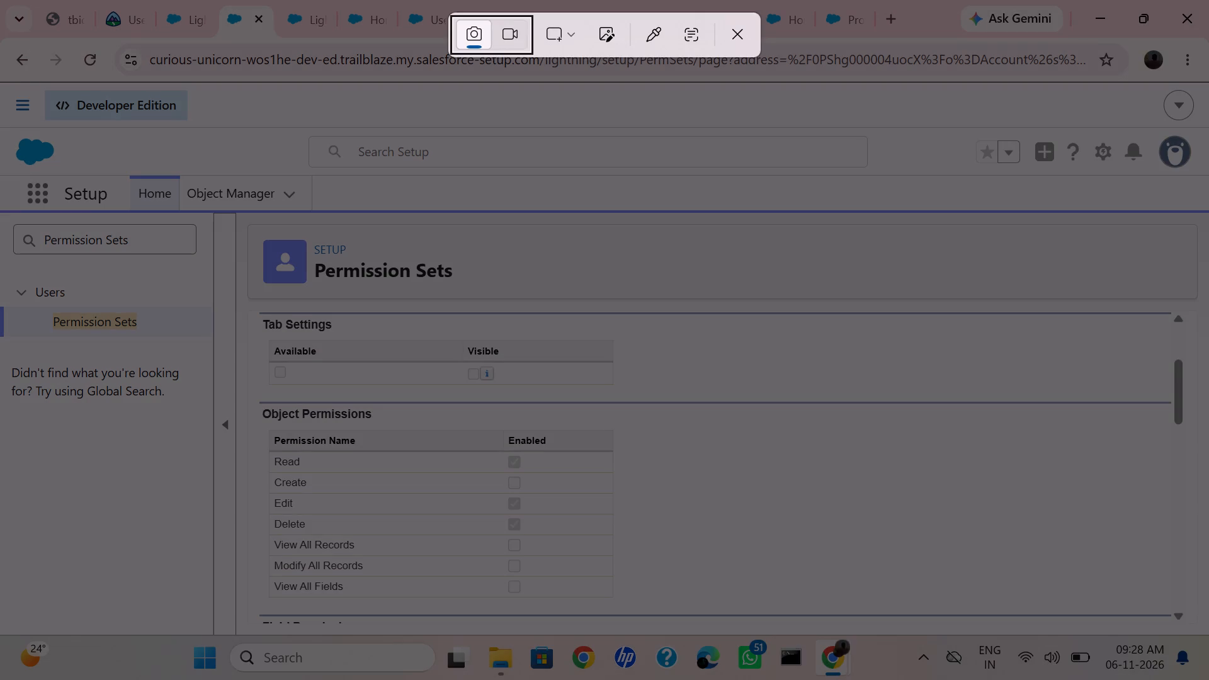
pyautogui.moveTo(245, 383); pyautogui.dragTo(851, 624)
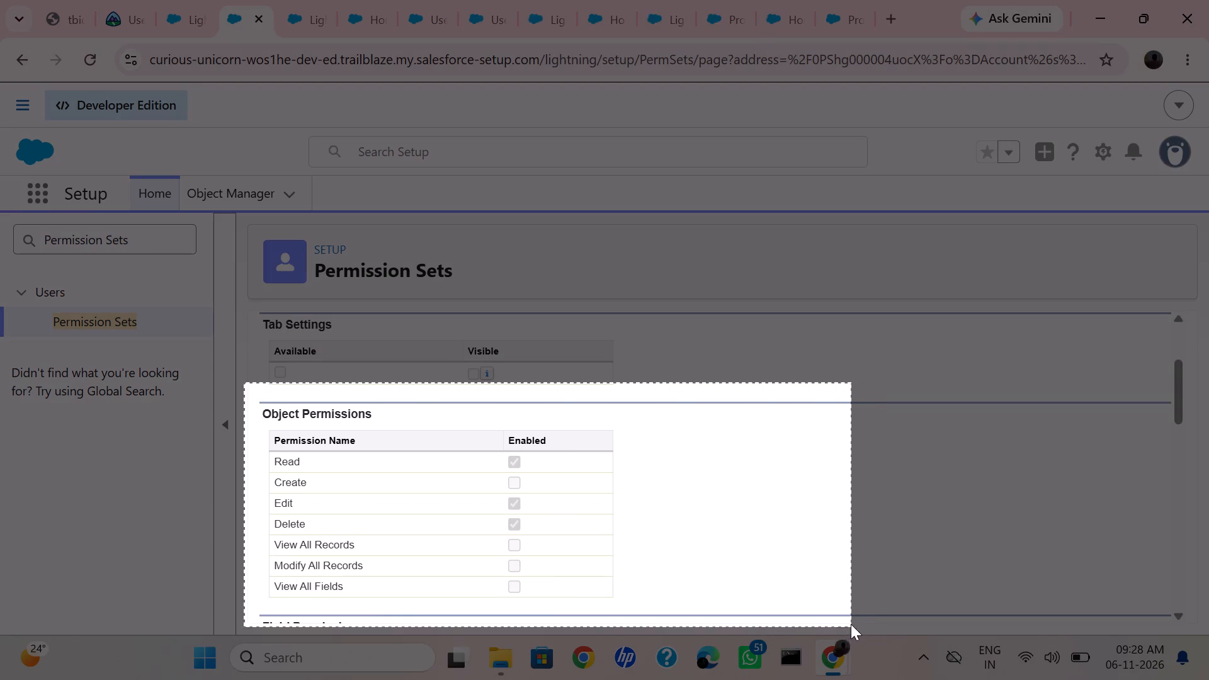
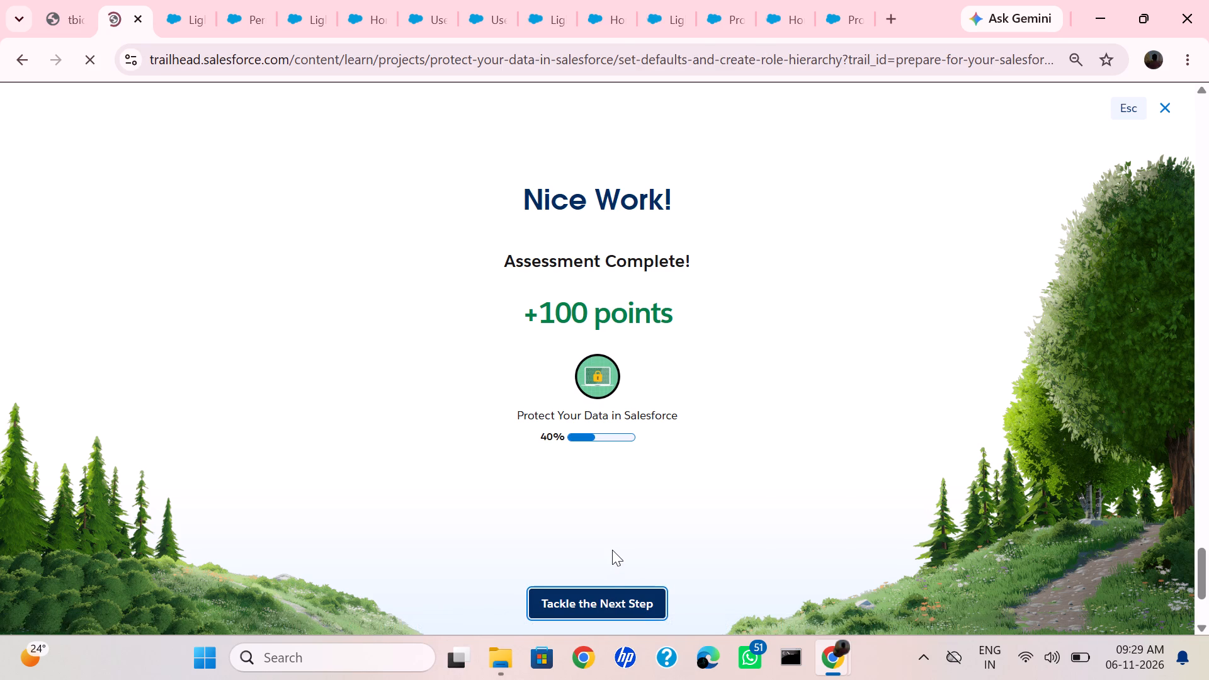
# Look through the Set Organization-Wide Defaults and Create a Role Hierarchy unit, from its custom object instructions to the Verify Step section.
pyautogui.scroll(-4, 576, 416)
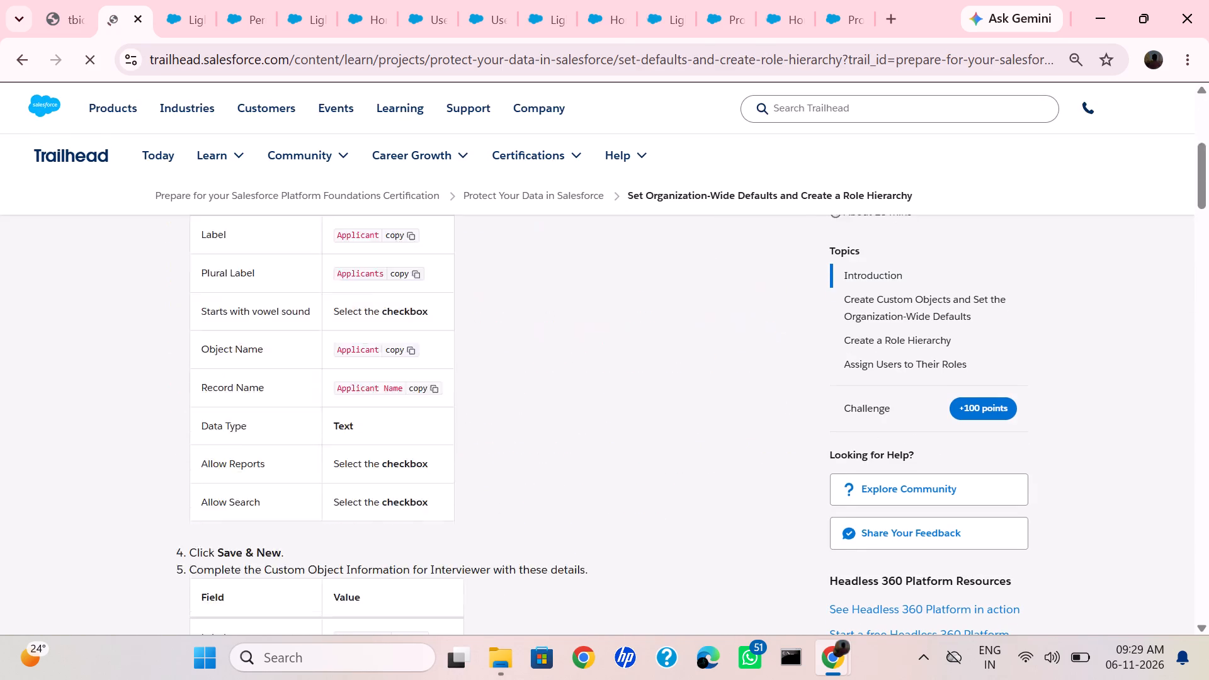
pyautogui.scroll(-12, 576, 416)
pyautogui.scroll(1, 576, 416)
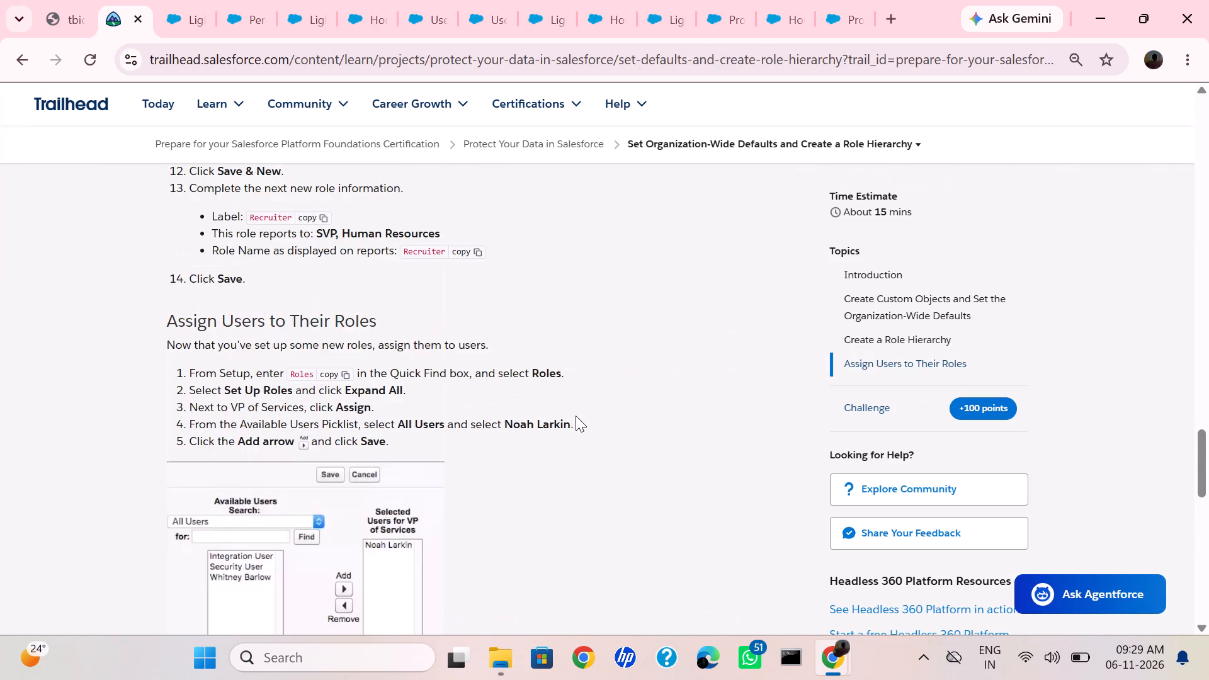
pyautogui.scroll(-5, 576, 416)
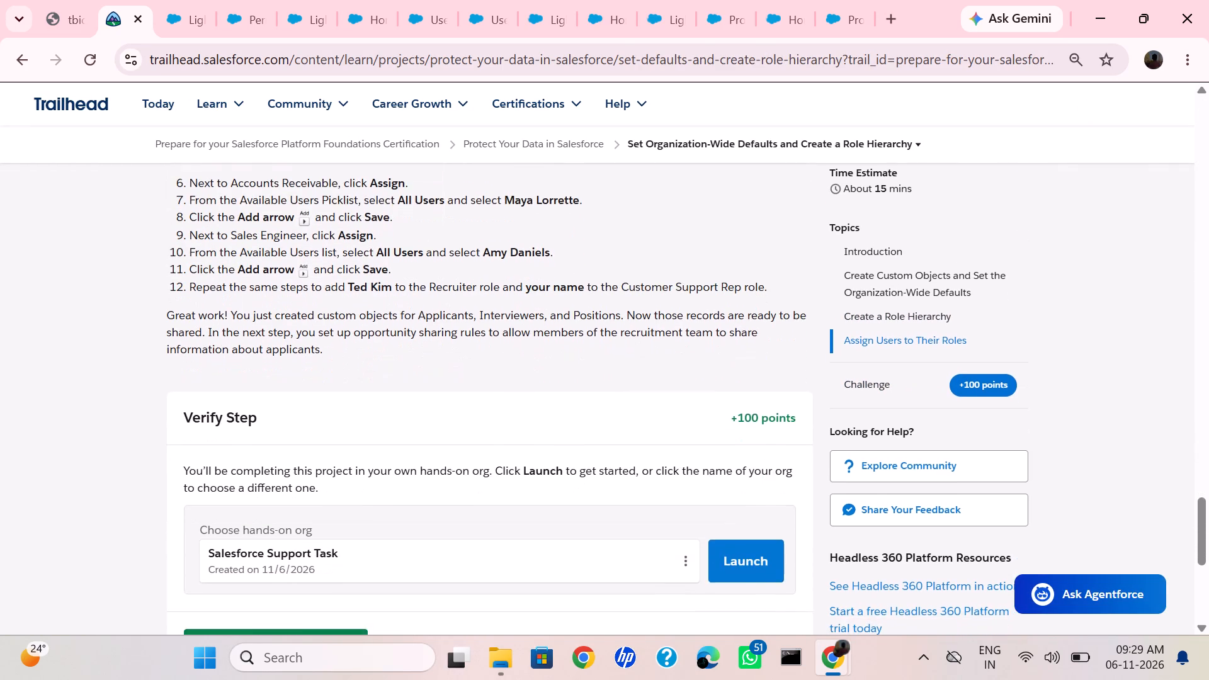
pyautogui.scroll(-3, 576, 416)
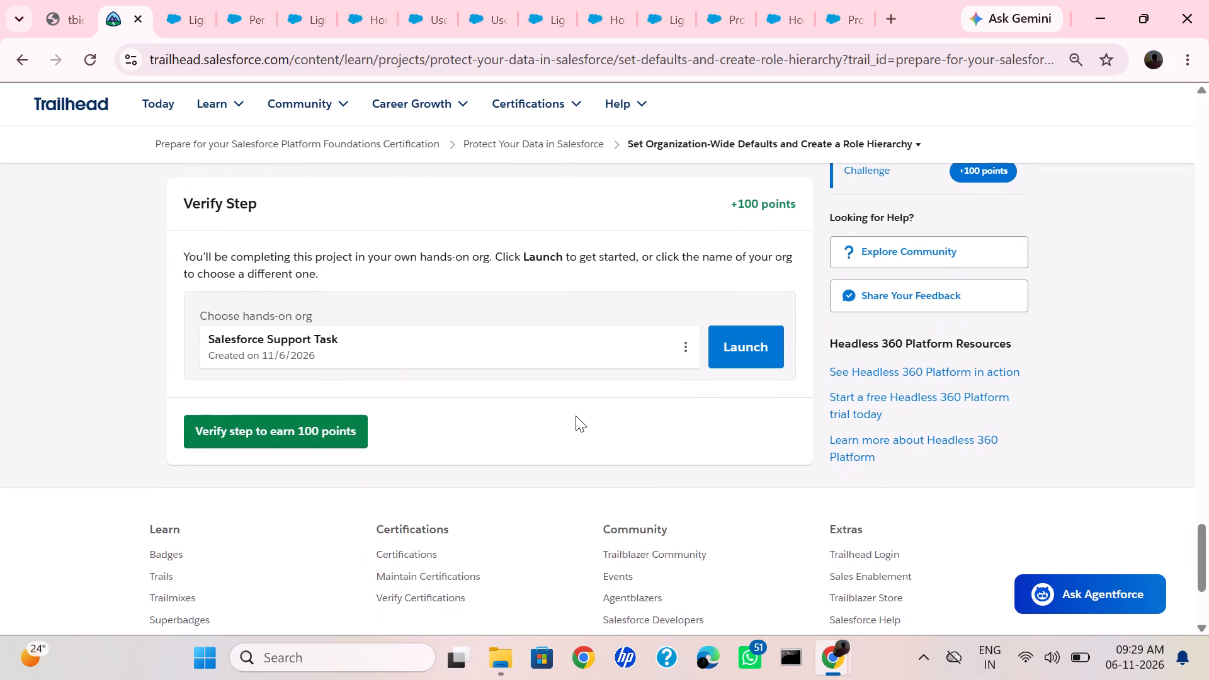
pyautogui.scroll(18, 576, 416)
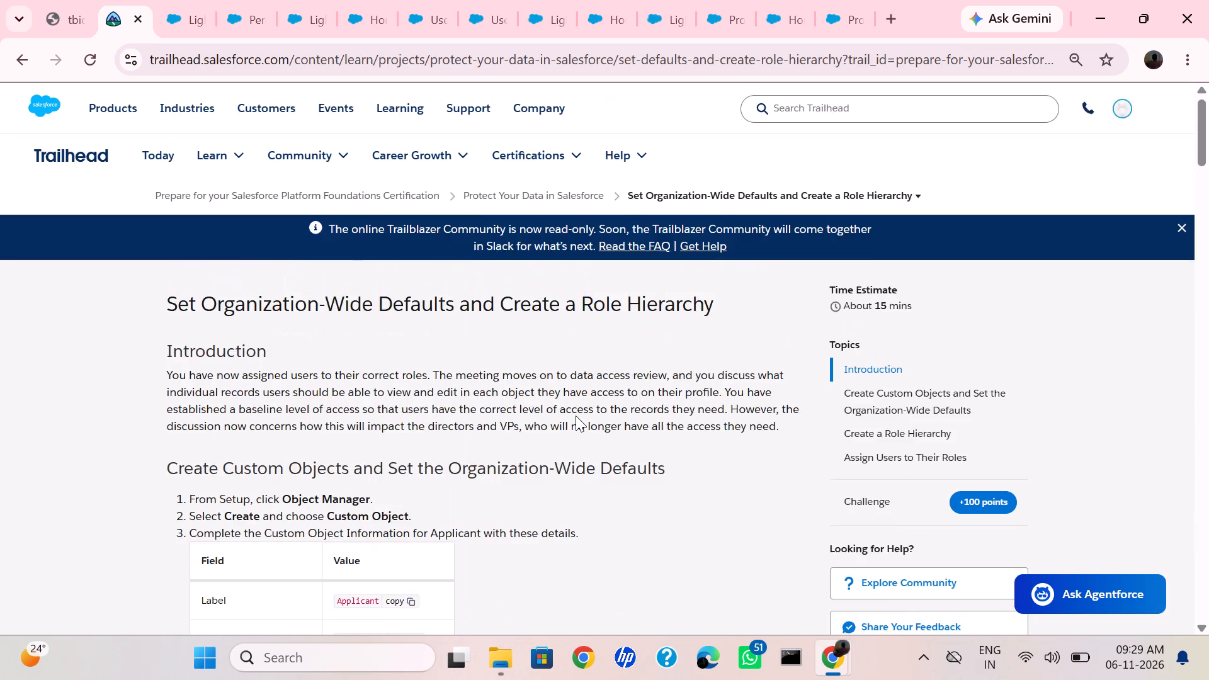
# Select the unit's instruction text from the Introduction heading through the closing "Great work!" paragraph above Verify Step.
pyautogui.scroll(-1, 576, 416)
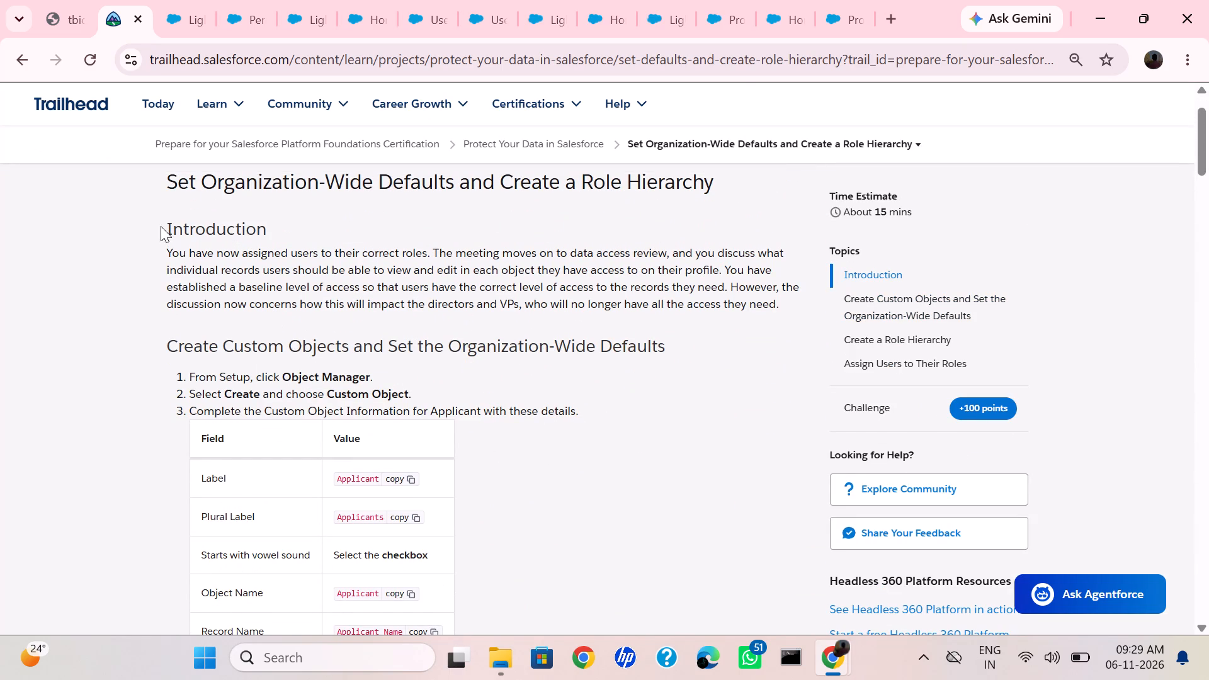
pyautogui.moveTo(161, 226); pyautogui.dragTo(502, 421)
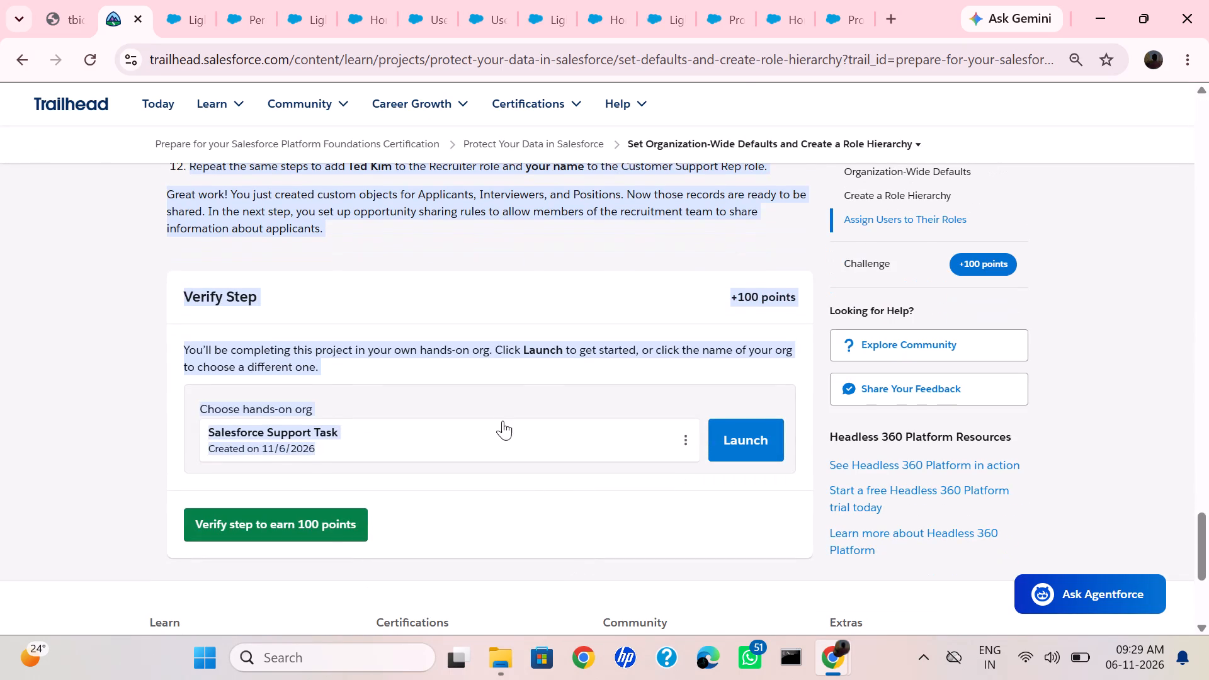
pyautogui.moveTo(502, 421); pyautogui.dragTo(698, 203)
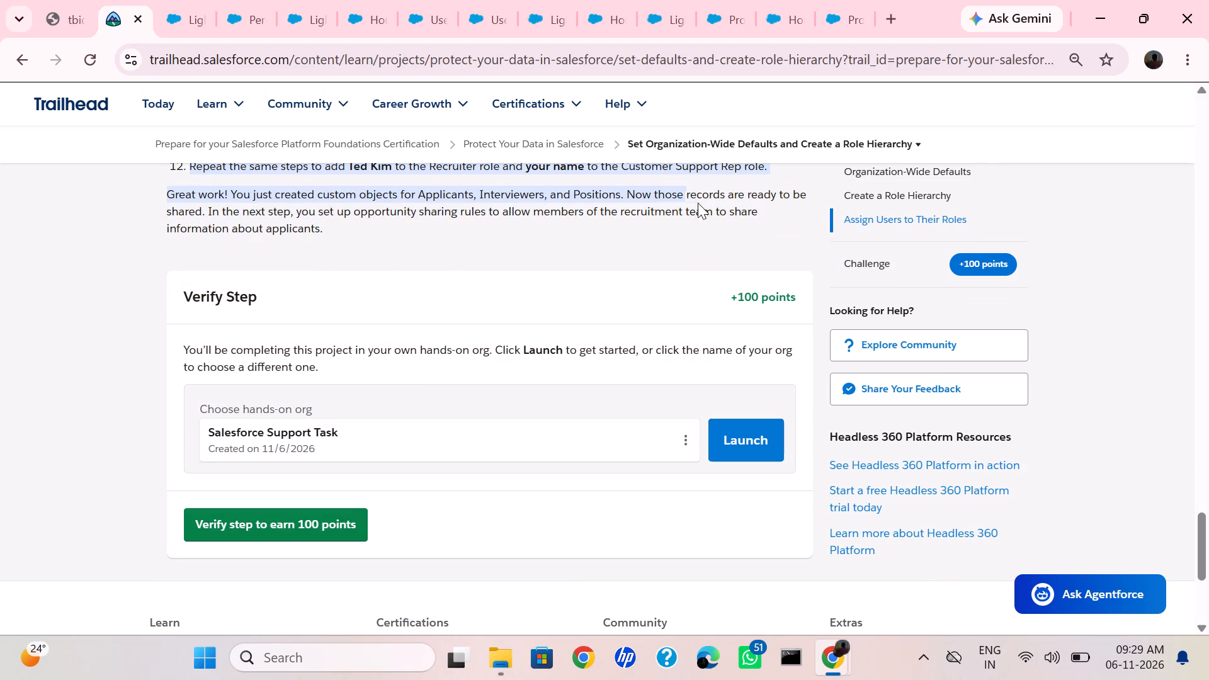
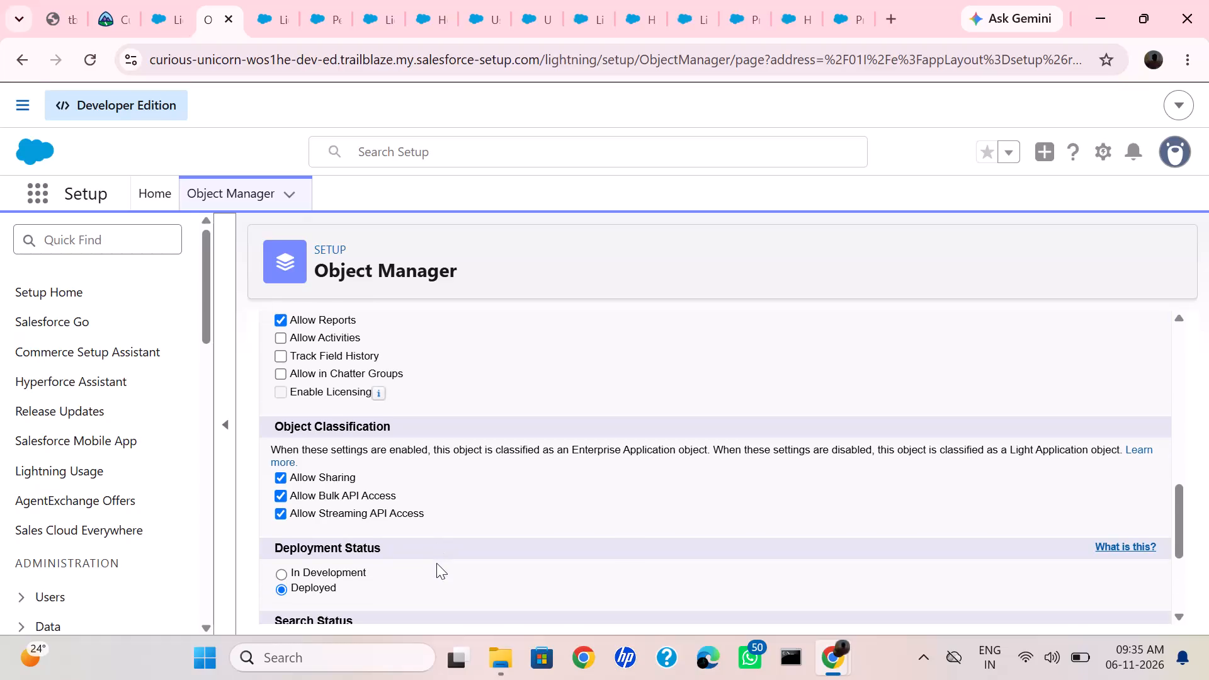
# Review the new custom object's deployment status, search status and object creation options.
pyautogui.scroll(-1, 436, 563)
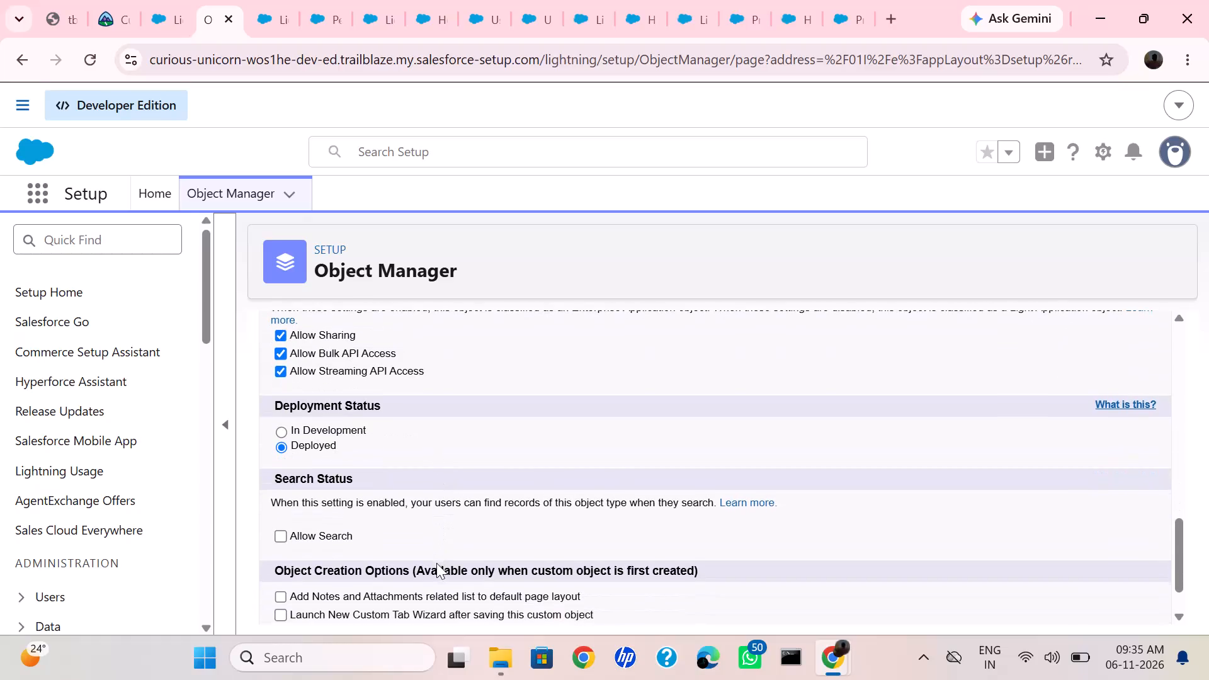
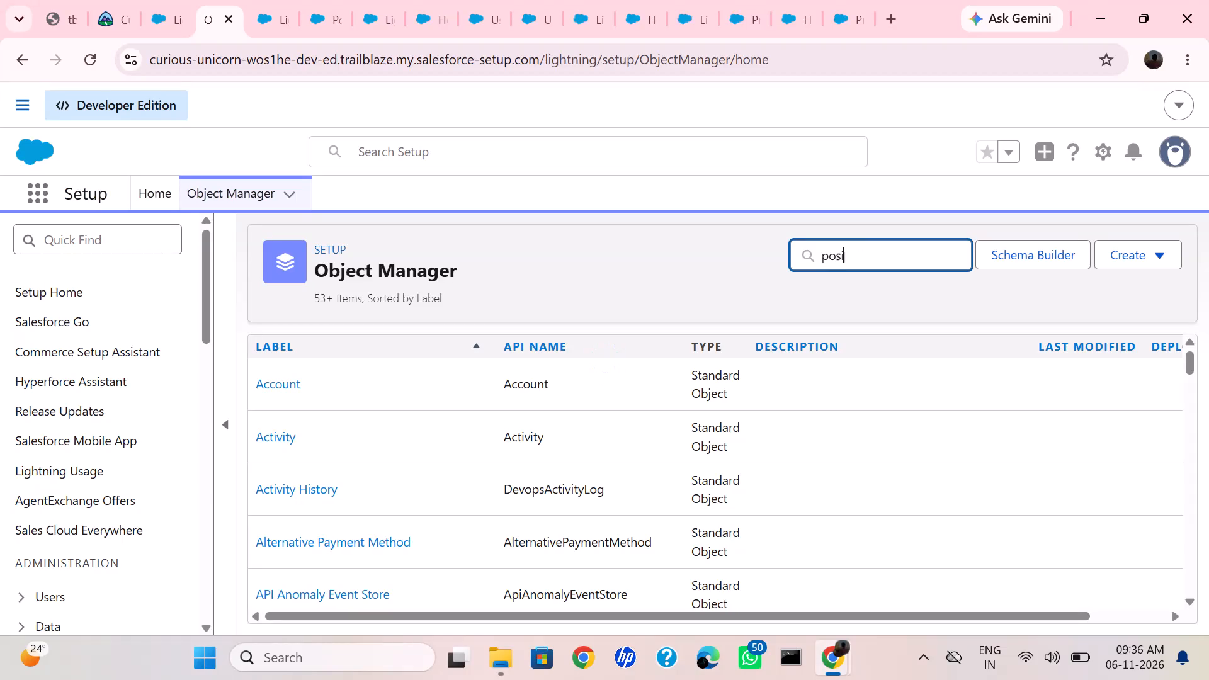
# Search the Object Manager's object list for "position".
pyautogui.write('tion')
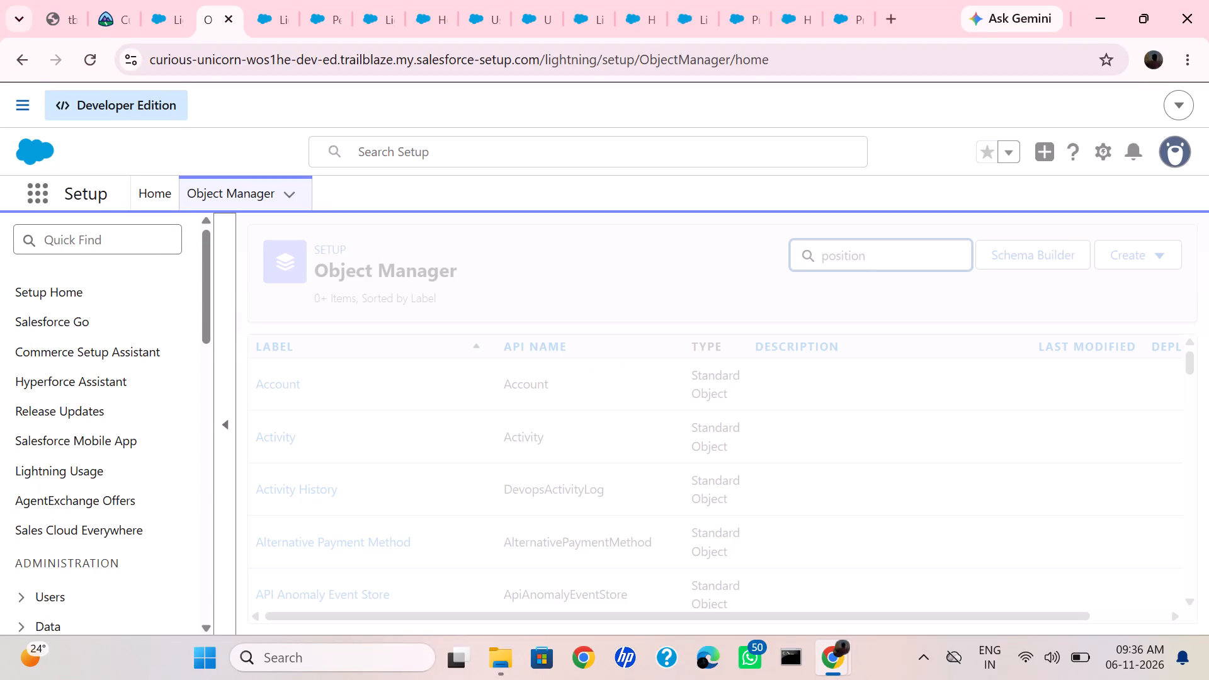
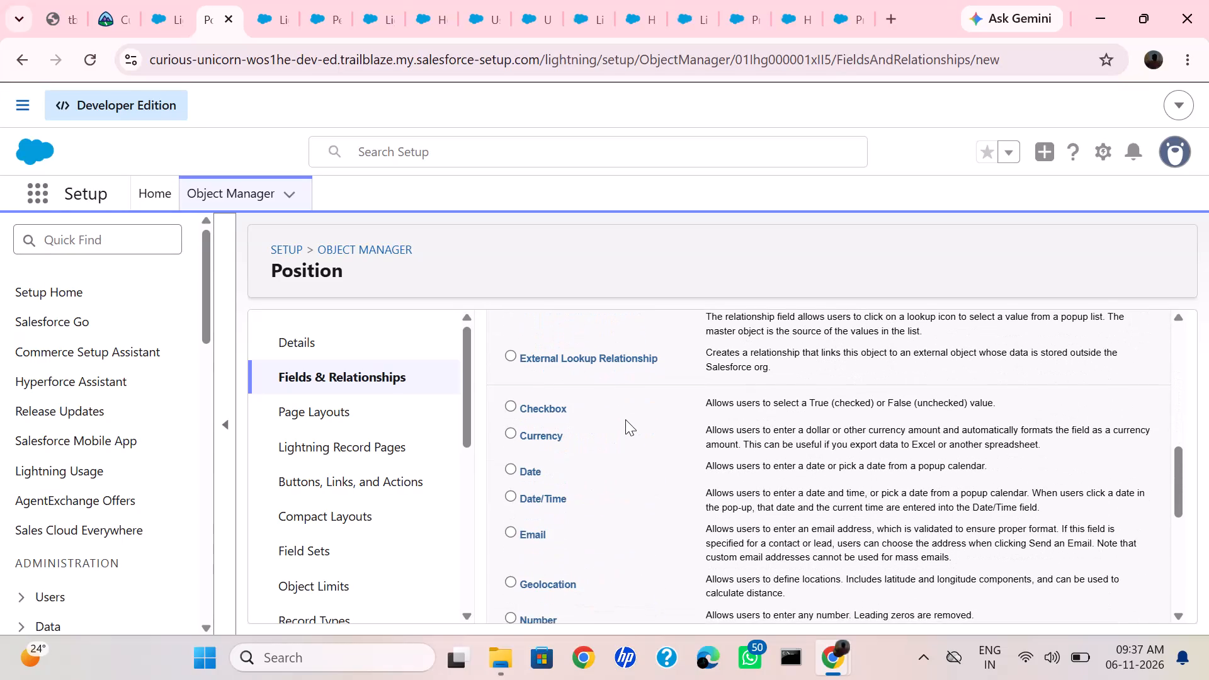
# Look through the available data types for the new custom field on the Position object.
pyautogui.scroll(-2, 625, 419)
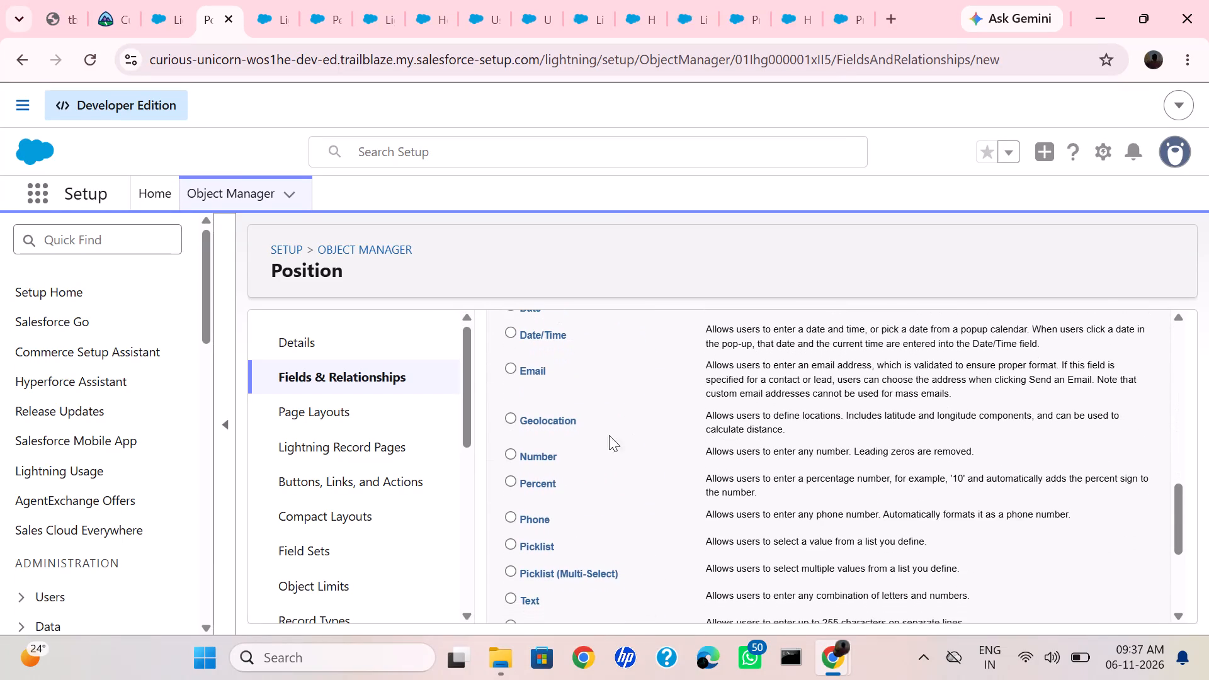
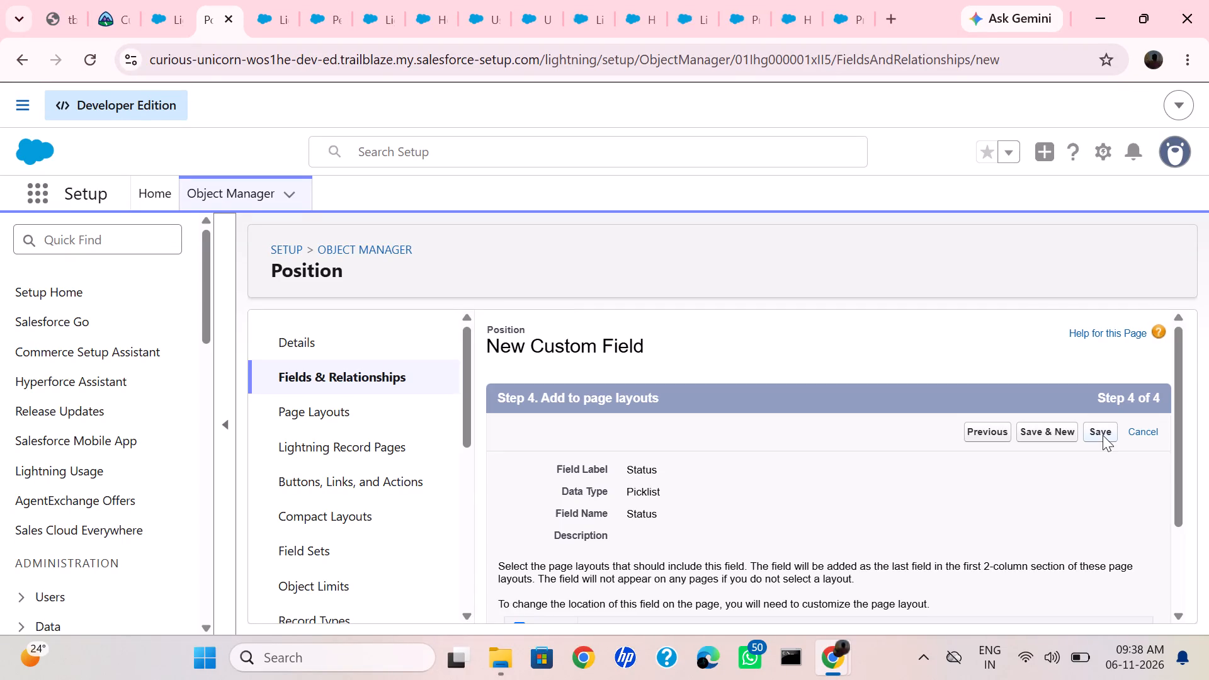
# Save the new Status picklist field on the Position object with its page layout assignment.
pyautogui.click(1098, 437)
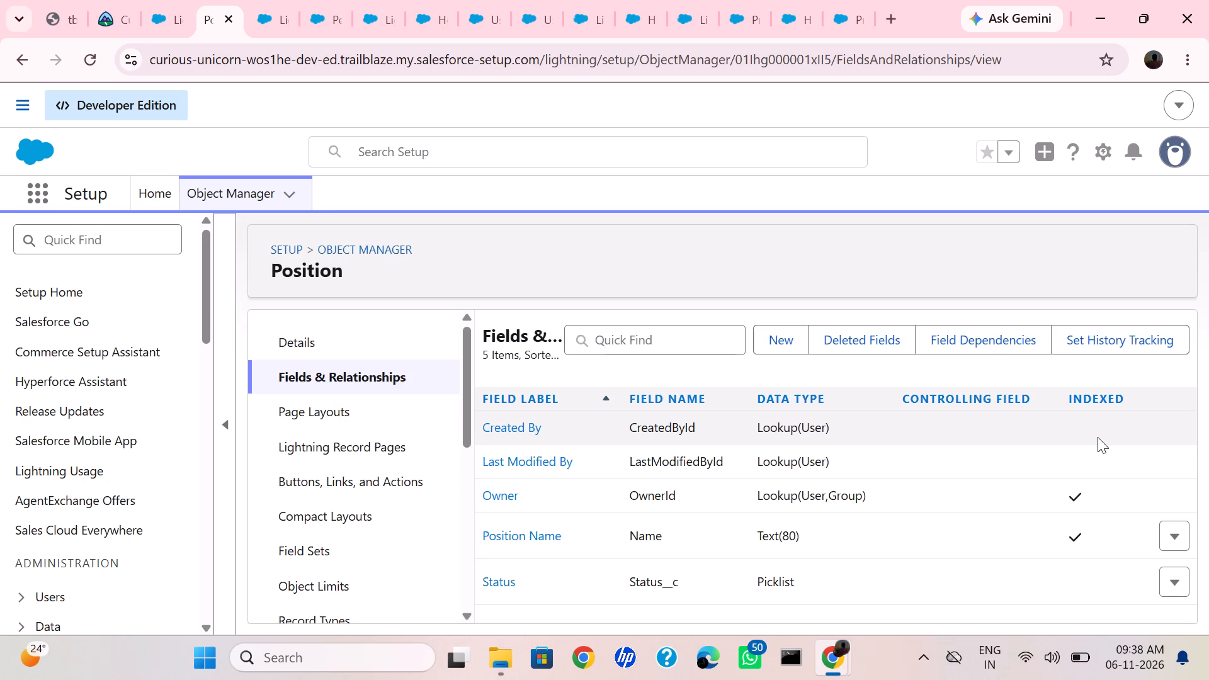
pyautogui.scroll(-1, 875, 428)
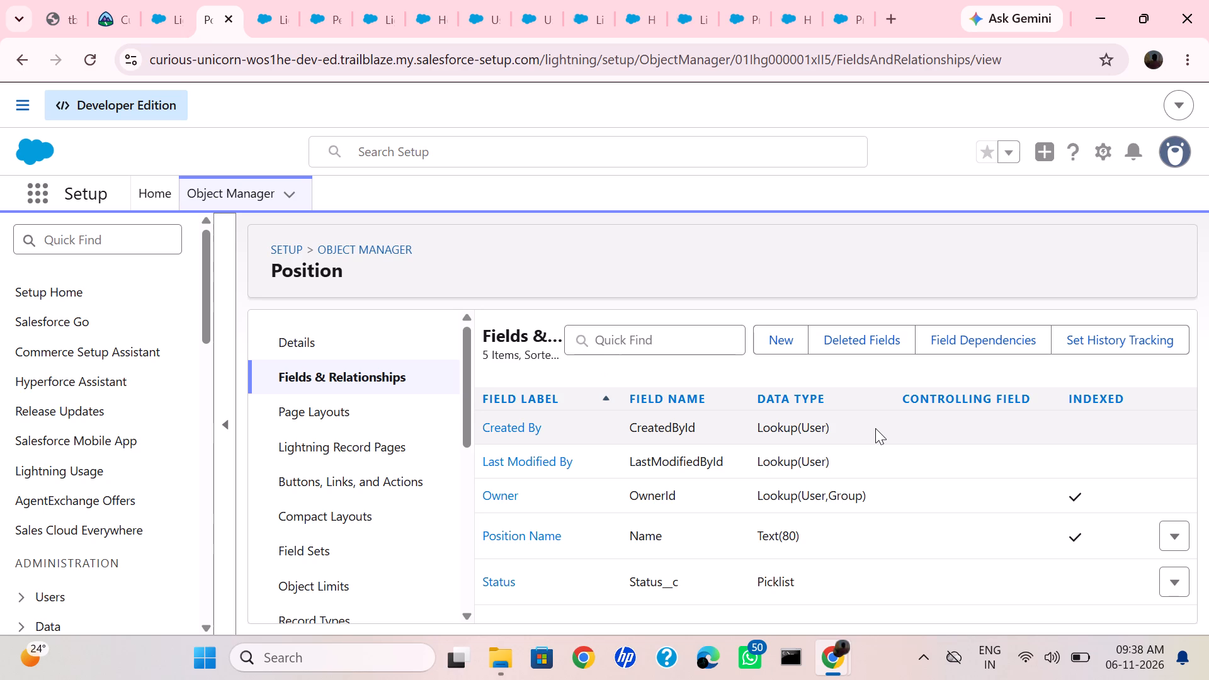
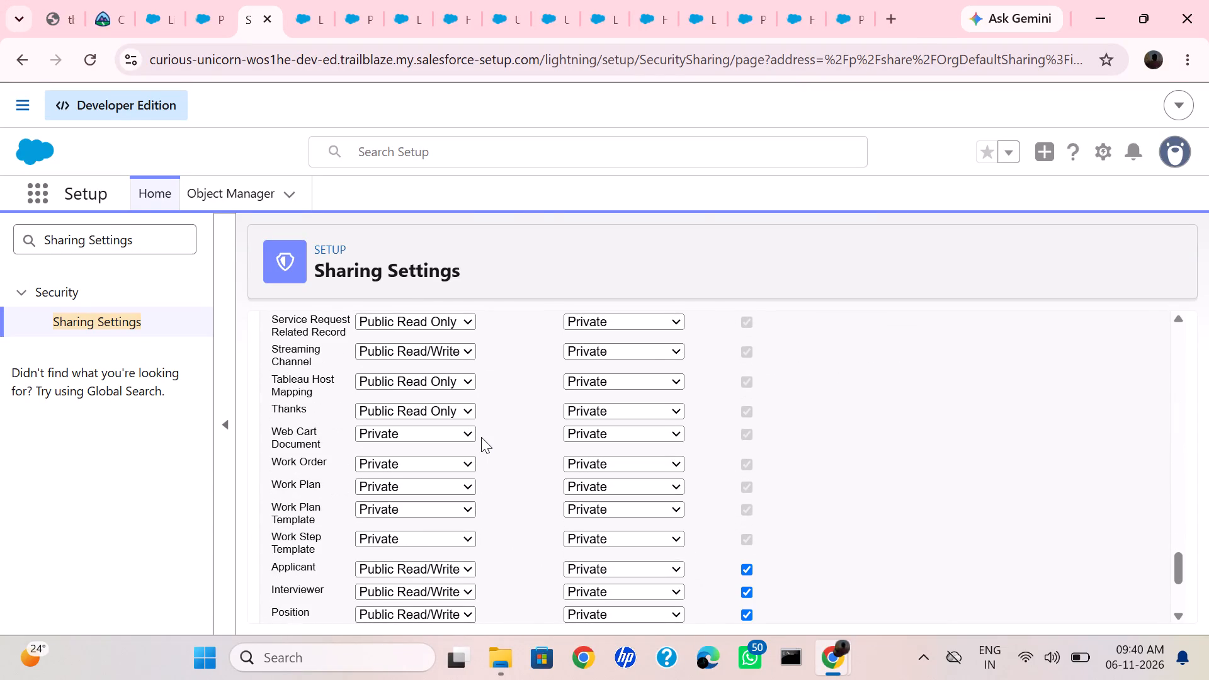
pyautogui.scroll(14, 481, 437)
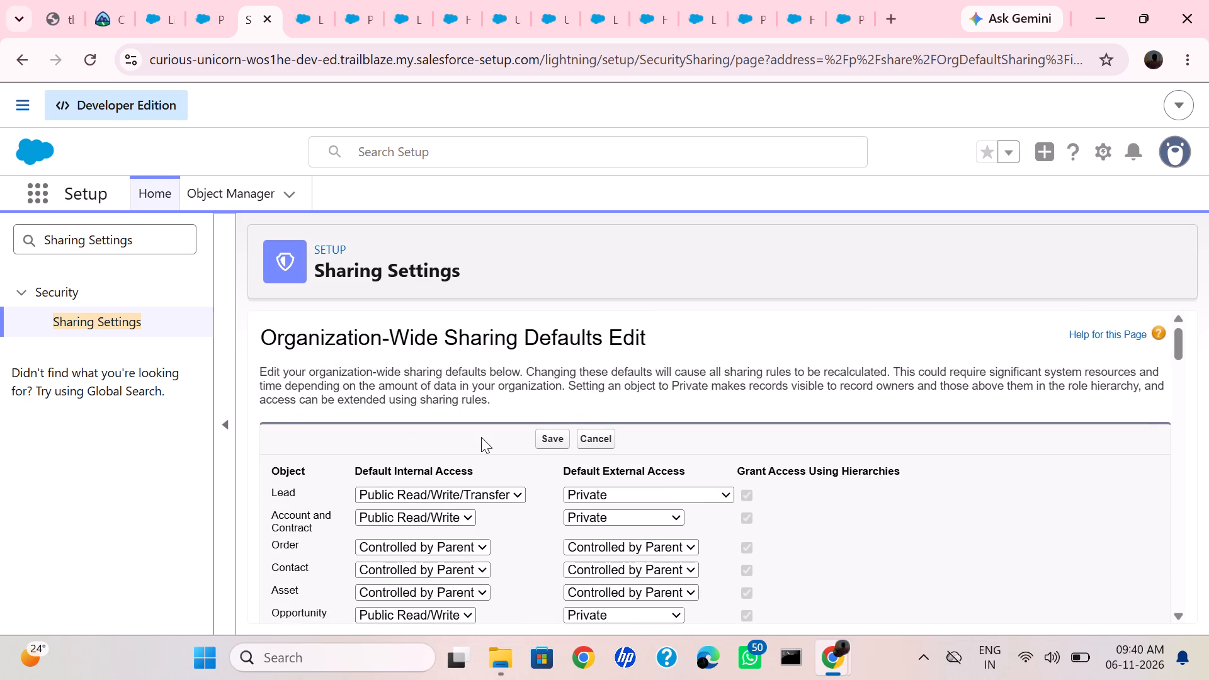
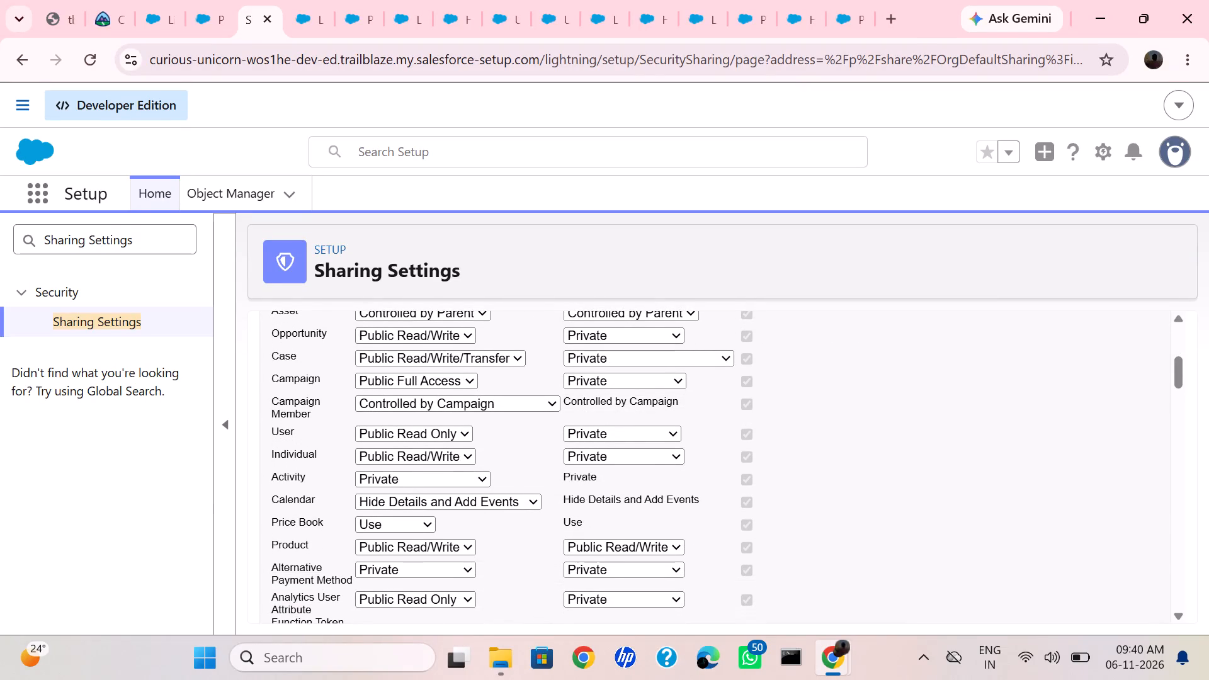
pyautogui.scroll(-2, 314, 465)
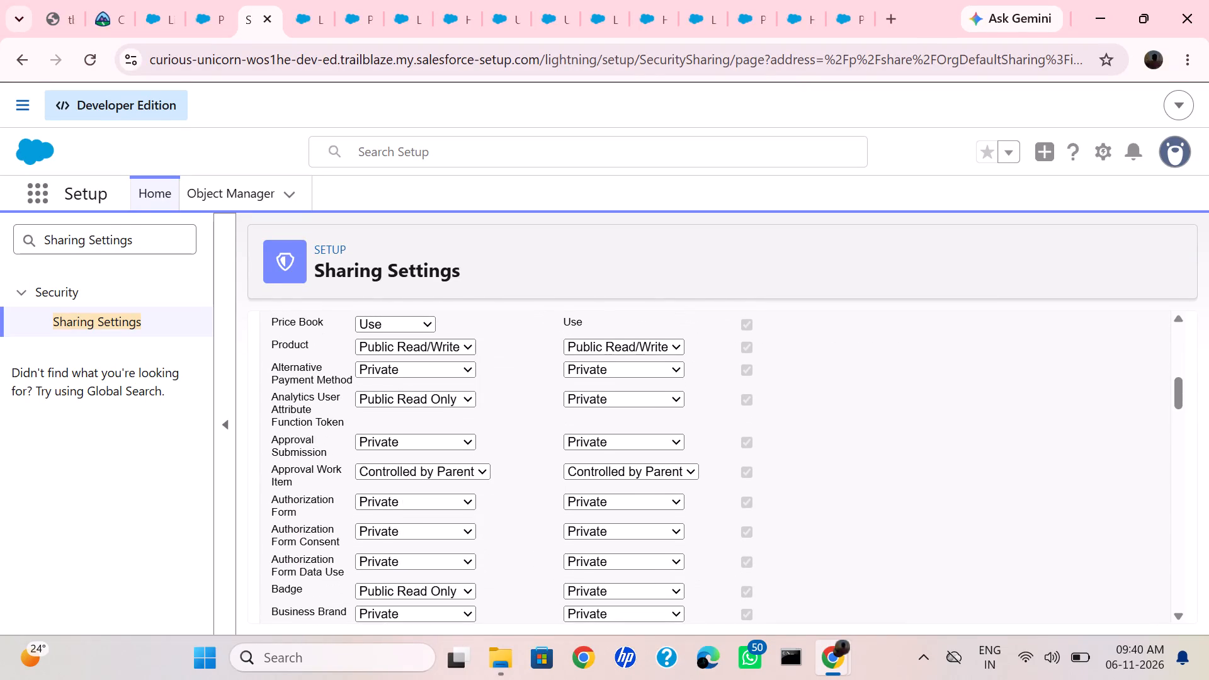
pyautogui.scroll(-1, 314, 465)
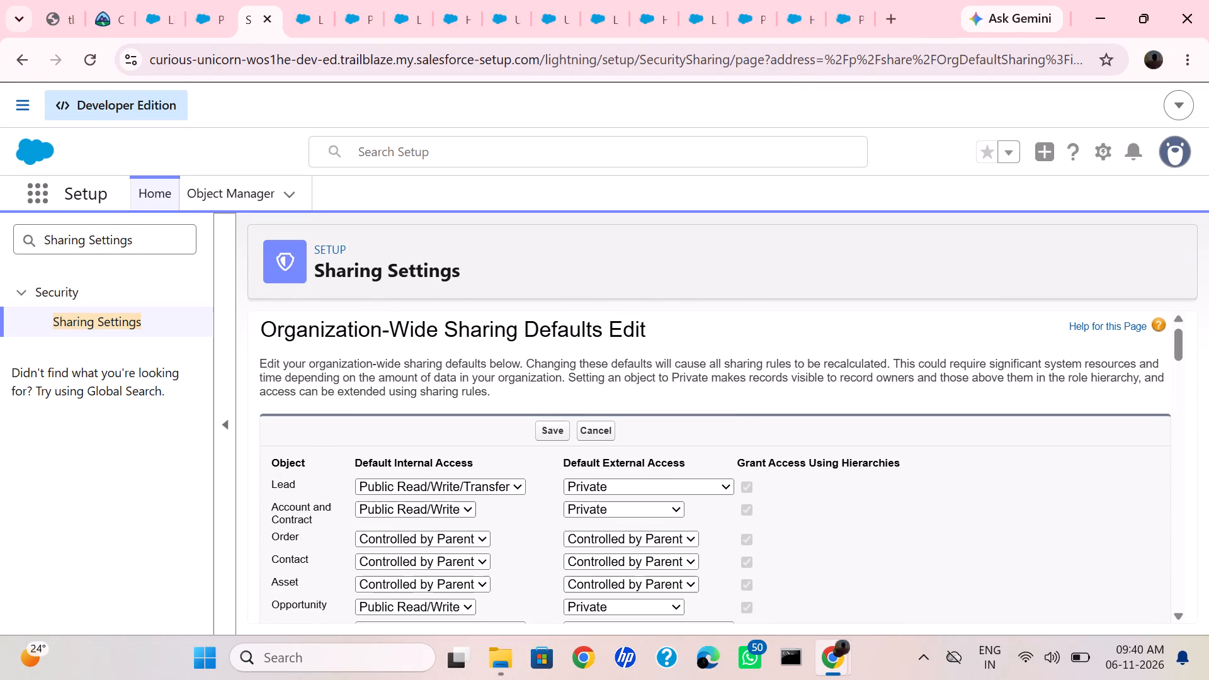
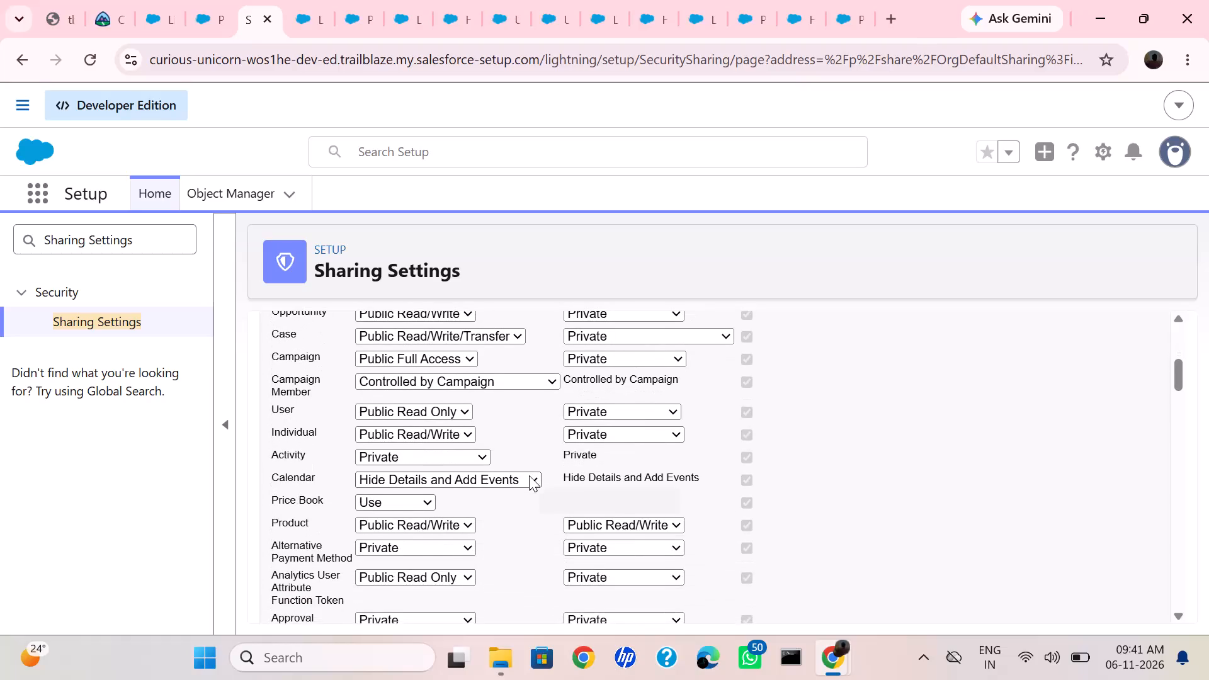
# Look through the organization-wide defaults list, examining the objects and their default internal and external access from Opportunity onward to Work Plan Template.
pyautogui.scroll(-2, 529, 475)
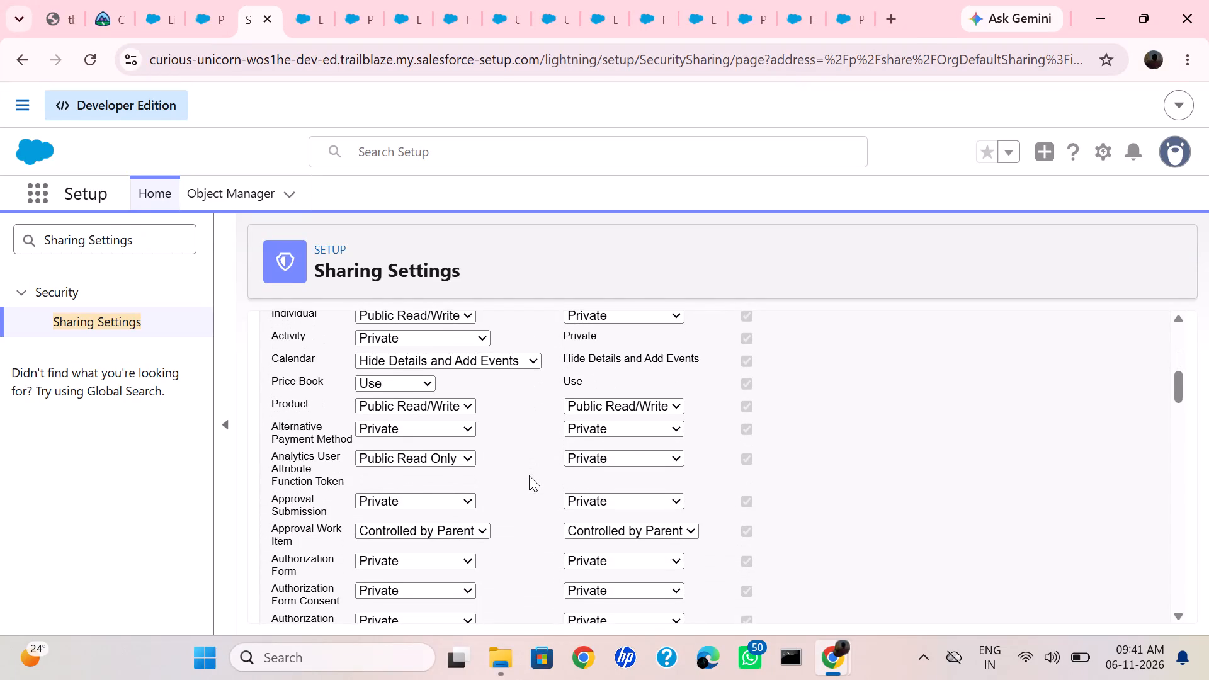
pyautogui.scroll(-2, 529, 475)
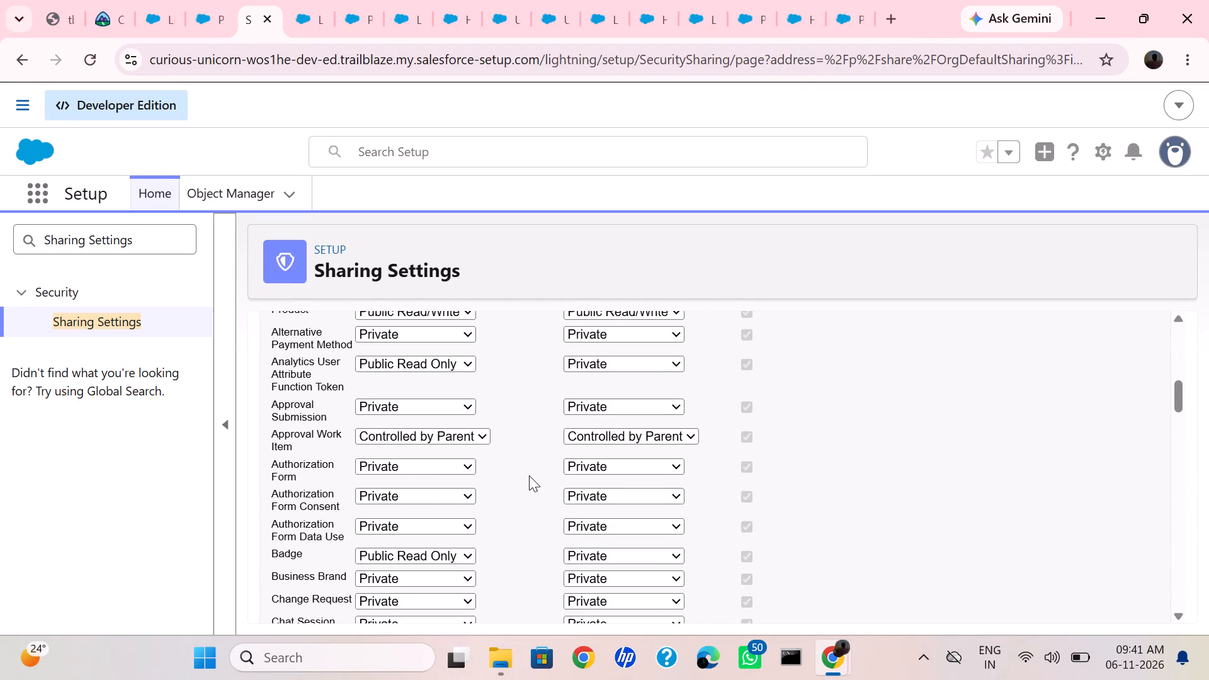
pyautogui.scroll(-3, 529, 475)
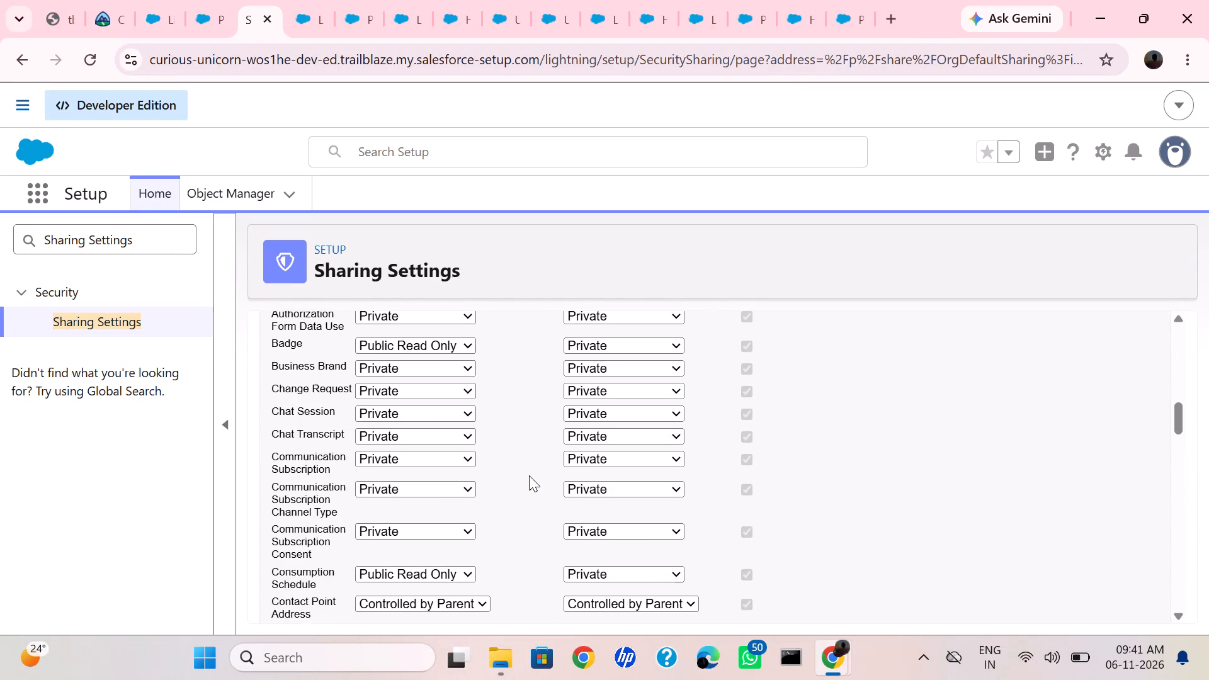
pyautogui.scroll(-2, 529, 475)
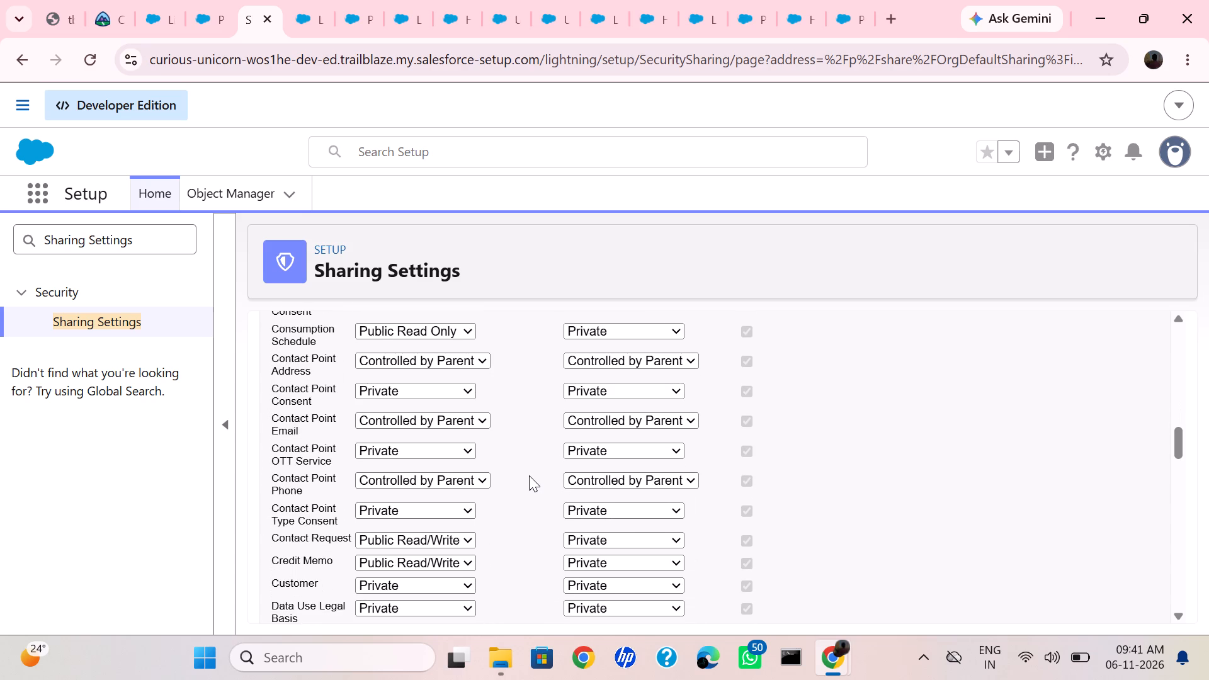
pyautogui.scroll(-3, 529, 475)
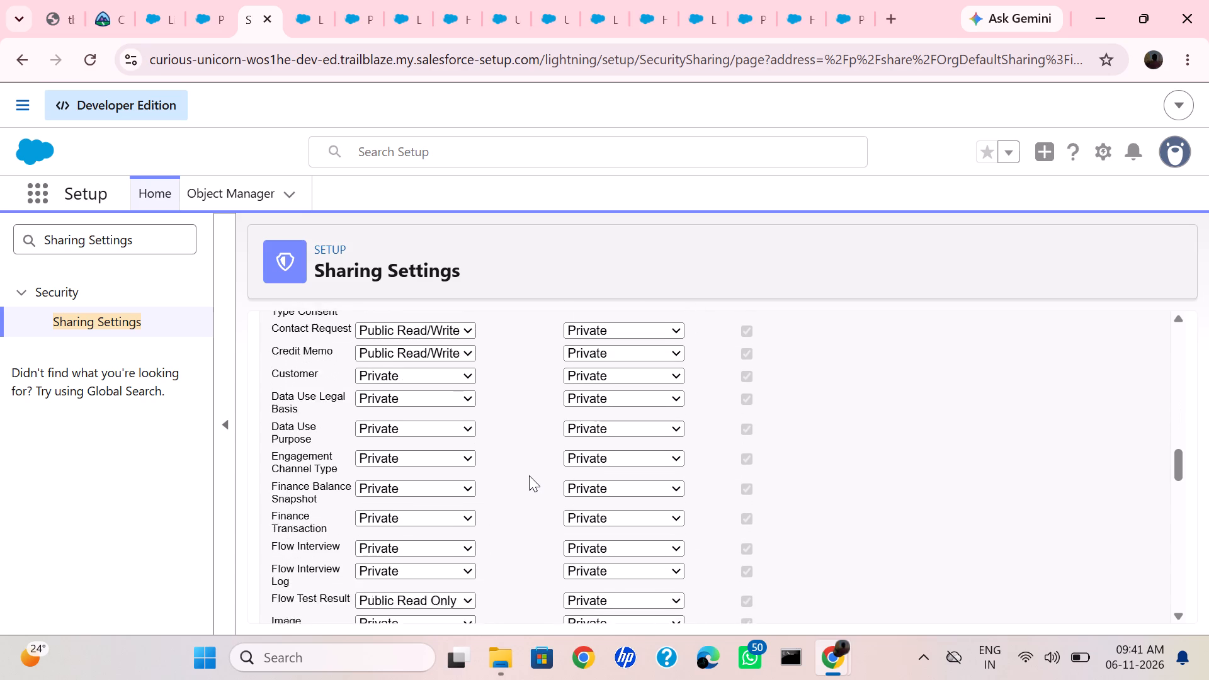
pyautogui.scroll(-3, 529, 475)
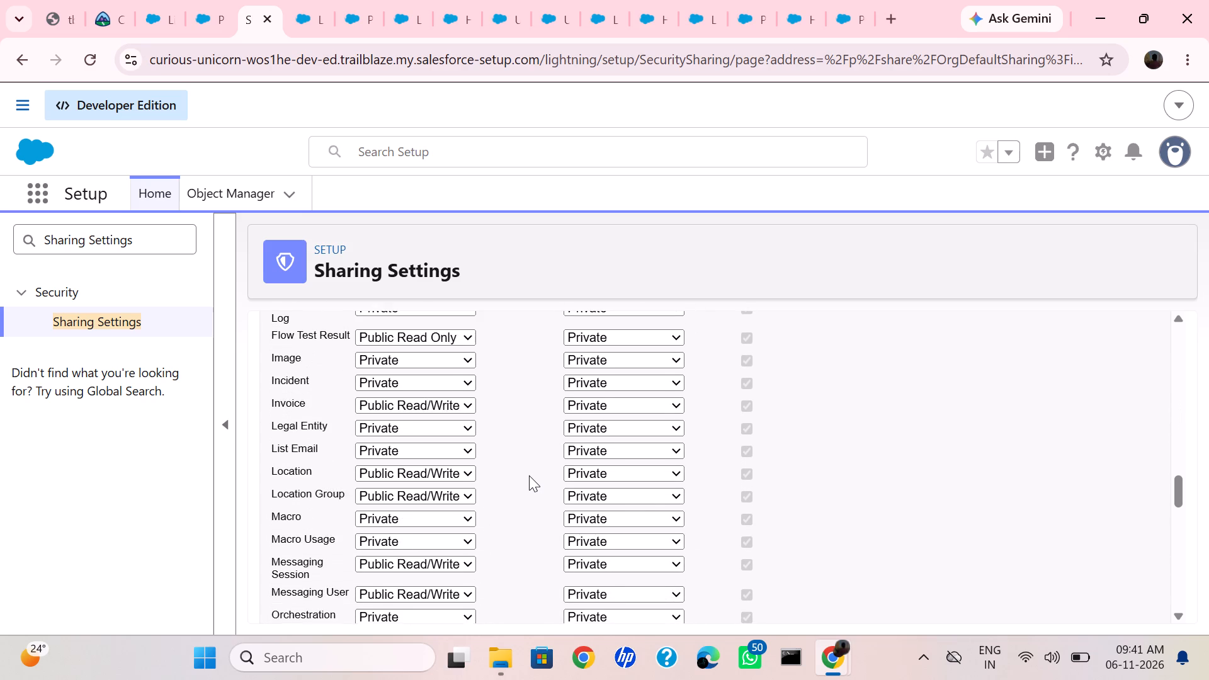
pyautogui.scroll(-3, 529, 475)
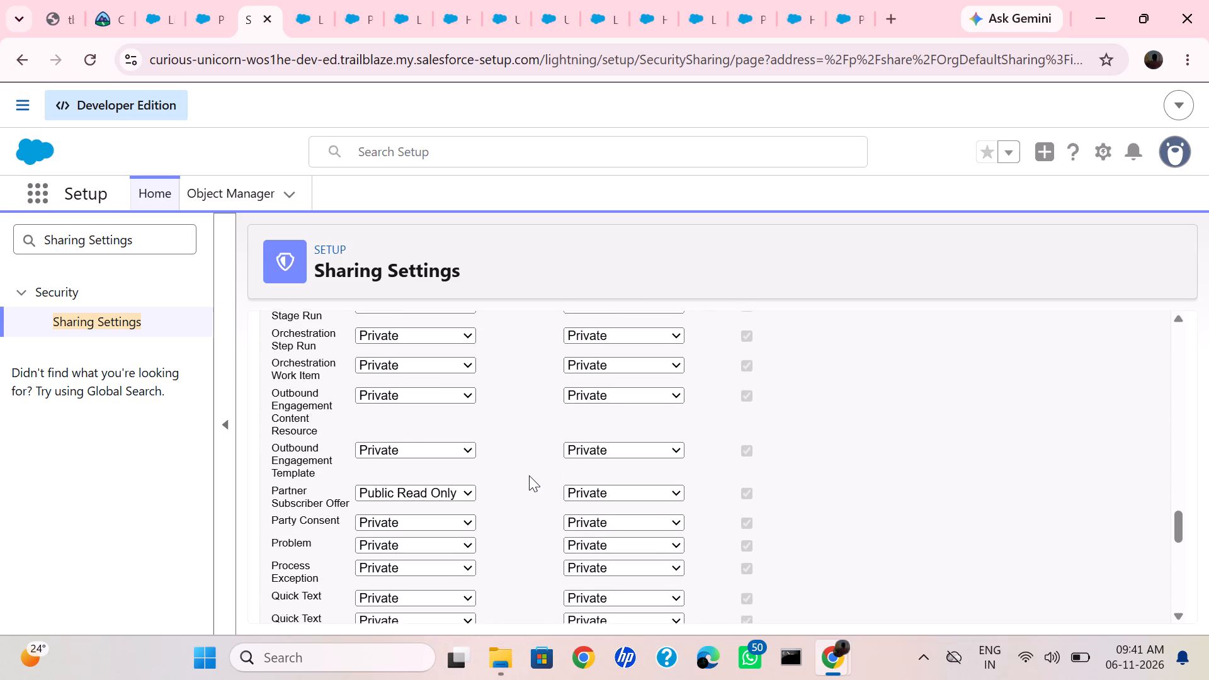
pyautogui.scroll(-3, 529, 475)
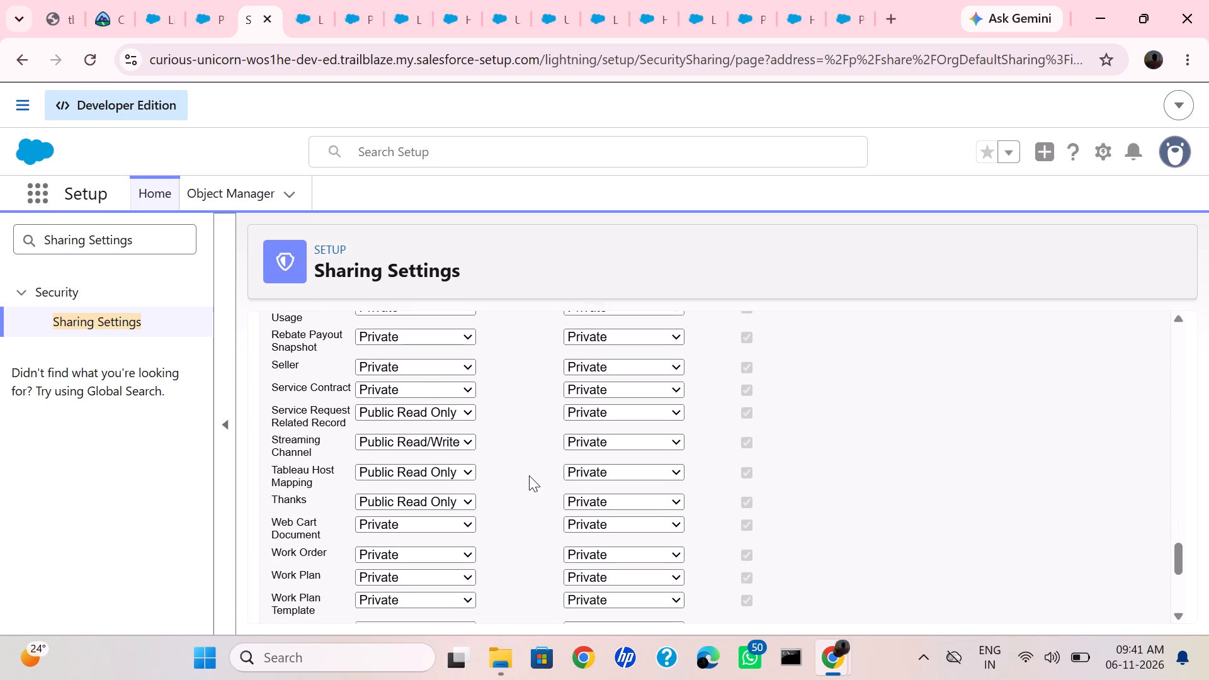
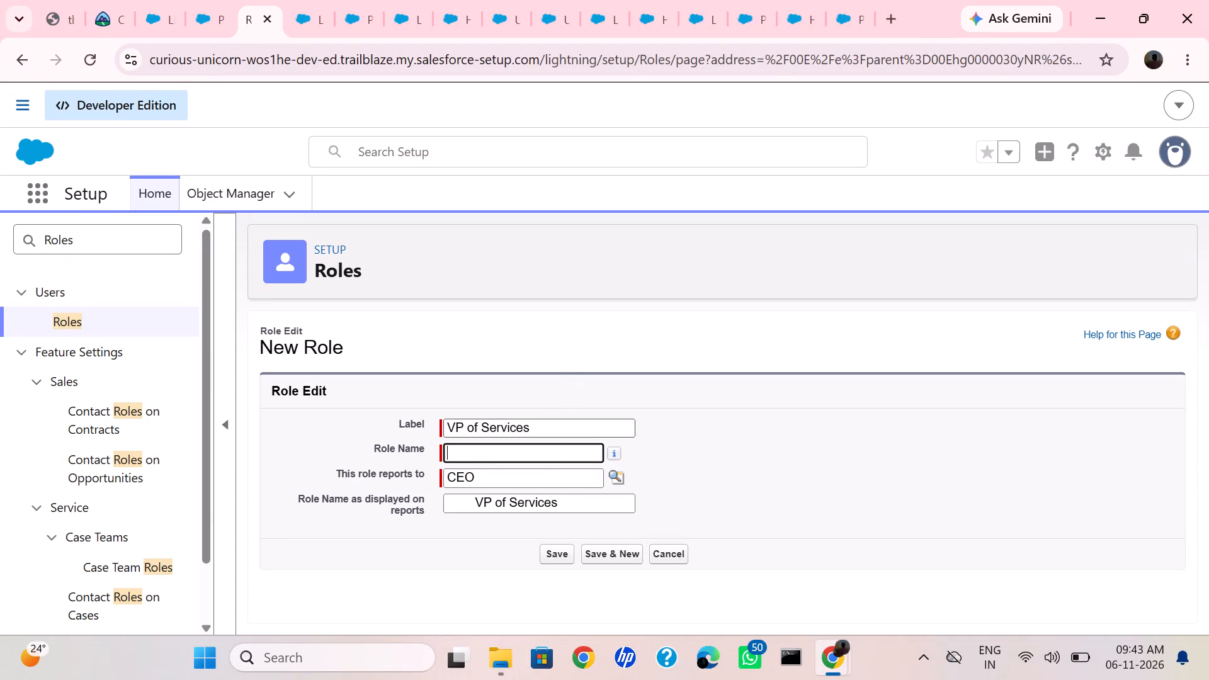
# Select the full label text "VP of Services" in the new role that reports to the CEO.
pyautogui.moveTo(543, 428); pyautogui.dragTo(435, 430)
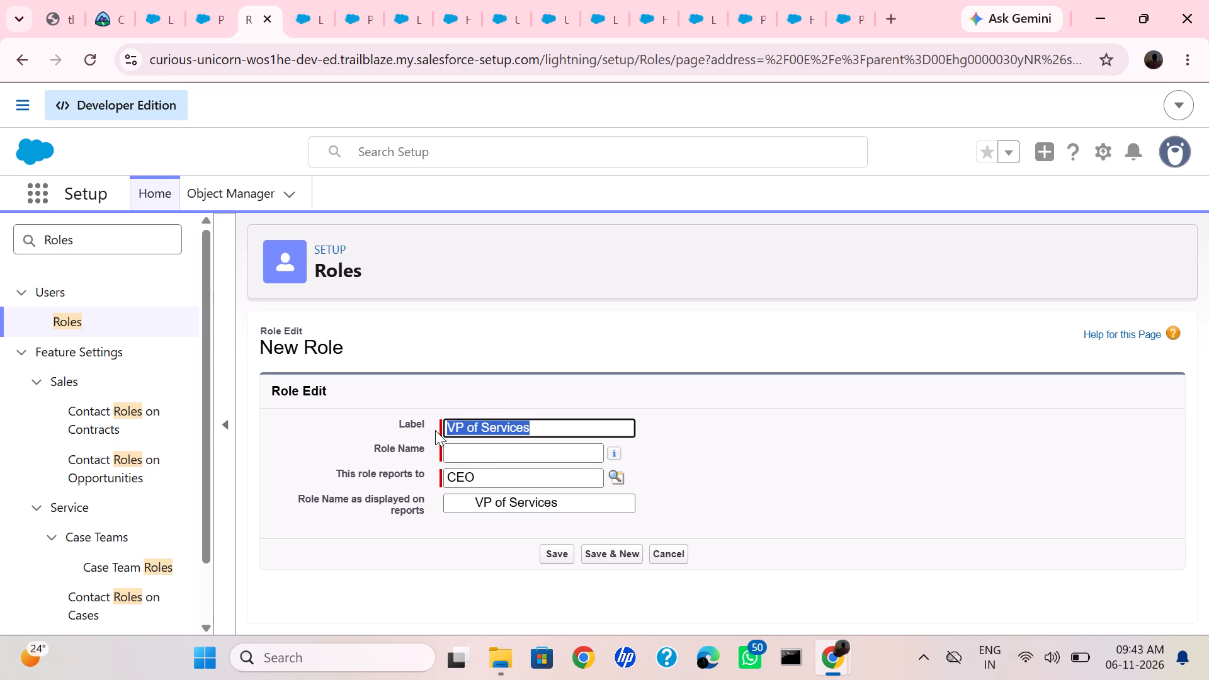
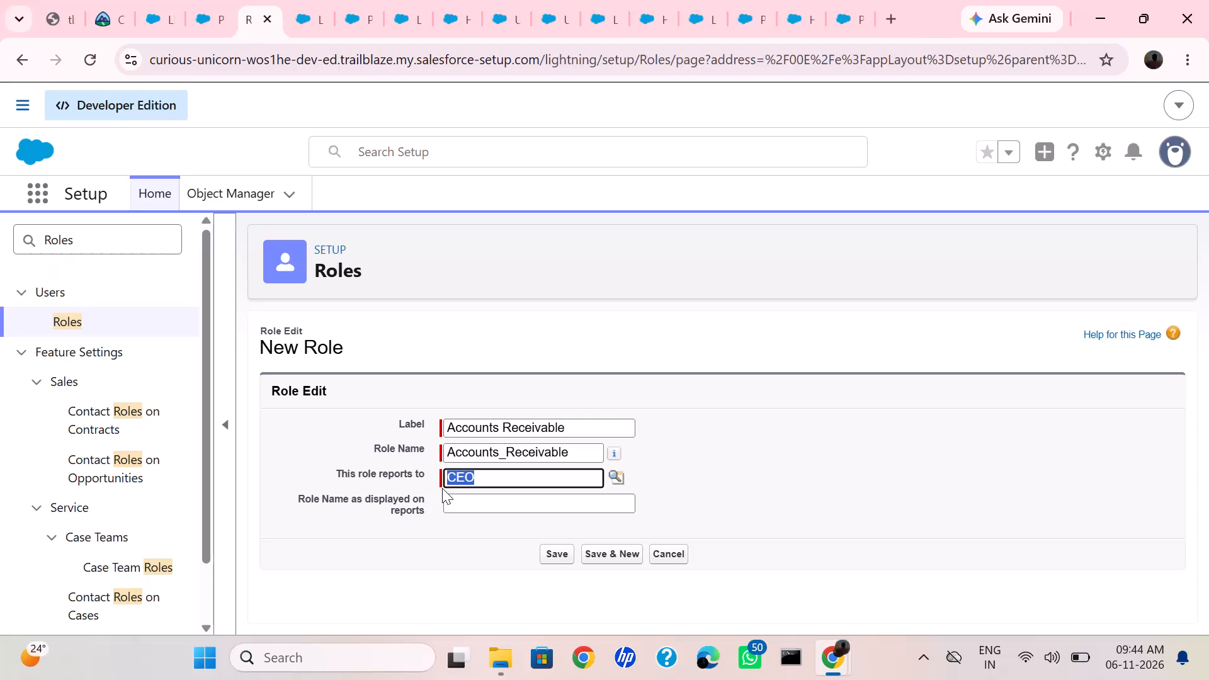
# Open the parent role lookup for the new Accounts Receivable role.
pyautogui.click(614, 479)
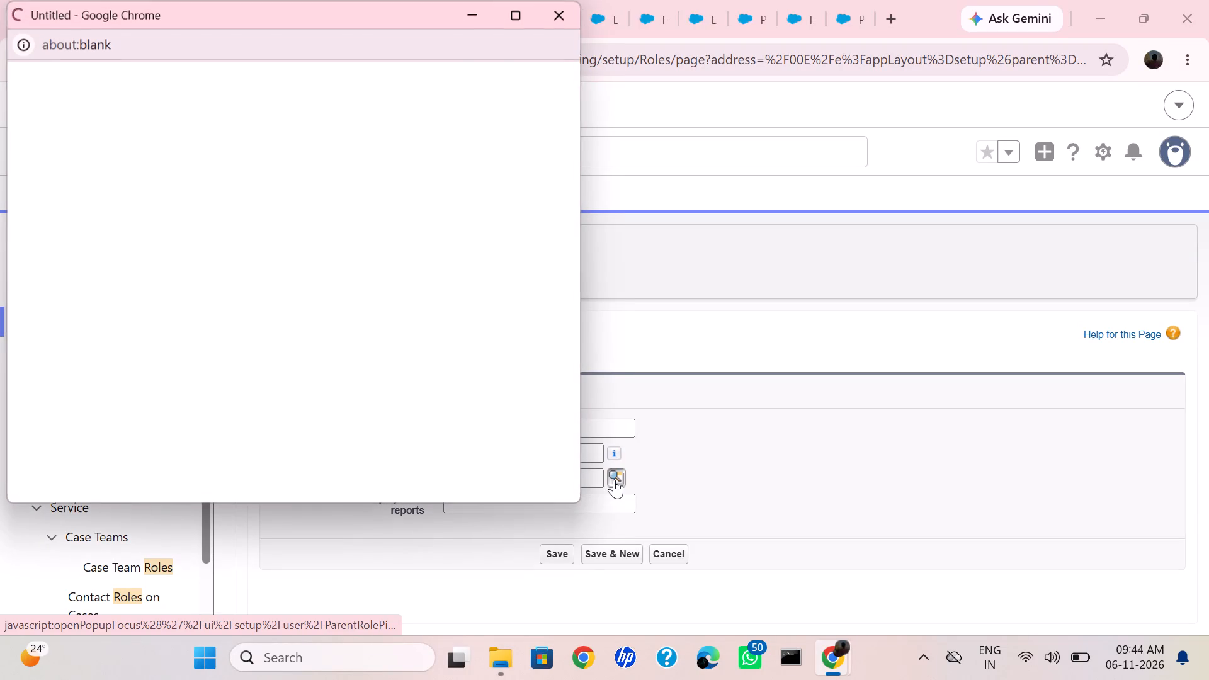
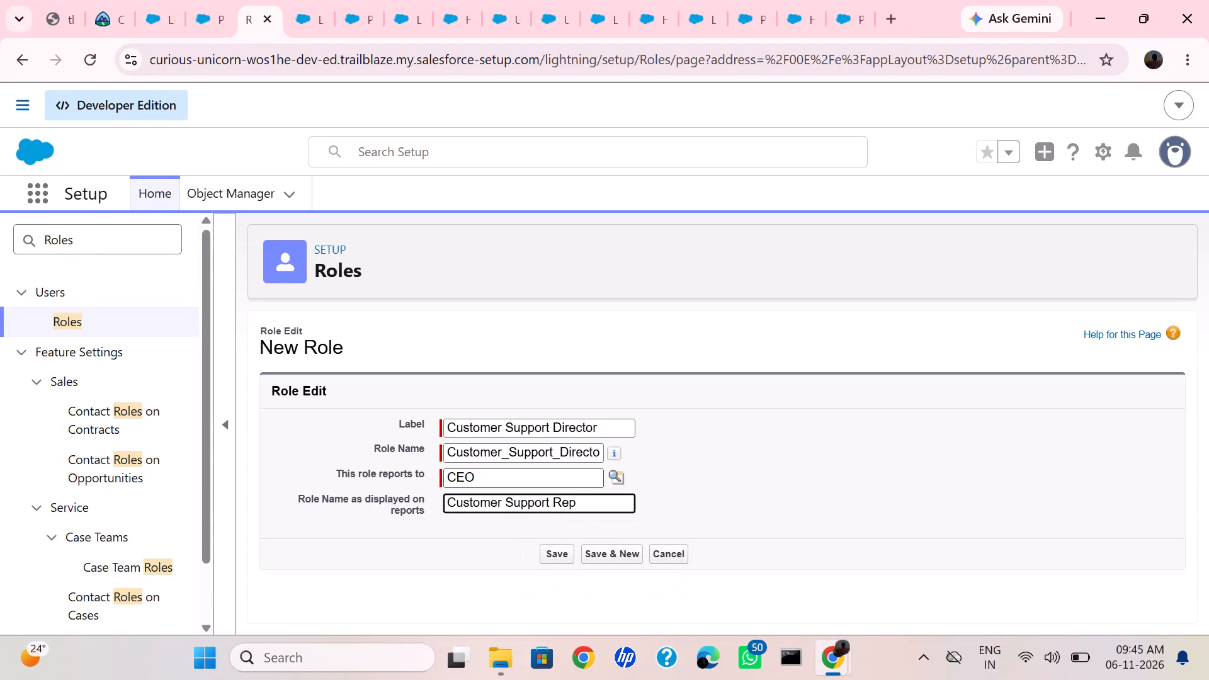
# Open the role lookup to choose which role the new Customer Support Director role reports to.
pyautogui.click(505, 482)
pyautogui.moveTo(505, 482); pyautogui.dragTo(441, 484)
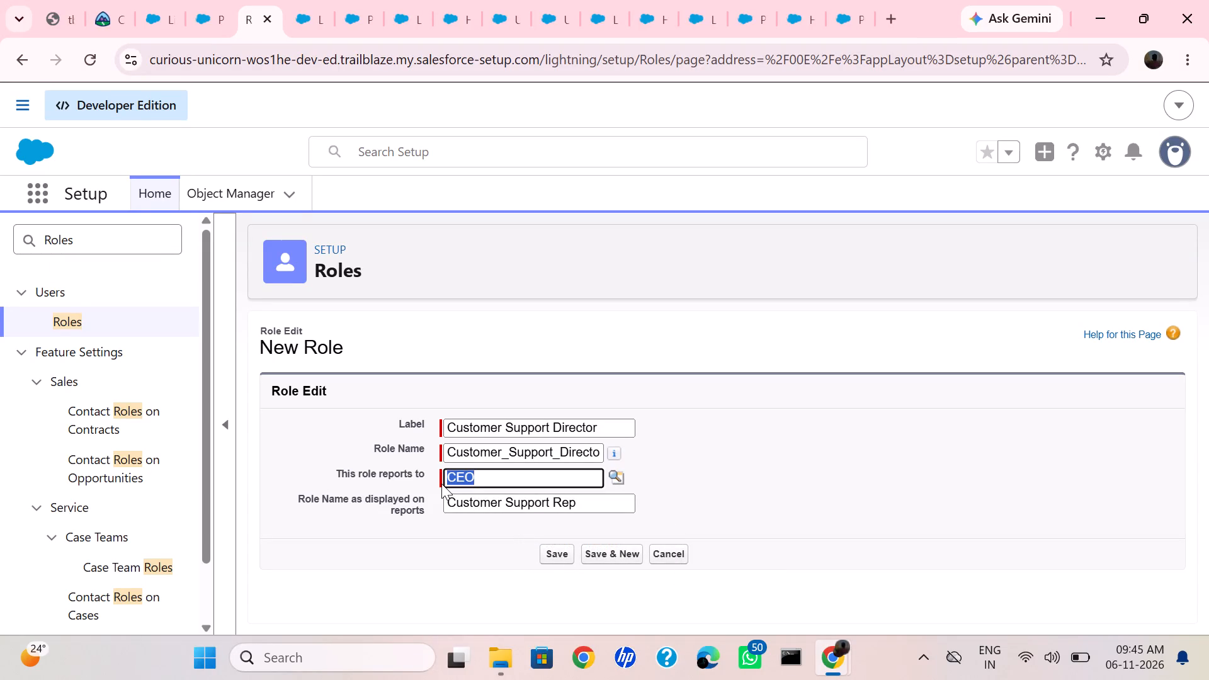
pyautogui.press('BackSpace')
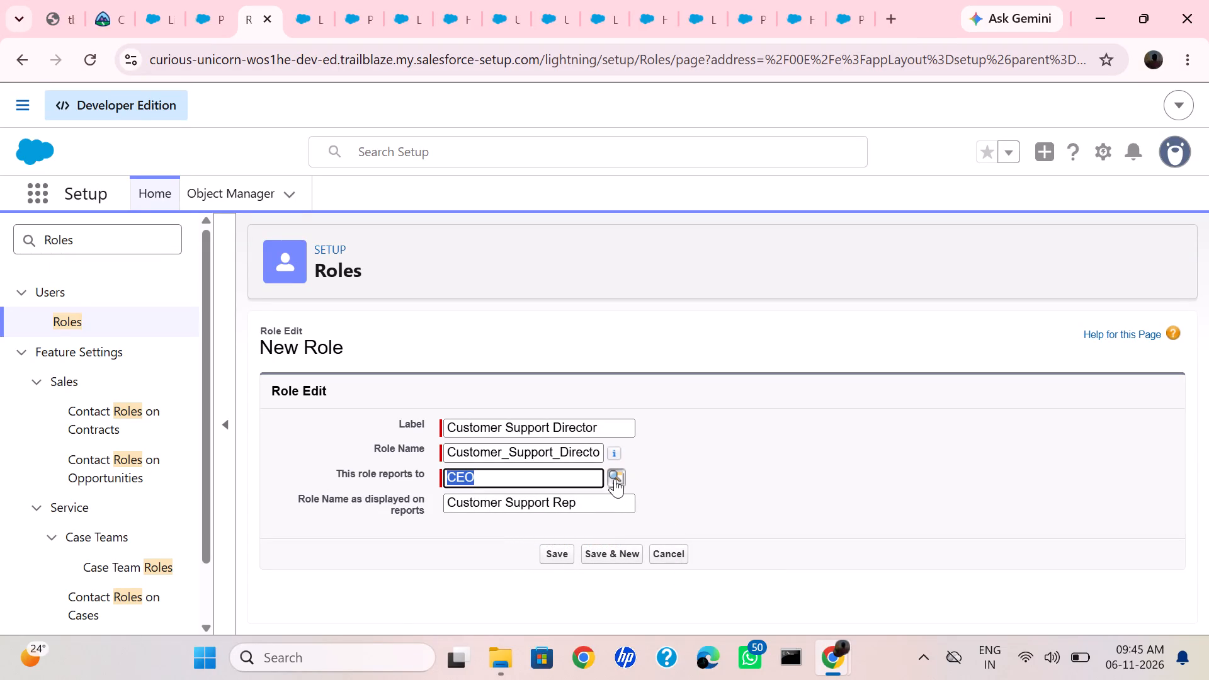
pyautogui.click(613, 477)
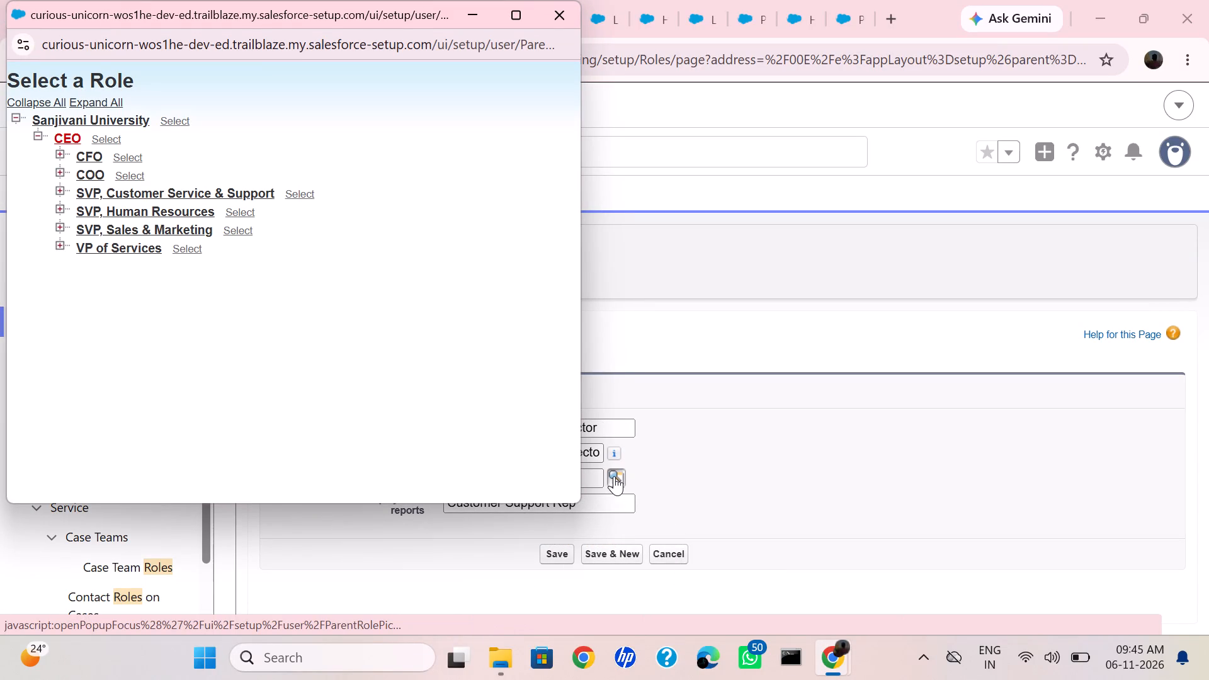
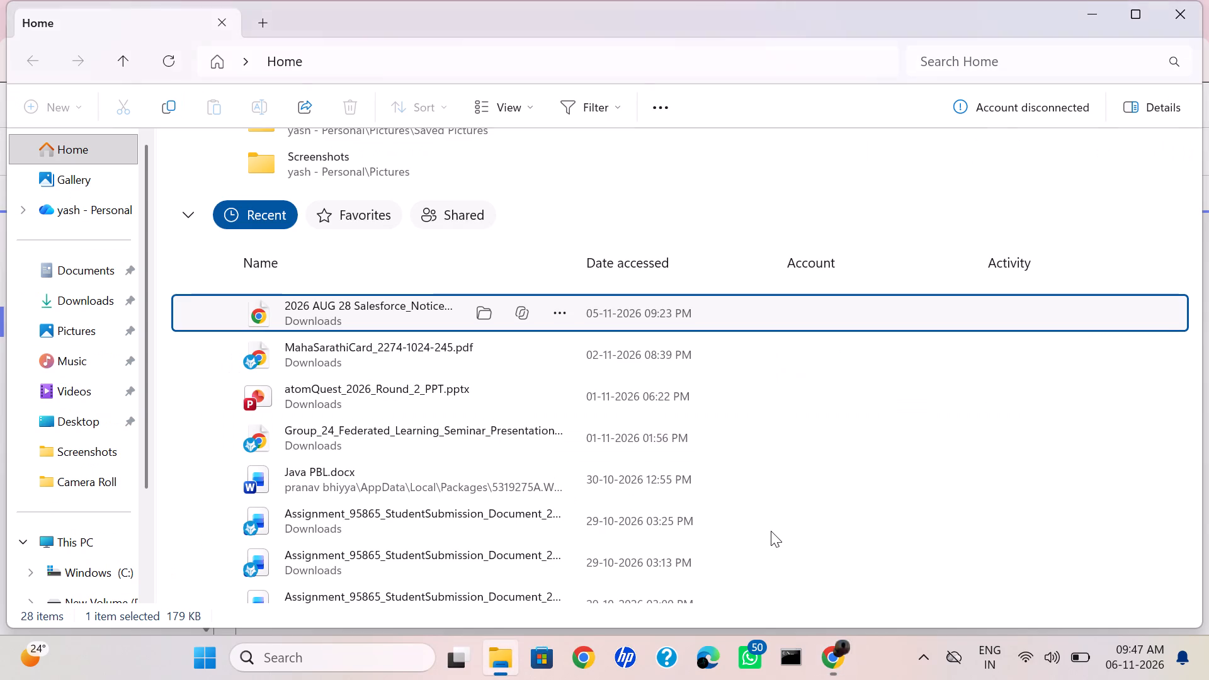
# Switch from File Explorer back to the Salesforce New Role form for Customer Support Director in Chrome.
pyautogui.hotkey('alt', 'Tab')
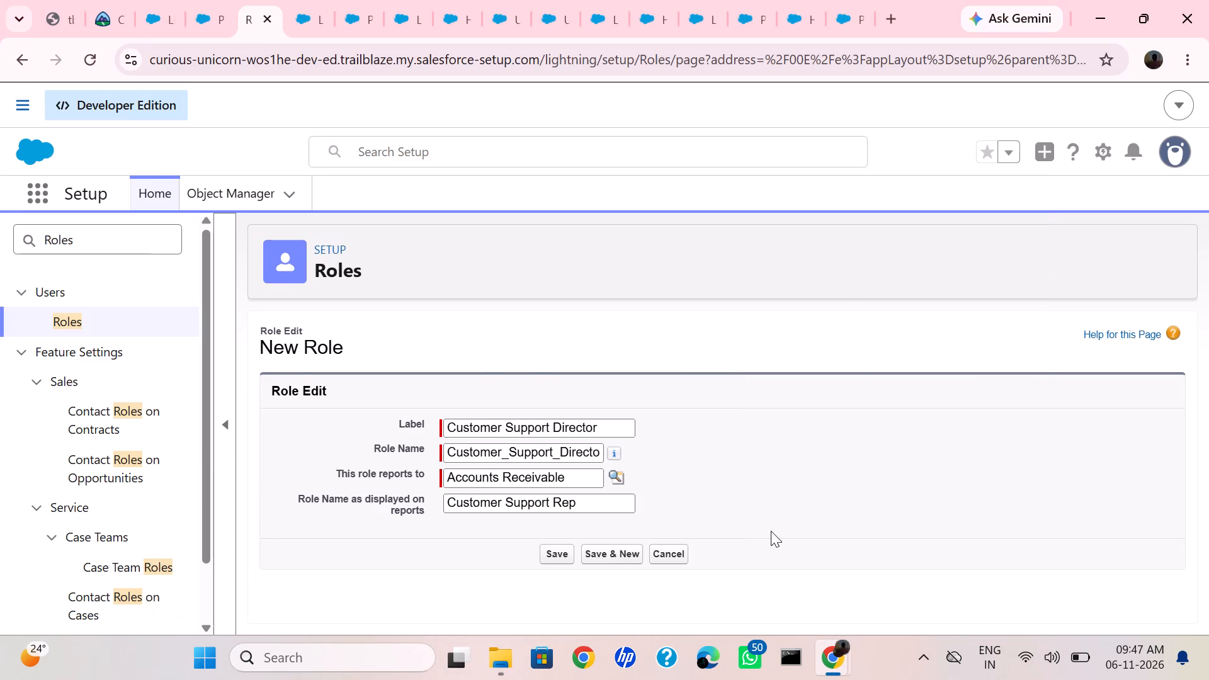
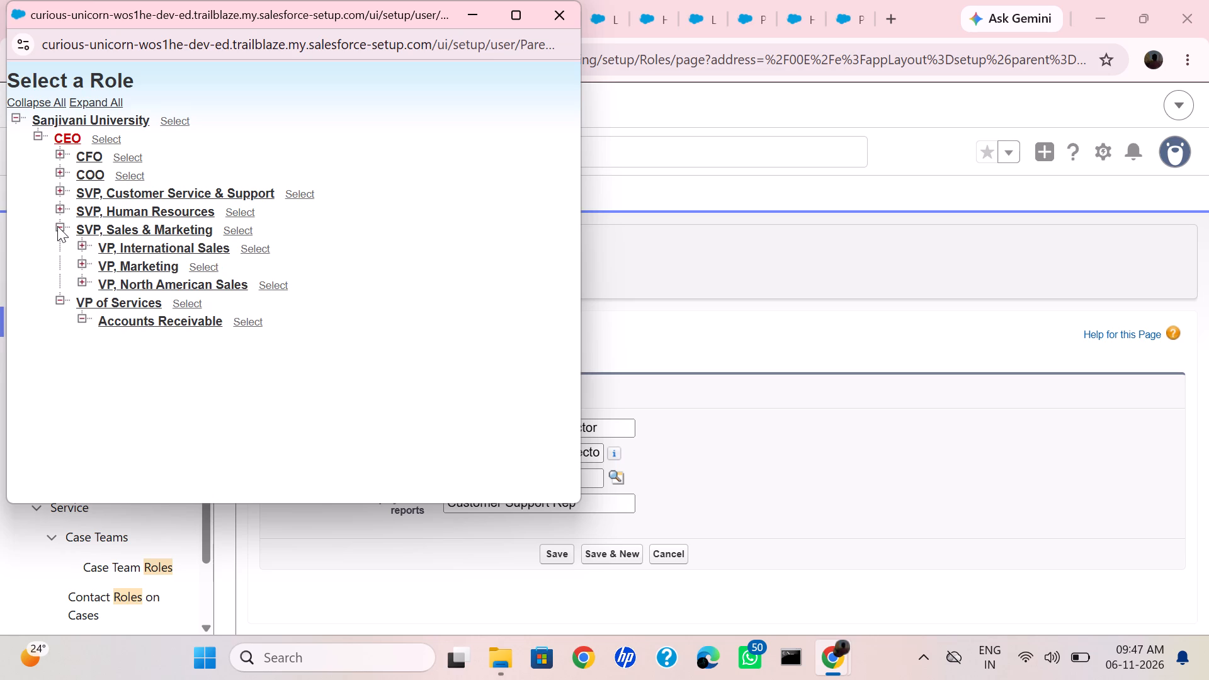
# Expand the SVP, Customer Service & Support branch in the role picker and capture a screenshot of the role hierarchy.
pyautogui.click(60, 188)
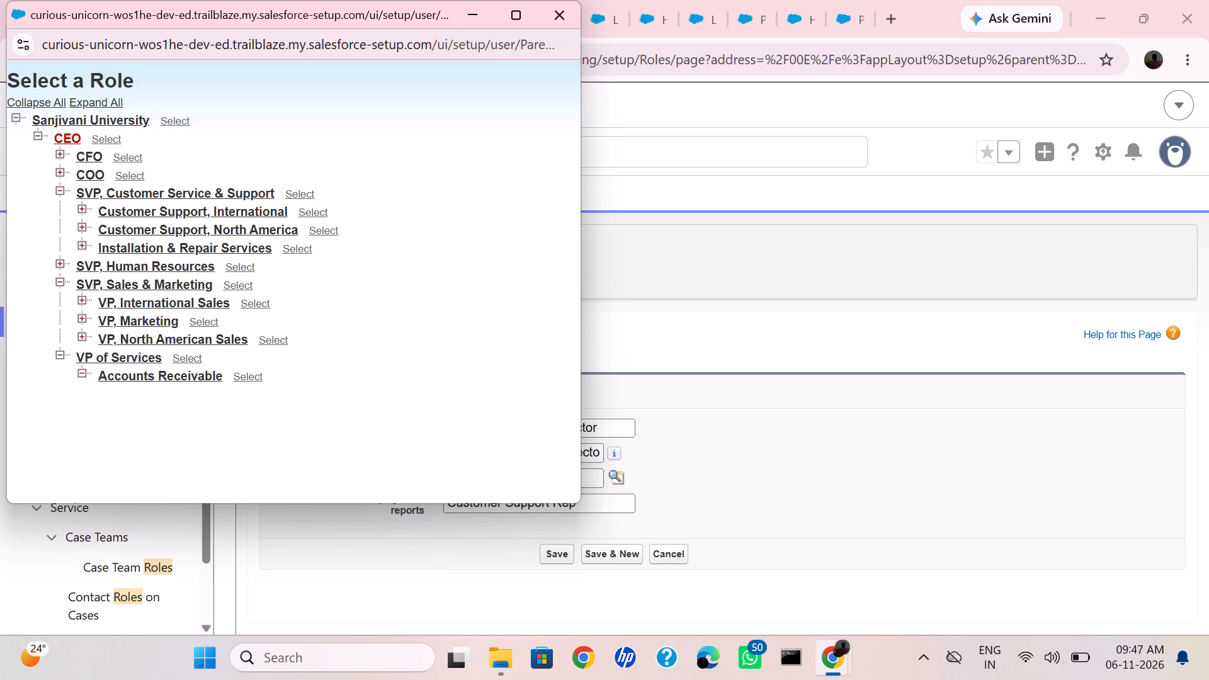
pyautogui.press('Print')
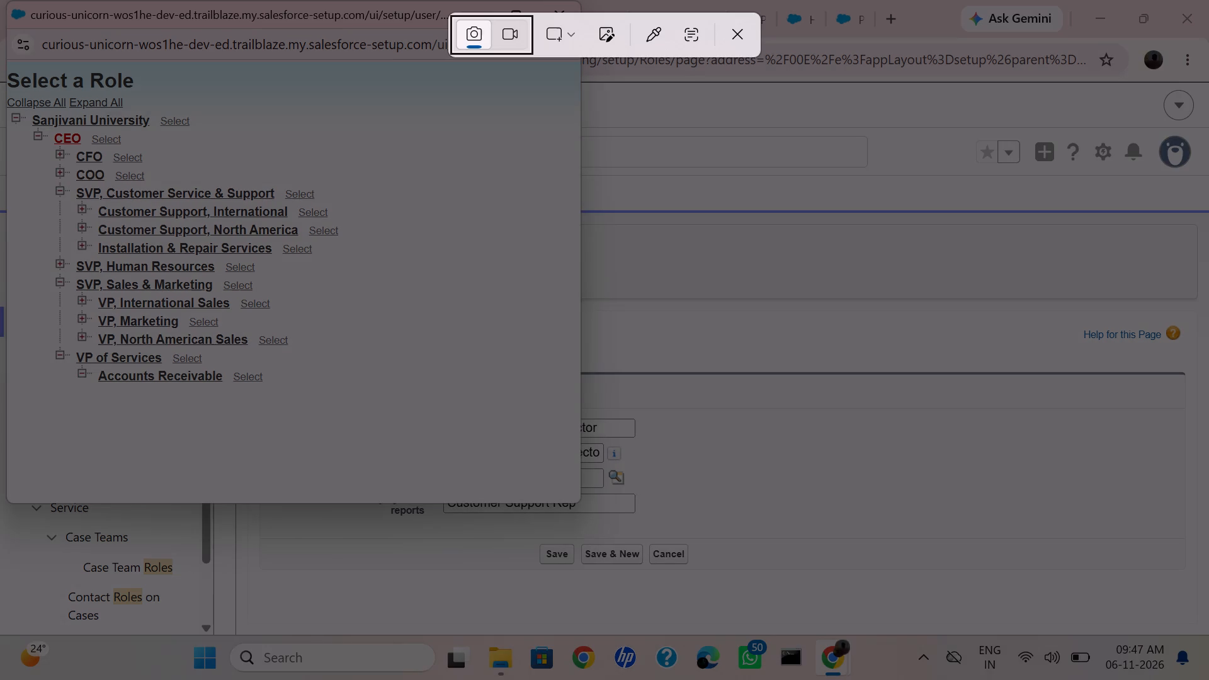
pyautogui.moveTo(3, 71); pyautogui.dragTo(552, 449)
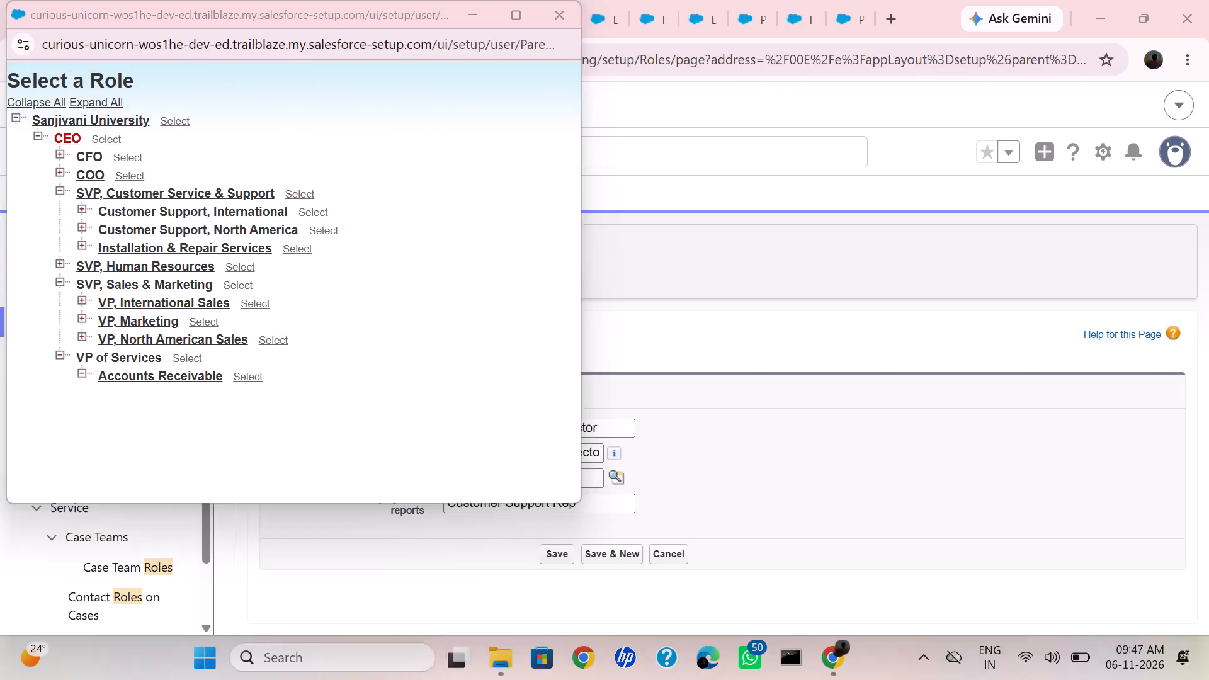
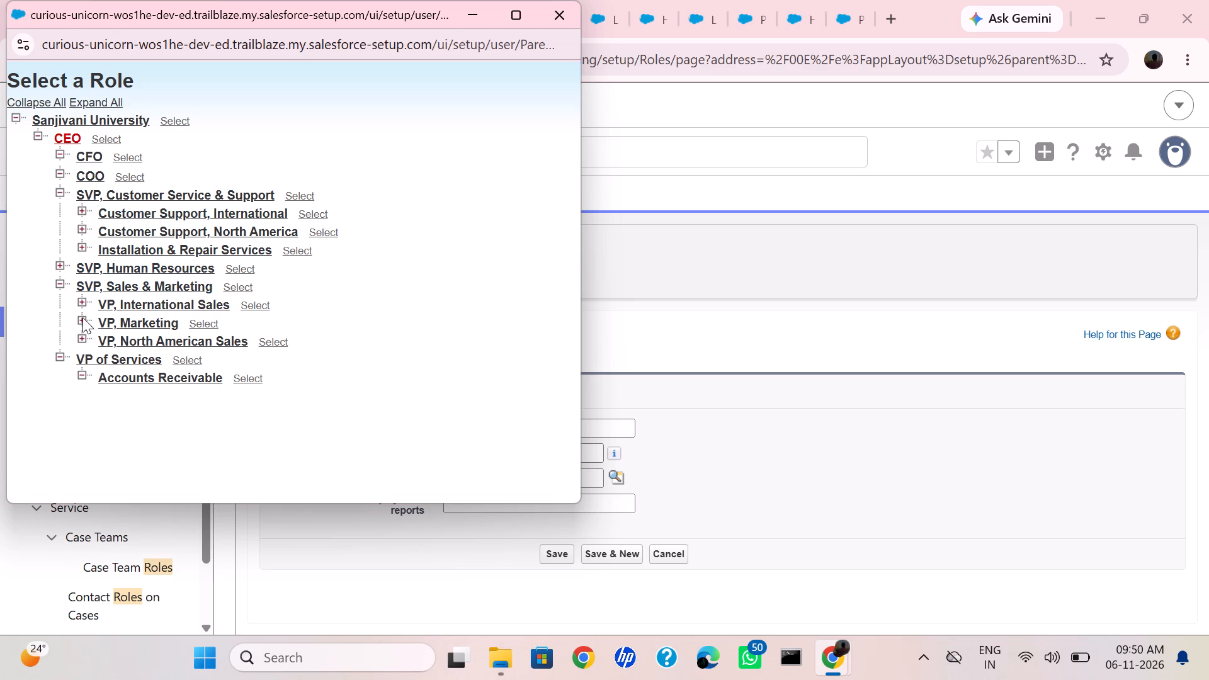
# Expand the Customer Support, International branch in the role picker to examine the roles beneath it.
pyautogui.click(79, 210)
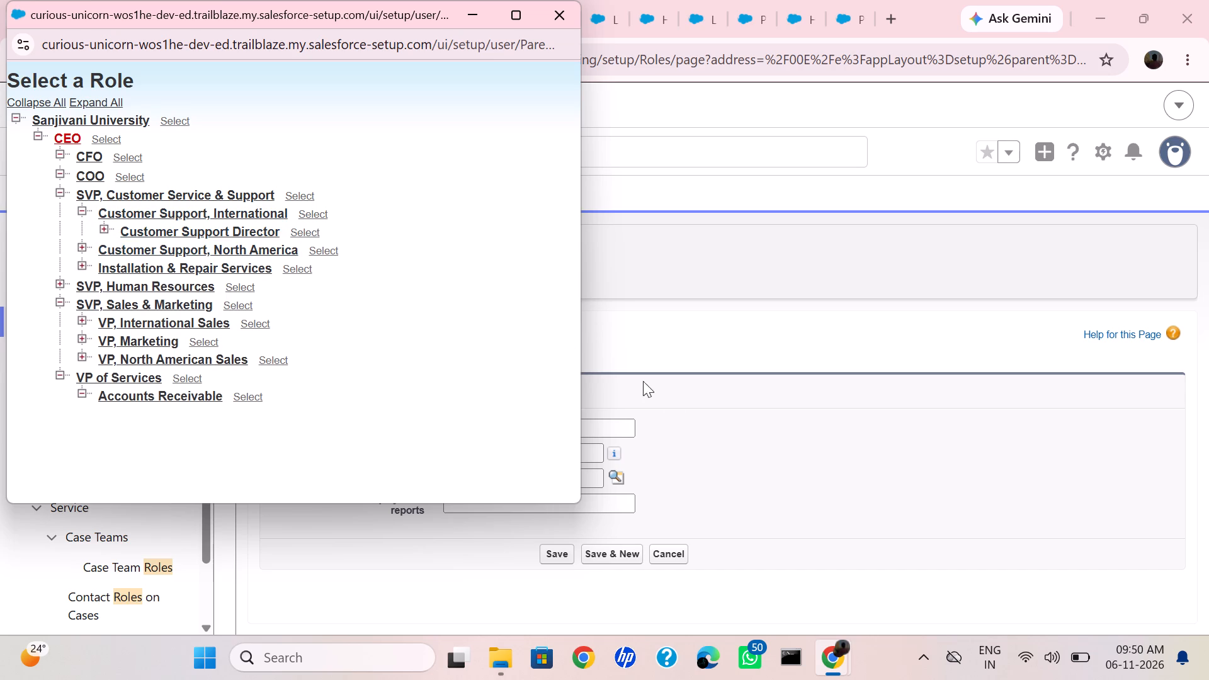
# Leave the role picker for the main Setup window and navigate back from the New Role form to the previous page.
pyautogui.hotkey('alt', 'Tab')
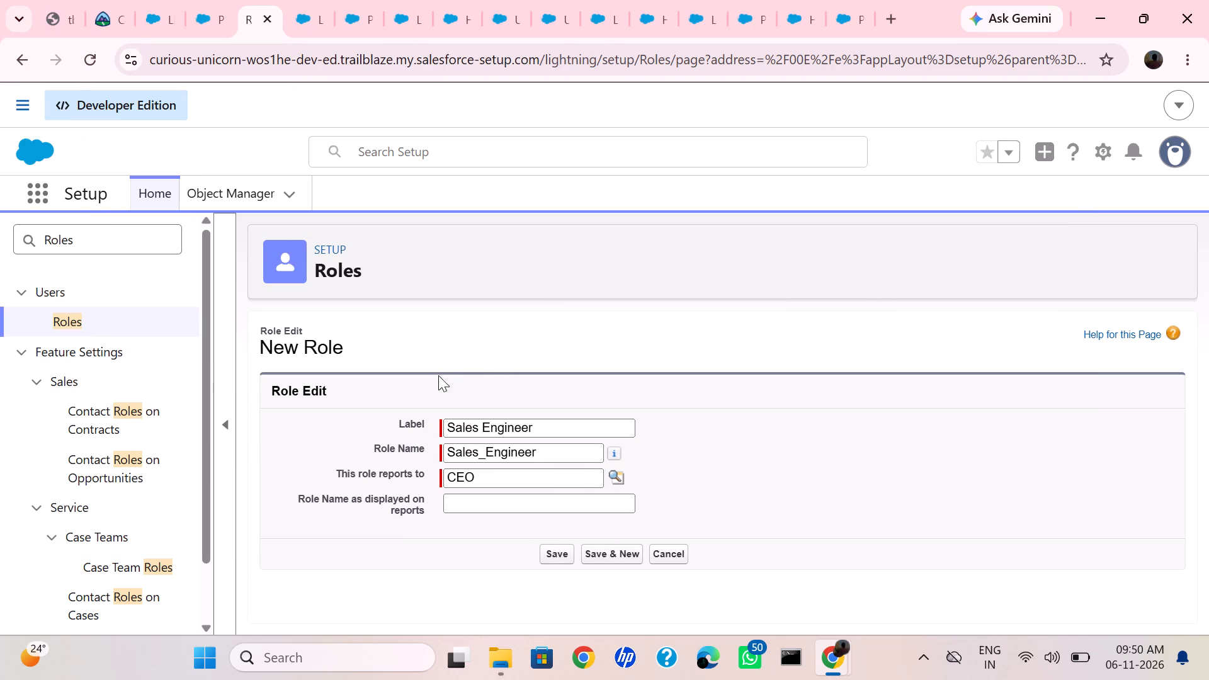
pyautogui.click(21, 59)
pyautogui.scroll(-2, 542, 435)
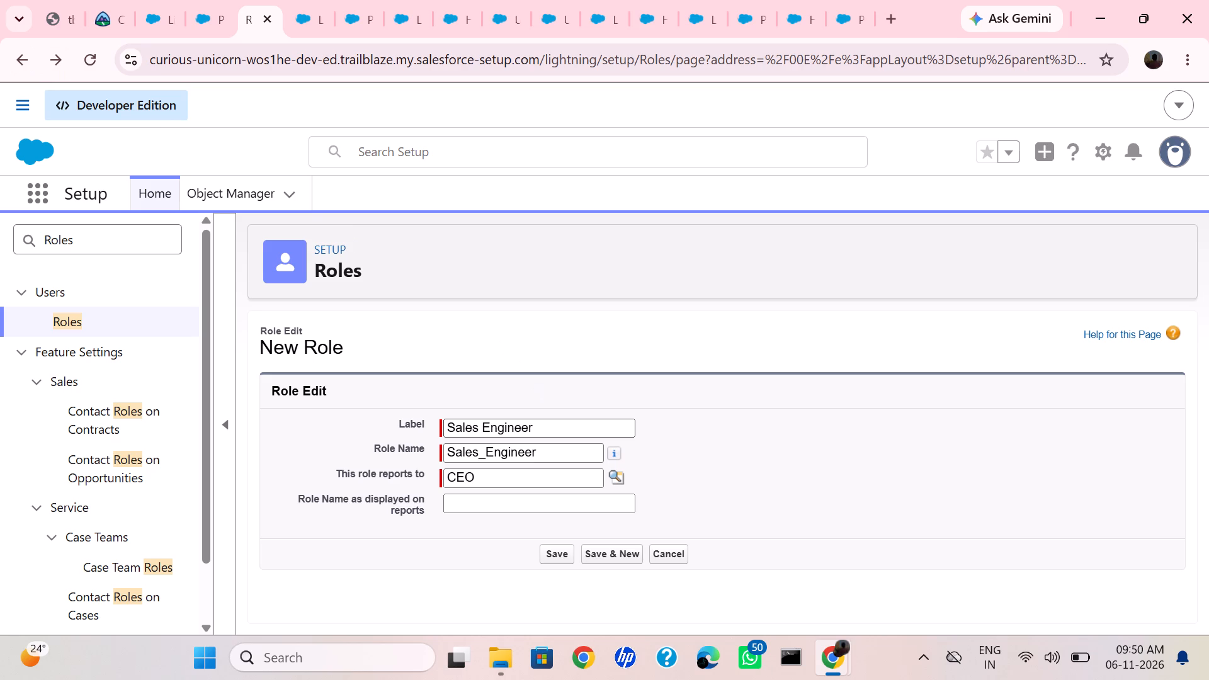
pyautogui.click(542, 434)
pyautogui.click(23, 63)
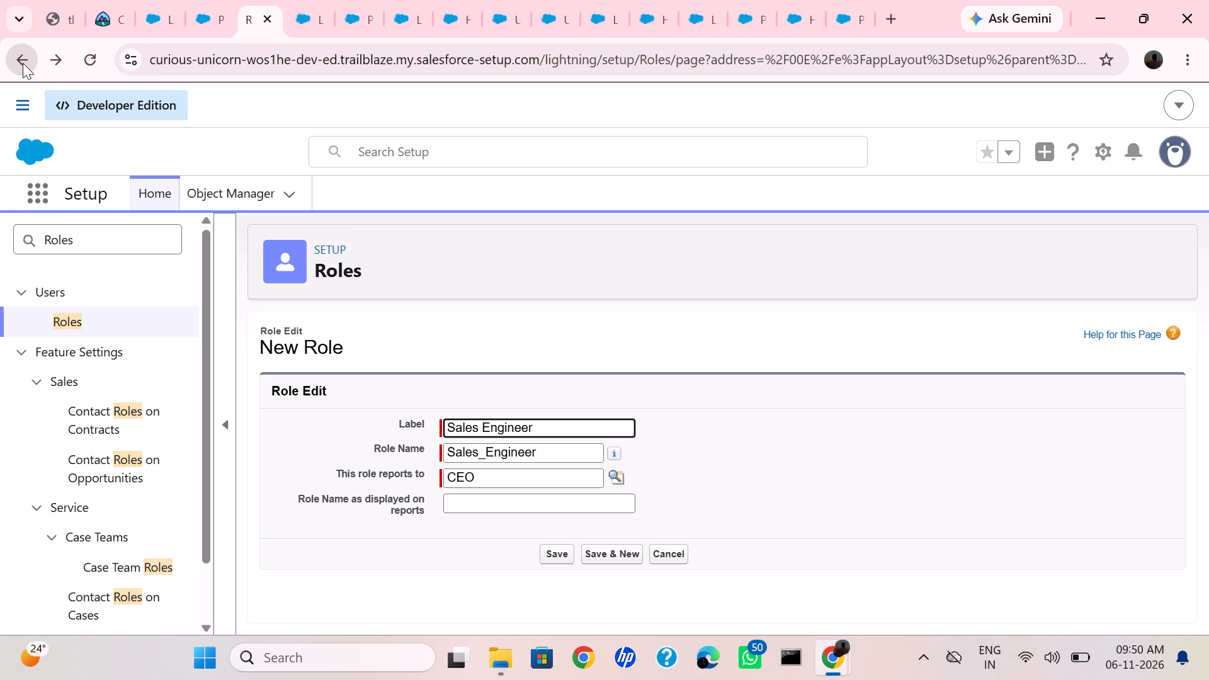
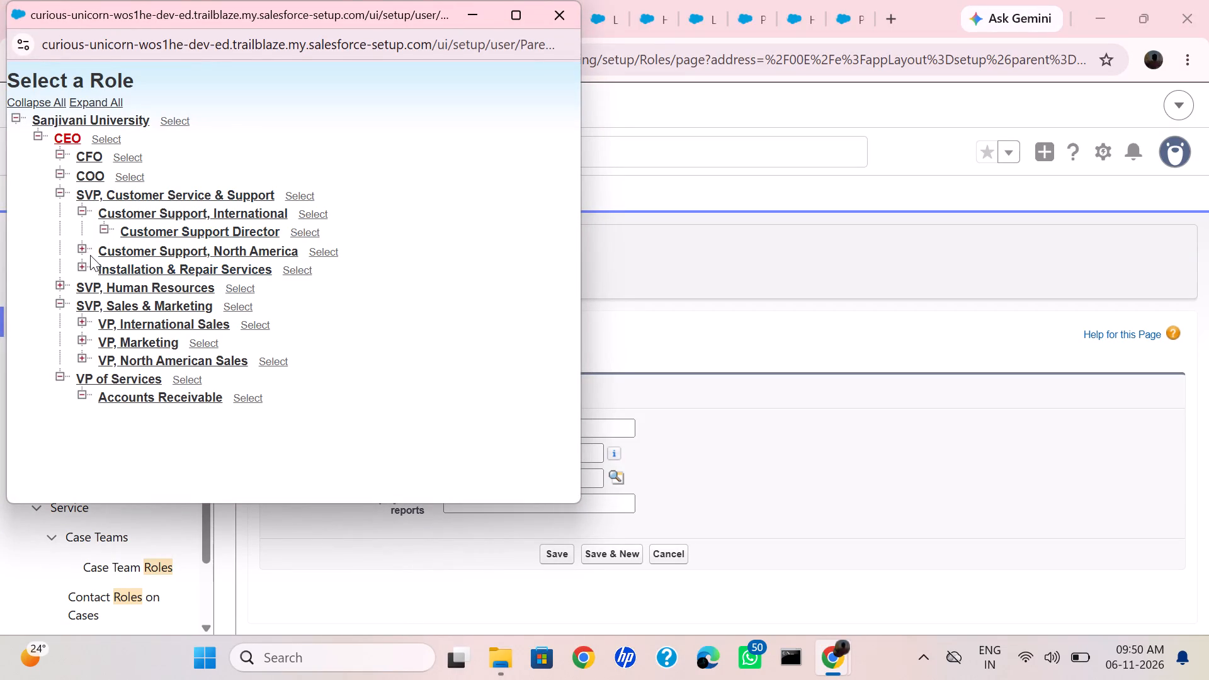
# Examine the role hierarchy beneath the CEO in the role picker, checking the Customer Service, Human Resources, Sales & Marketing and VP of Services branches.
pyautogui.tripleClick(81, 249)
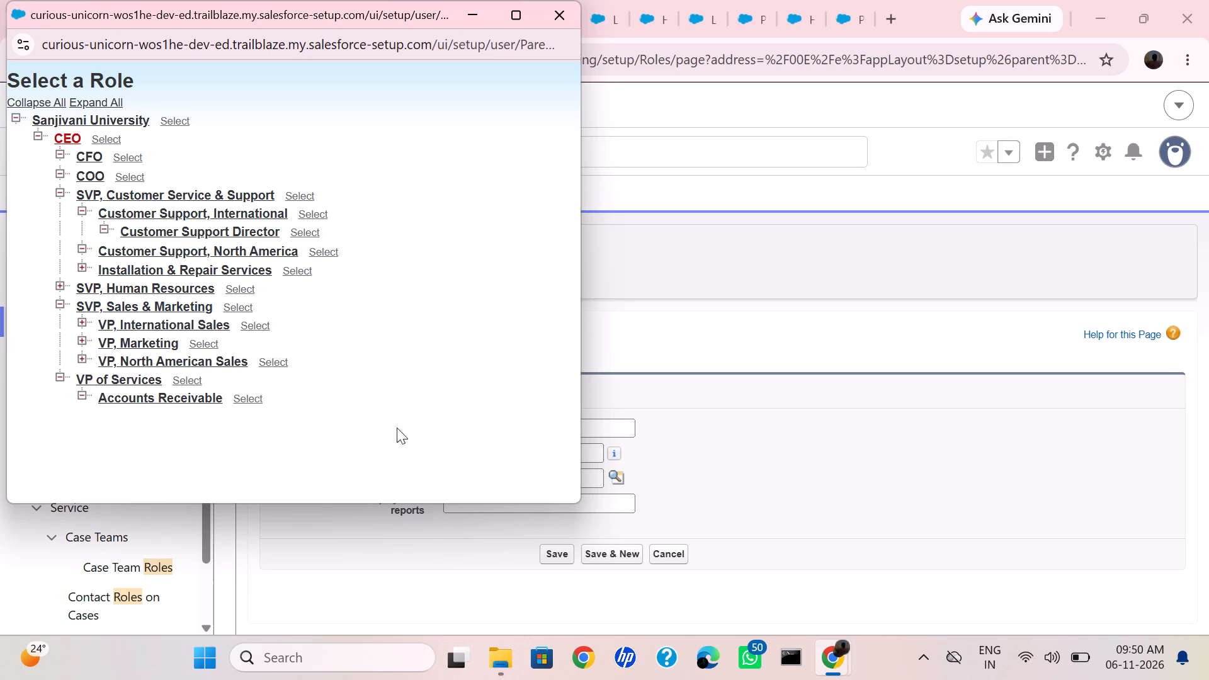
pyautogui.click(81, 268)
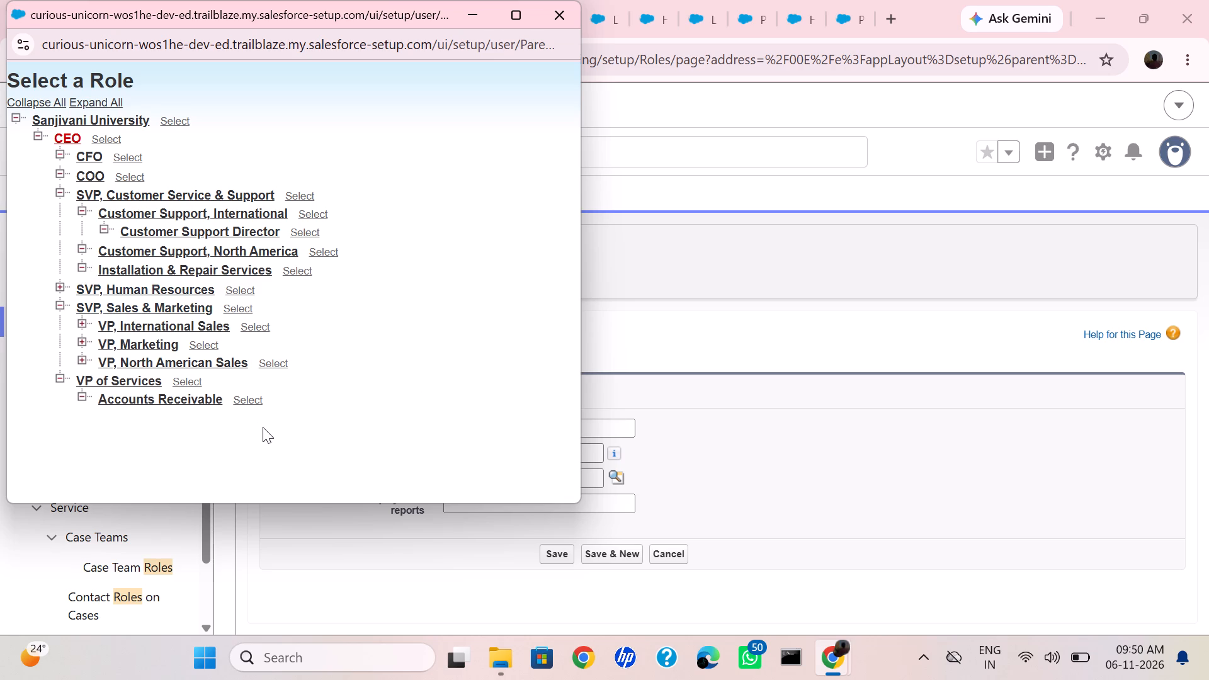
pyautogui.click(60, 289)
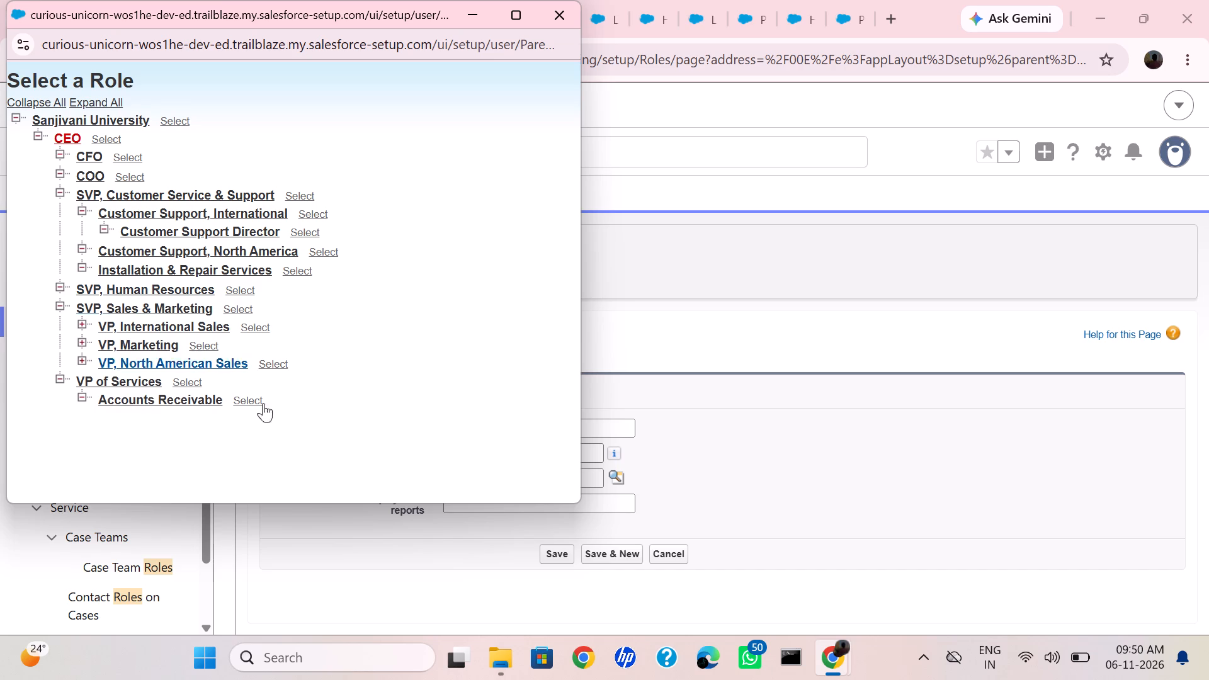
pyautogui.click(59, 304)
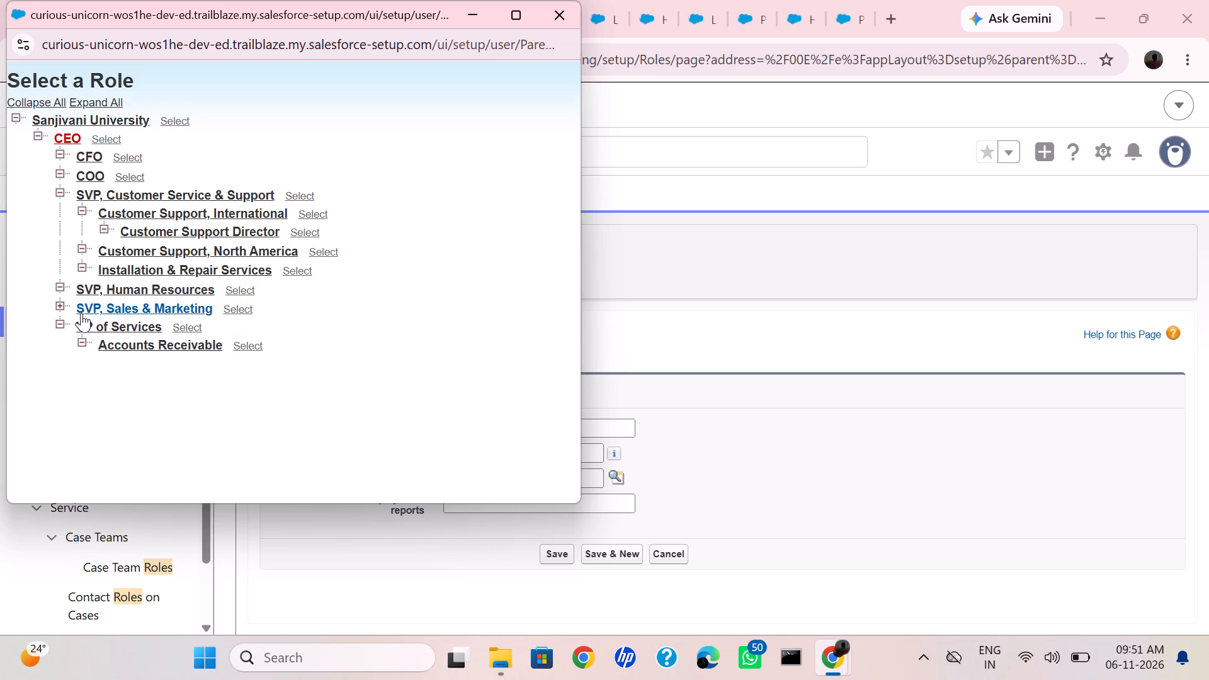
pyautogui.click(60, 323)
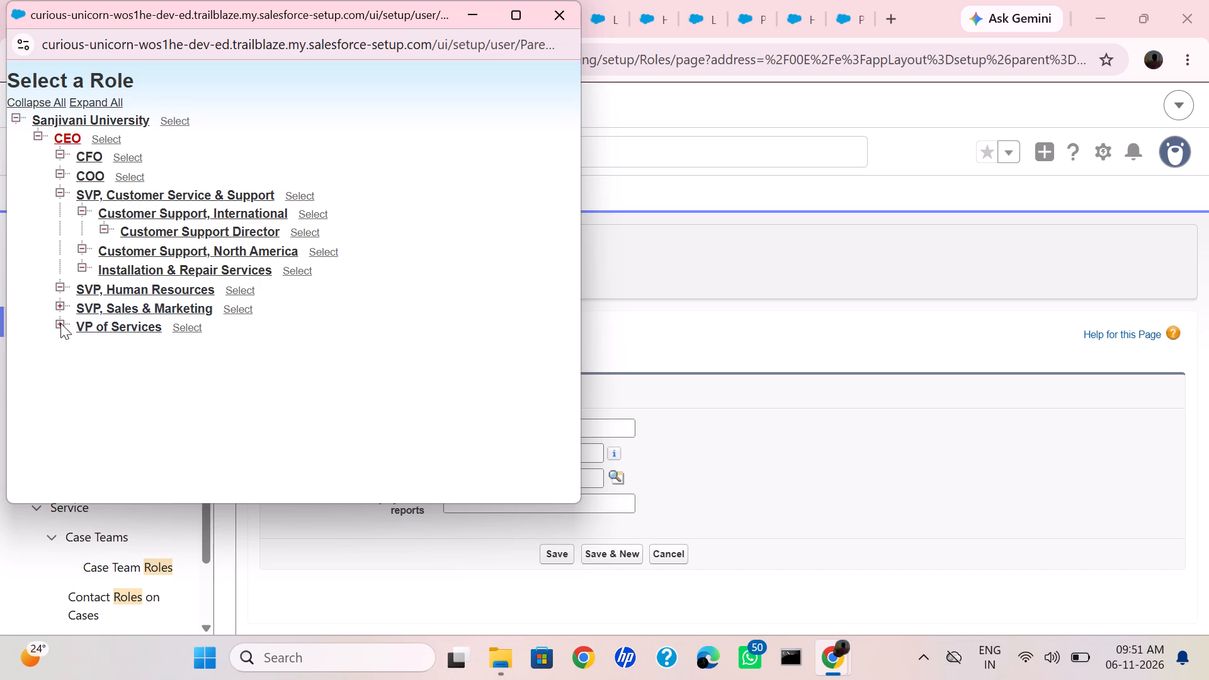
pyautogui.click(58, 195)
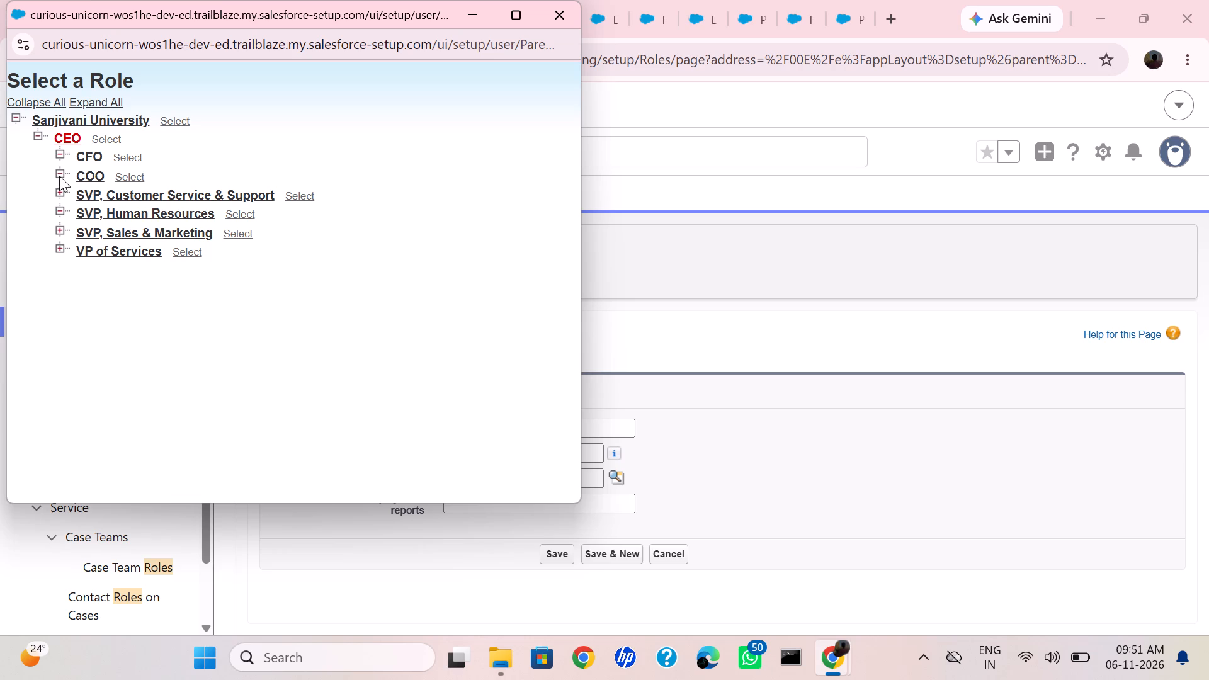
pyautogui.click(57, 174)
pyautogui.click(57, 154)
pyautogui.click(57, 154)
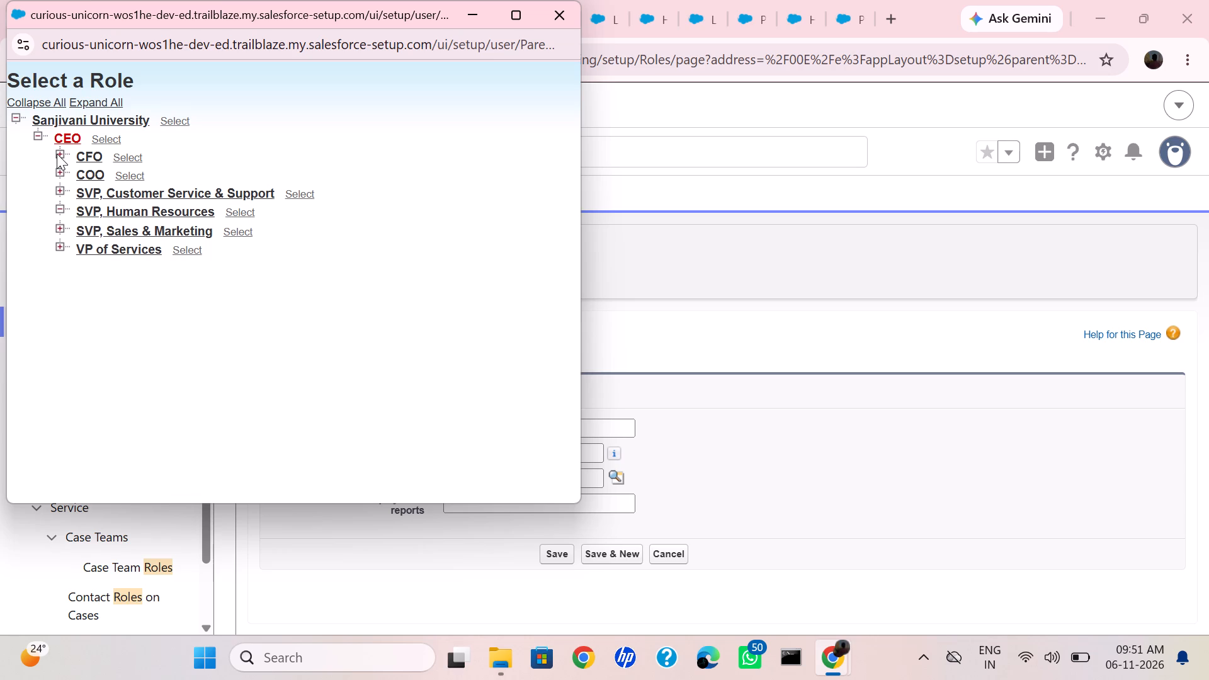
pyautogui.click(58, 172)
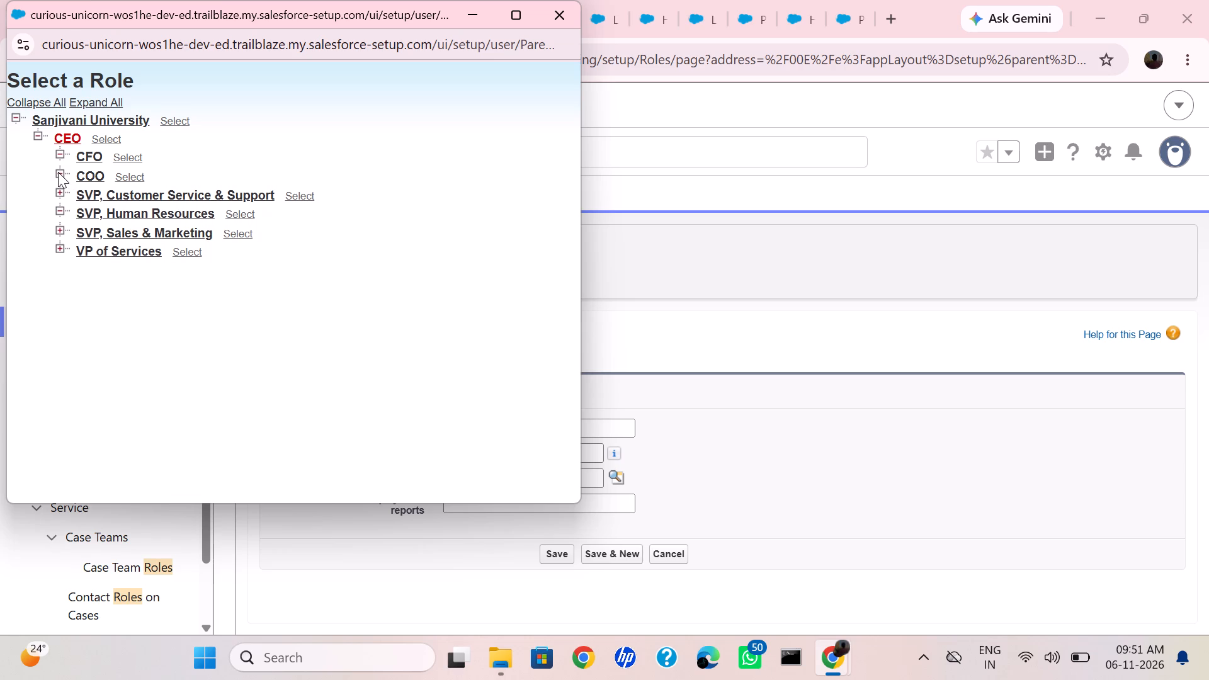
pyautogui.click(60, 193)
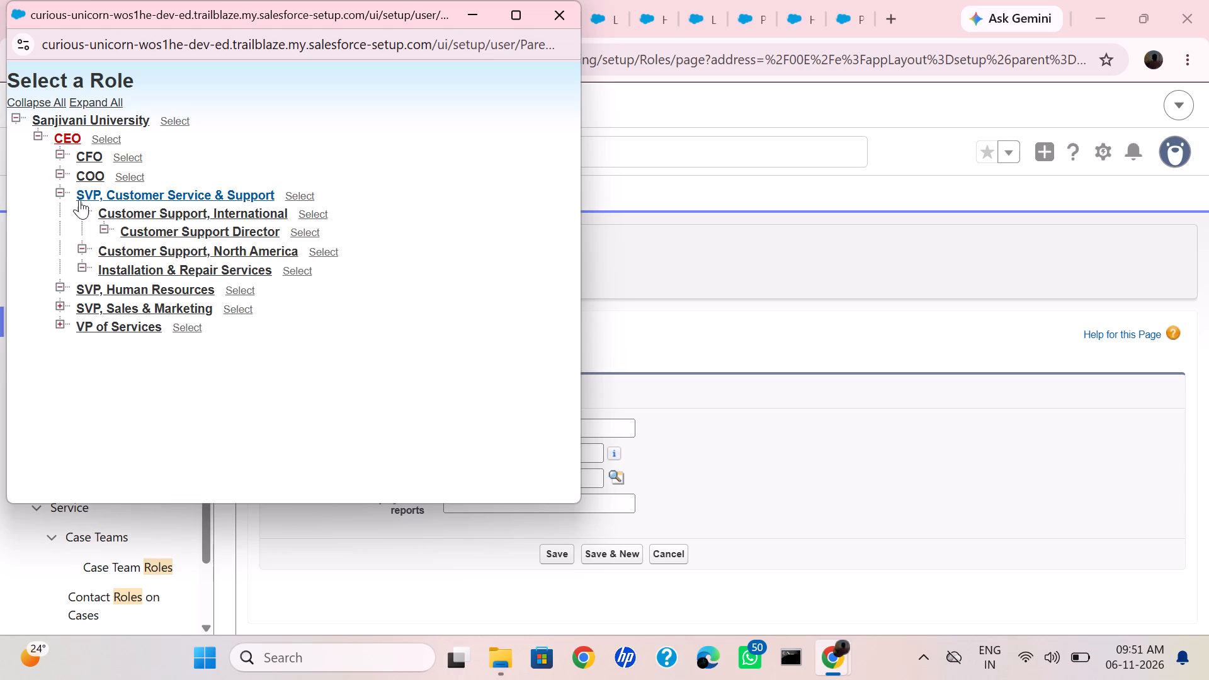
pyautogui.click(56, 307)
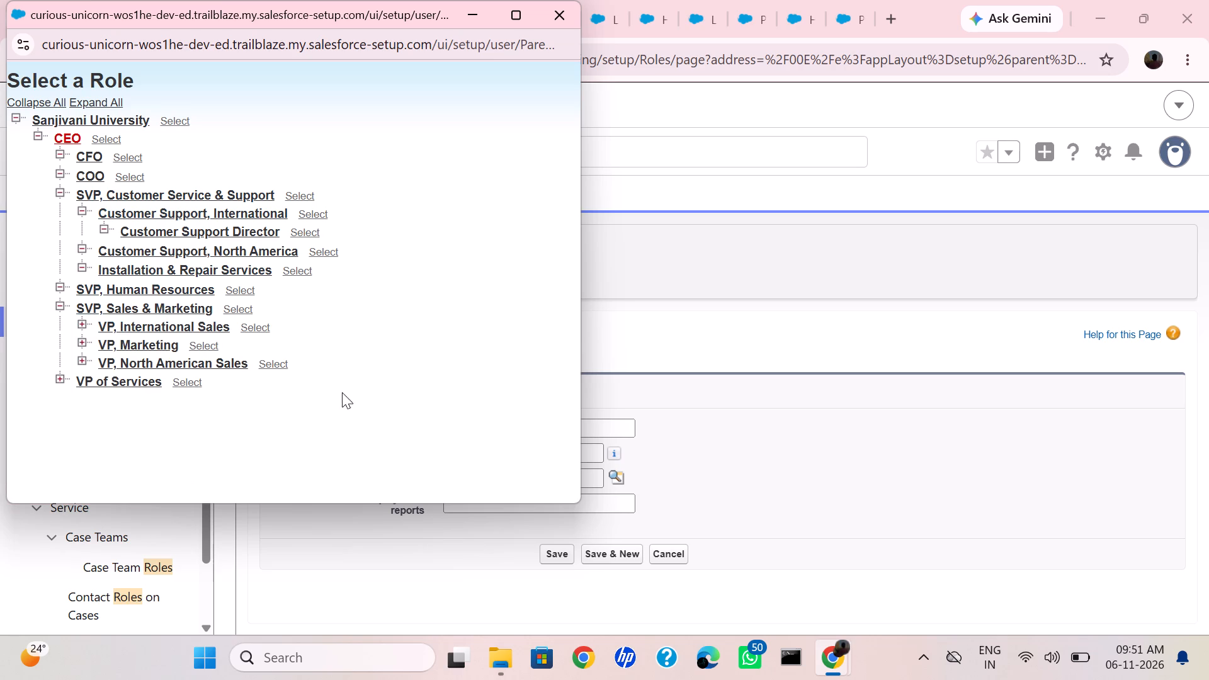
pyautogui.click(57, 376)
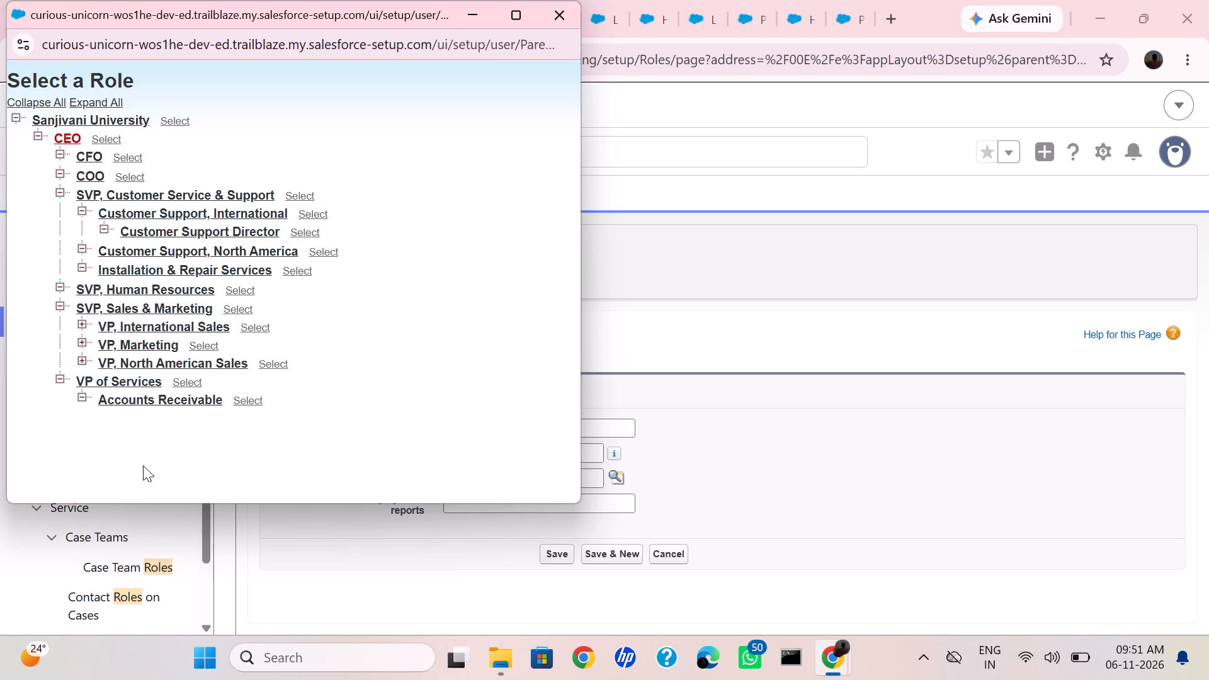
# Capture a screenshot of the Select a Role window's area showing the expanded role hierarchy.
pyautogui.press('Print')
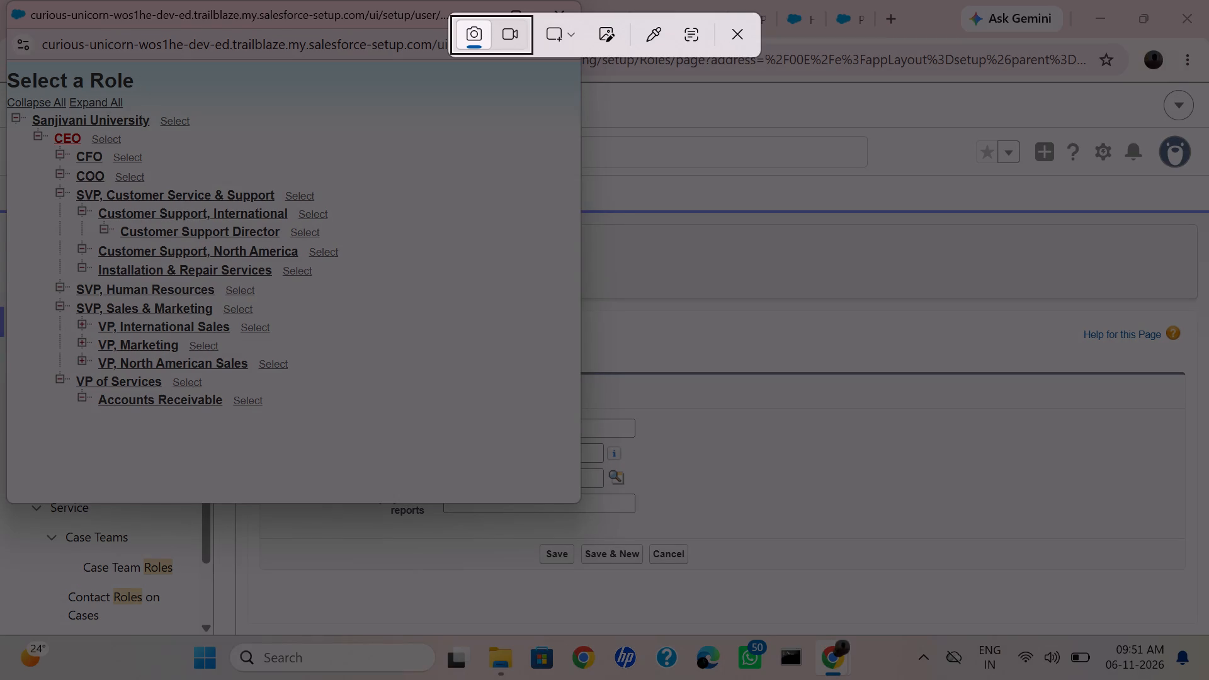
pyautogui.moveTo(10, 53); pyautogui.dragTo(502, 490)
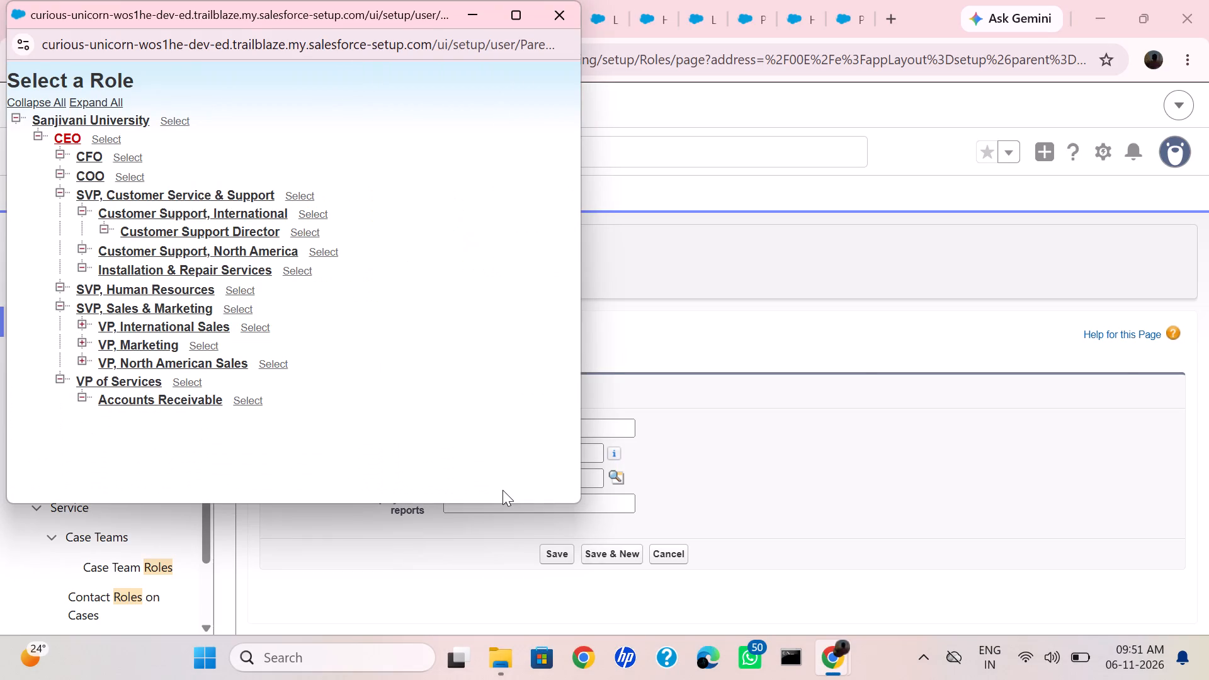
# Switch from the Salesforce role picker to another open window.
pyautogui.hotkey('alt', 'Tab')
pyautogui.hotkey('alt', 'Tab')
pyautogui.hotkey('alt', 'Tab')
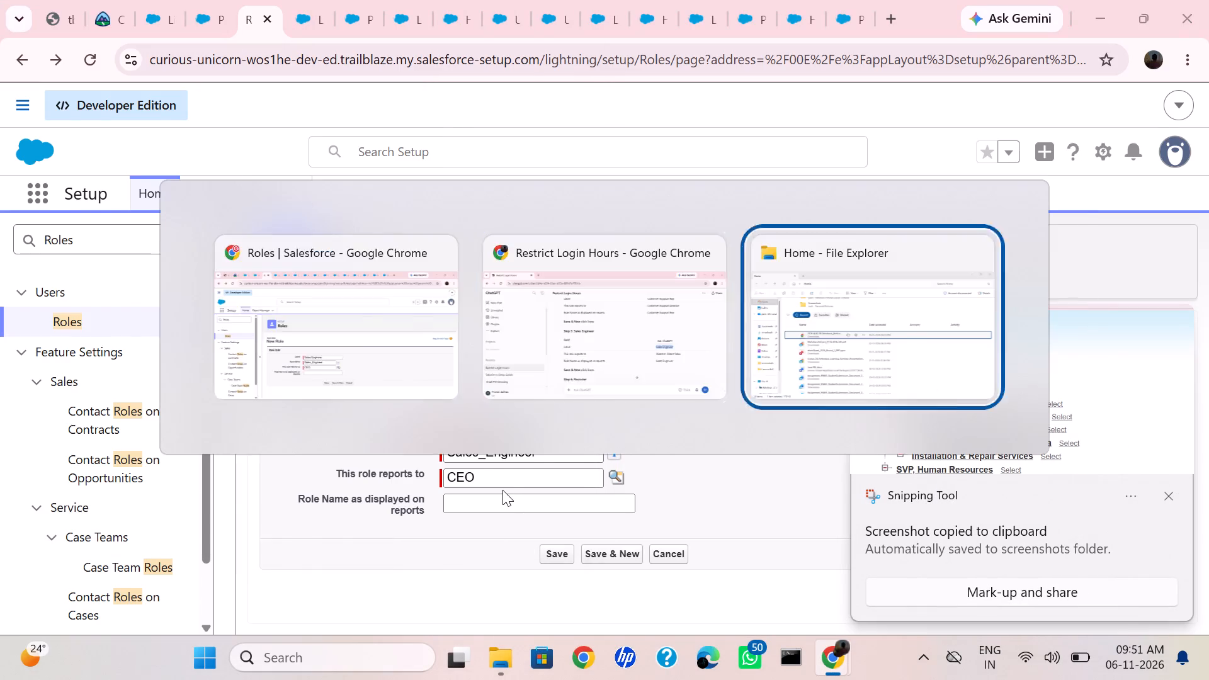
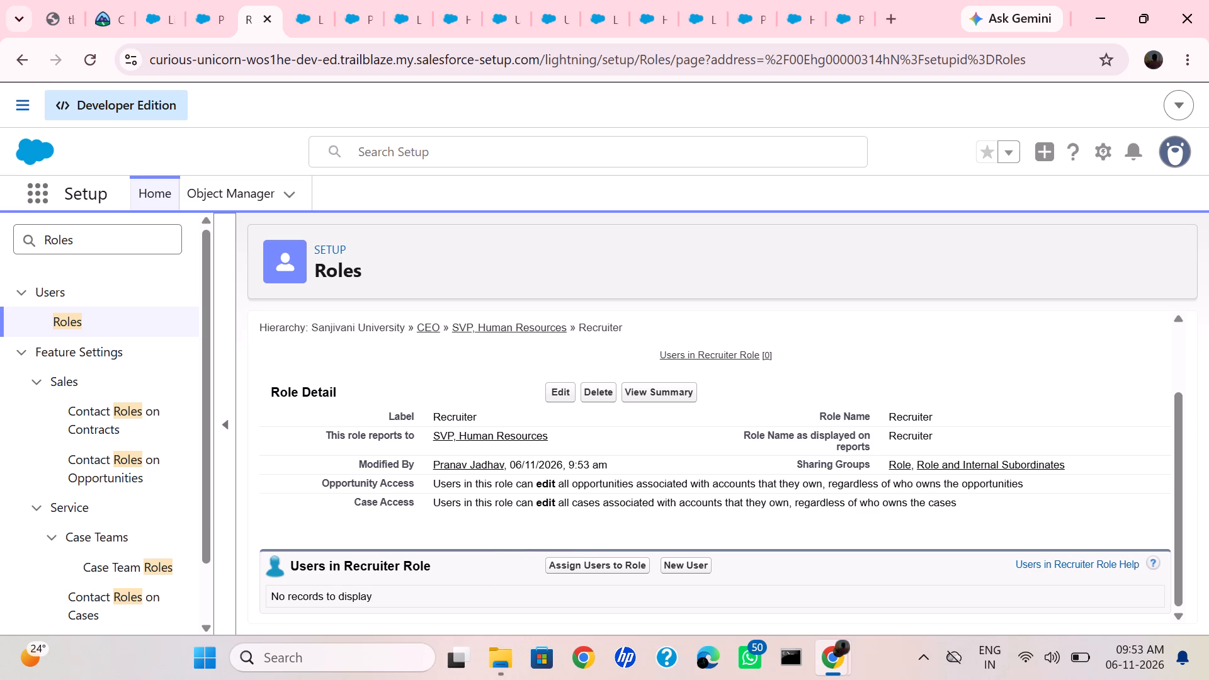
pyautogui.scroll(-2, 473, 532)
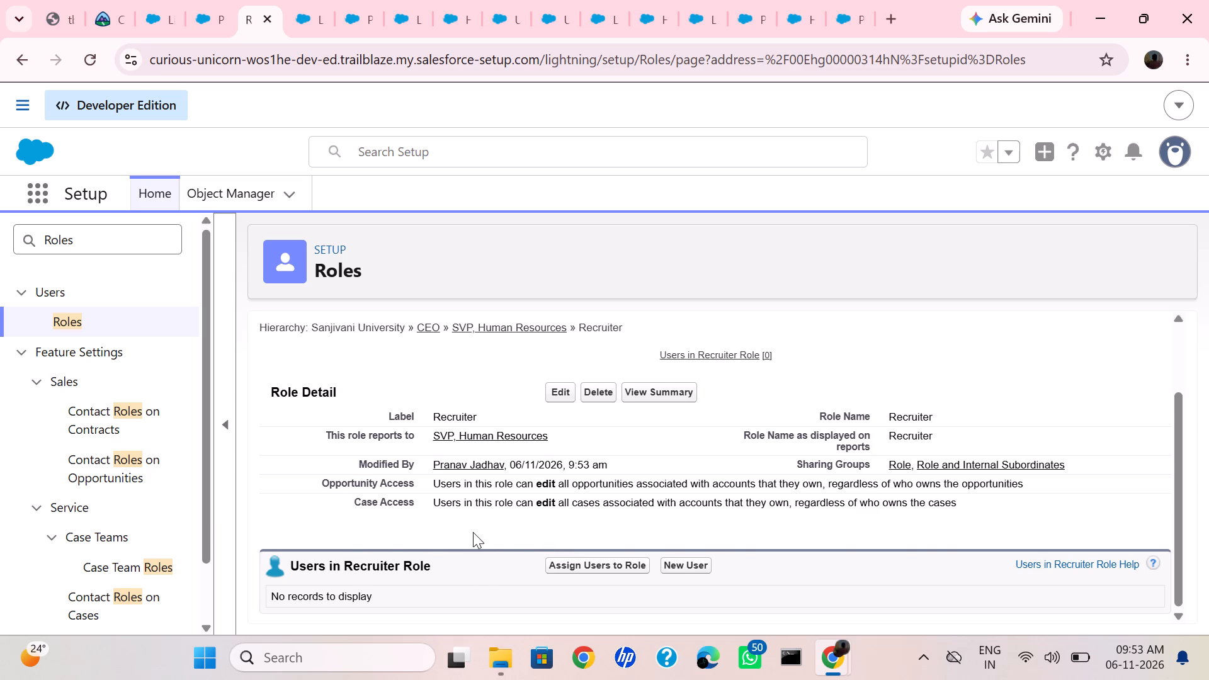
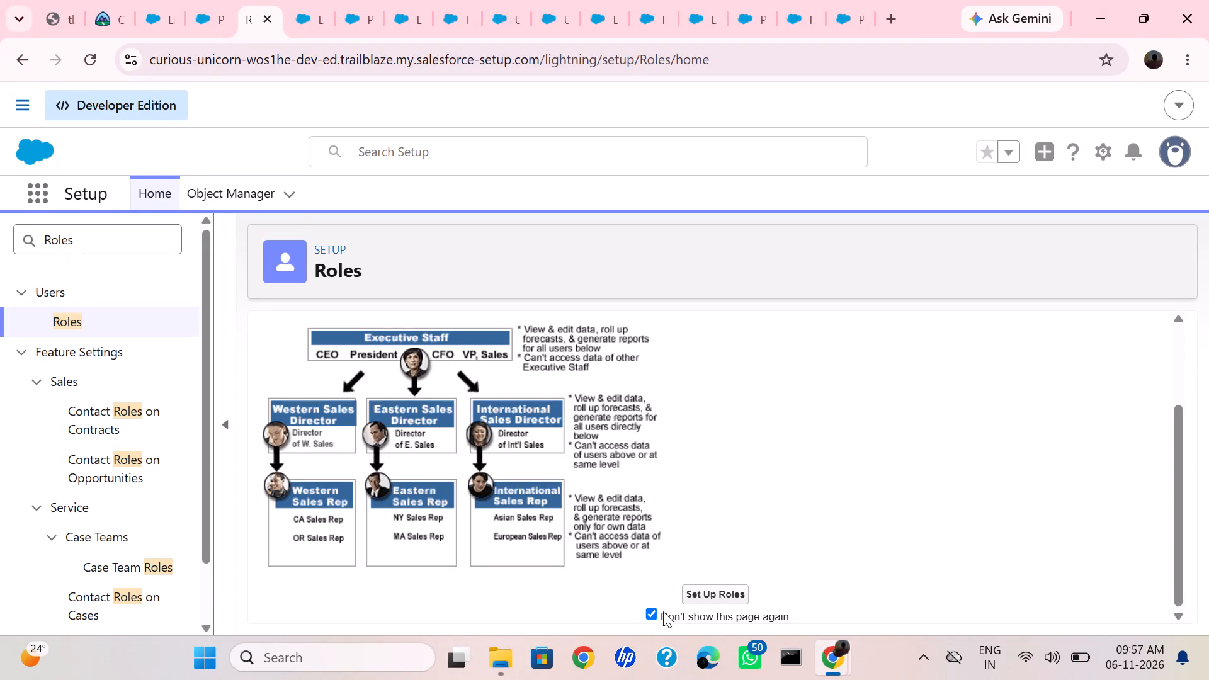
# Open the role hierarchy setup from the Roles introduction page.
pyautogui.click(705, 589)
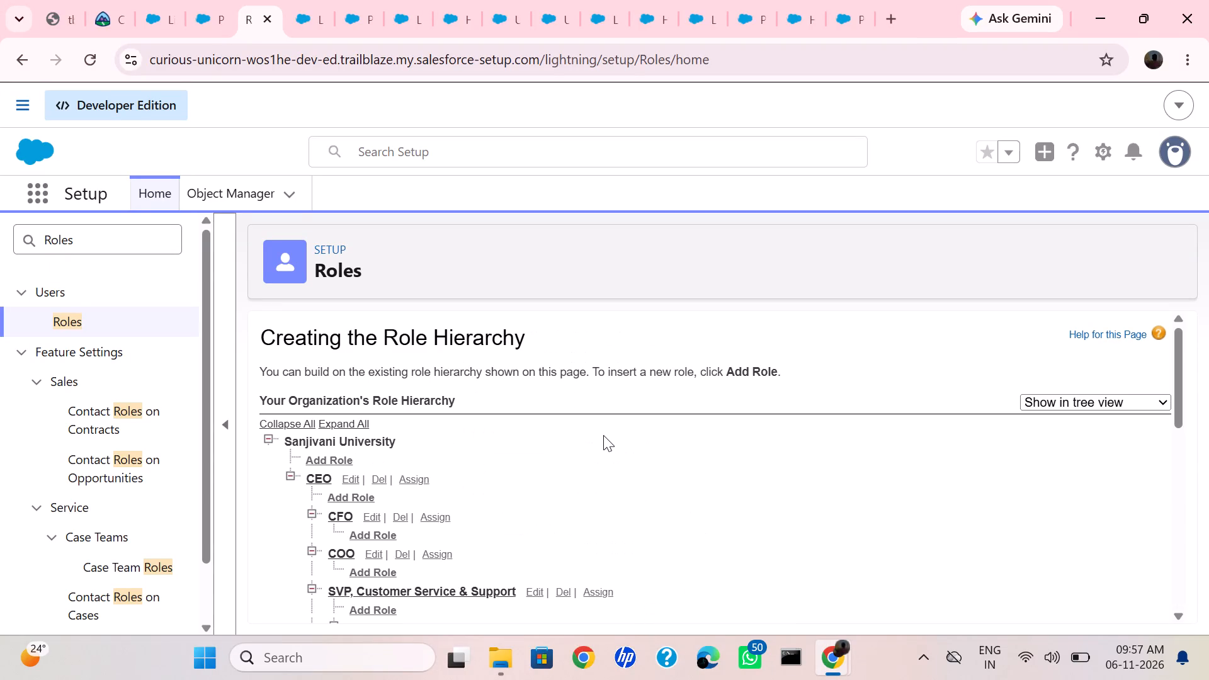
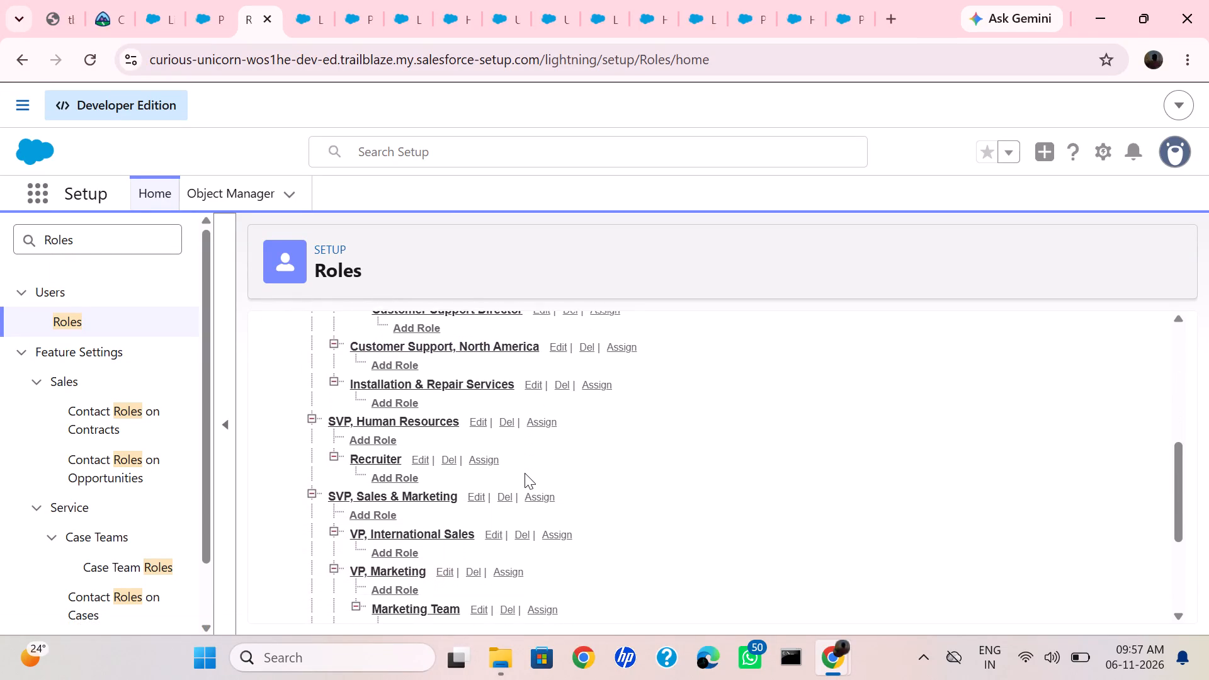
# Review the organization's role hierarchy tree, checking the roles under CEO, including the Human Resources and Sales & Marketing branches.
pyautogui.scroll(-1, 525, 473)
pyautogui.click(525, 473)
pyautogui.scroll(-1, 525, 473)
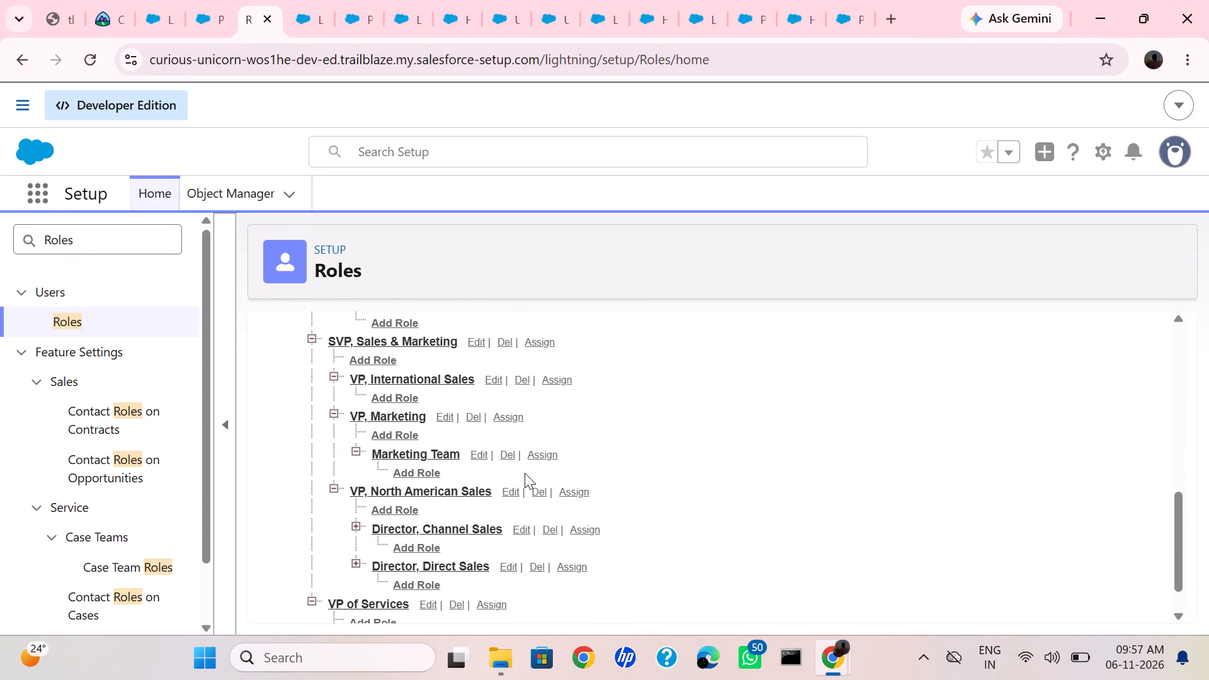
pyautogui.scroll(-1, 525, 473)
pyautogui.scroll(7, 525, 473)
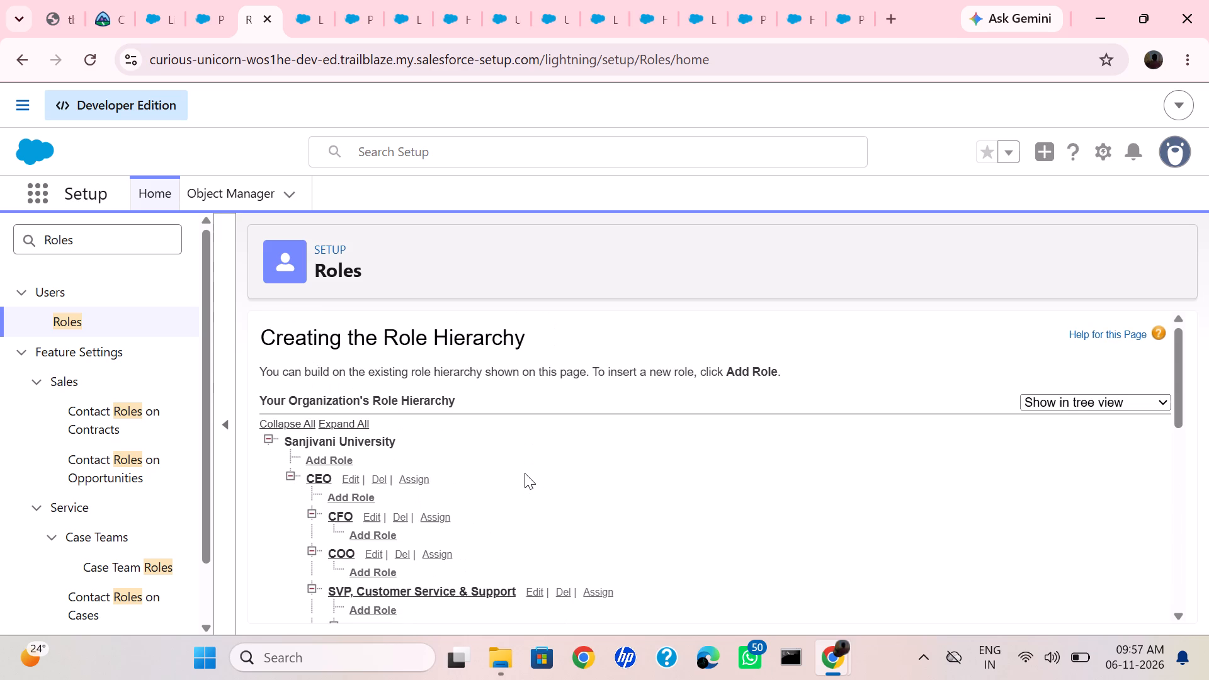
pyautogui.scroll(-1, 525, 473)
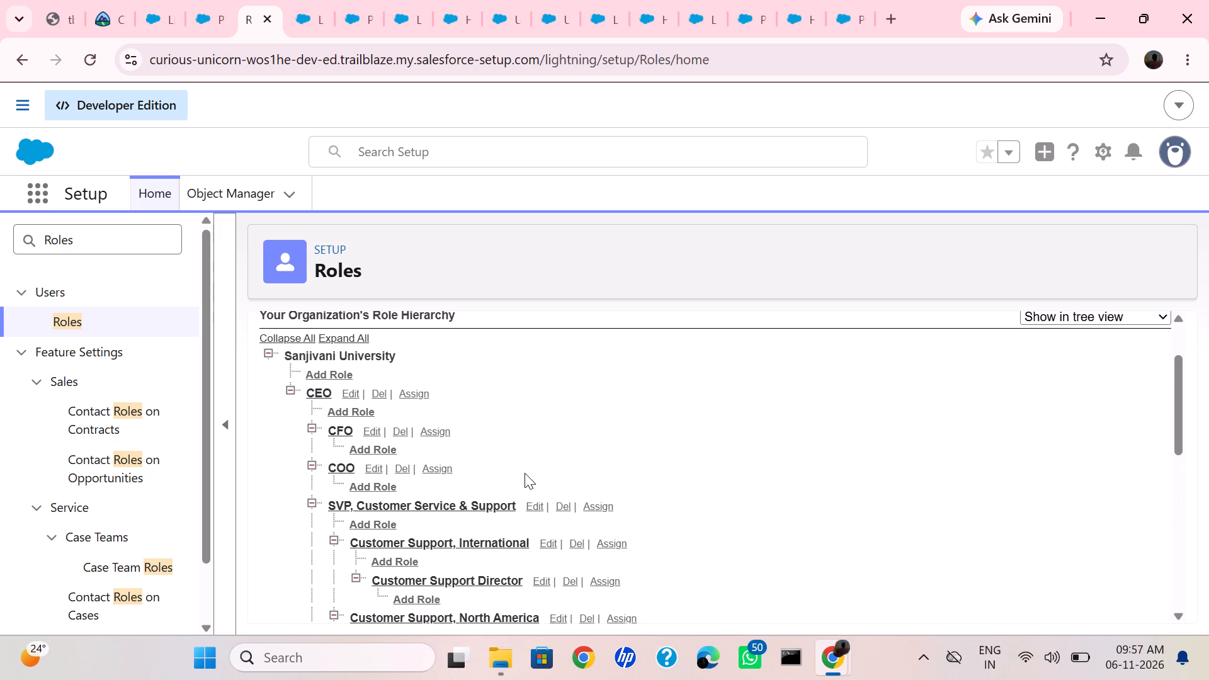
pyautogui.scroll(-1, 525, 473)
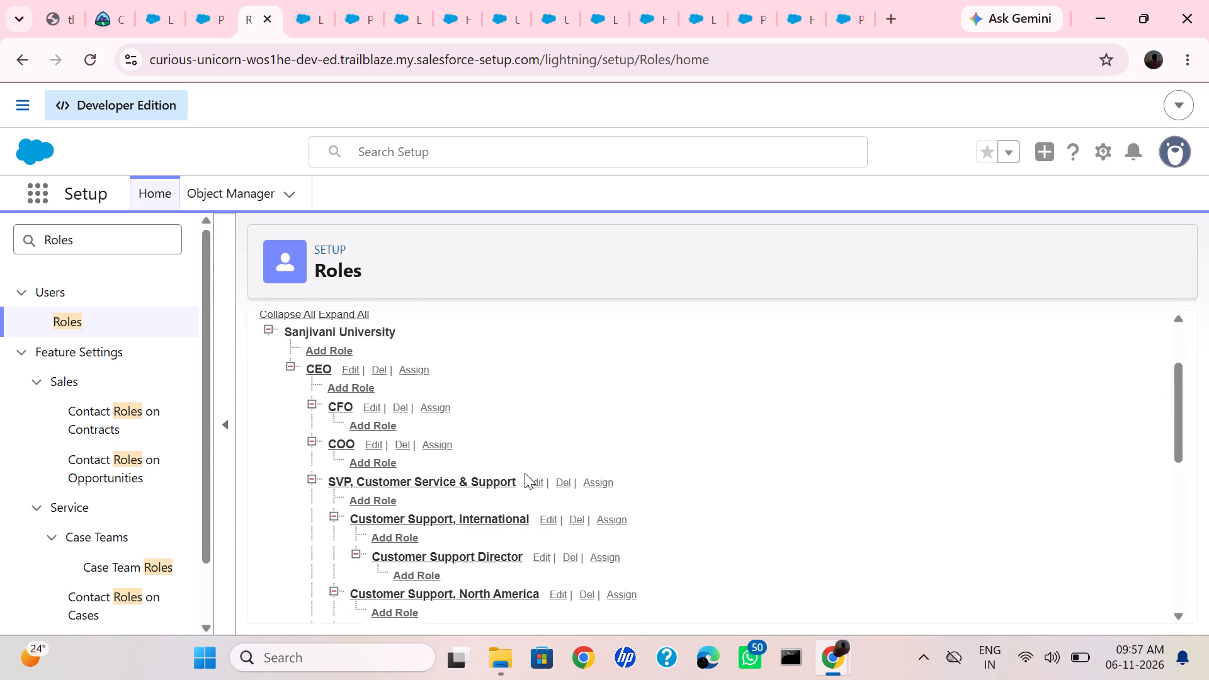
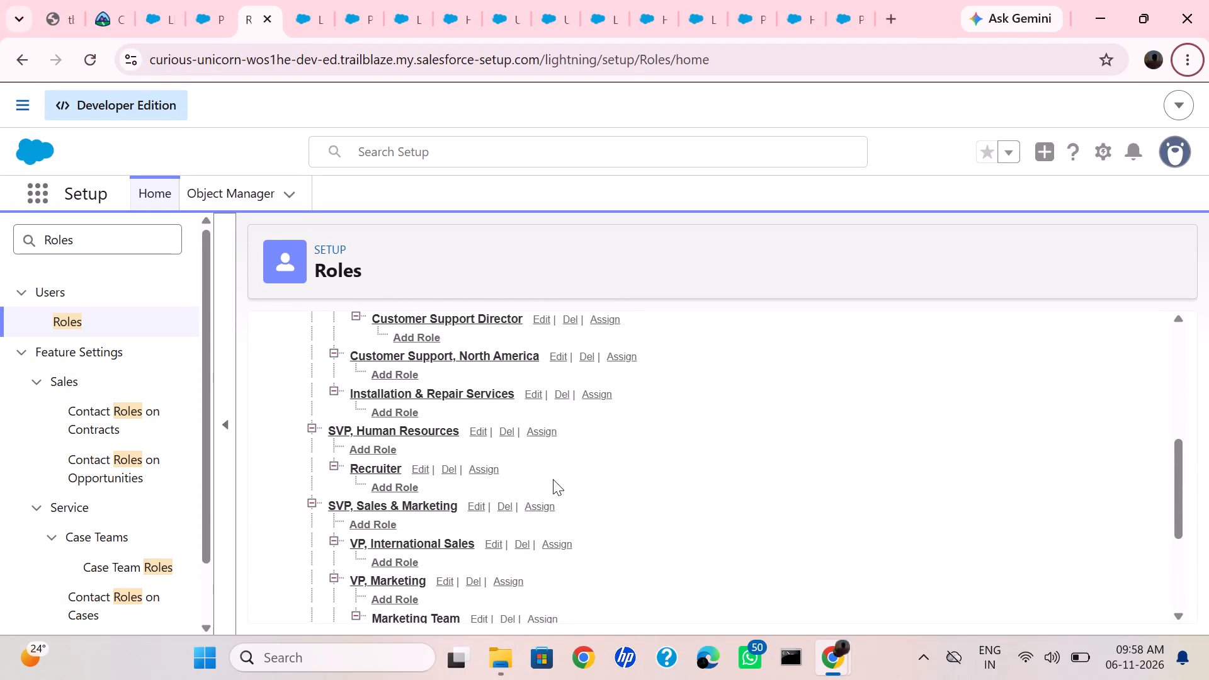
# Review the rest of the role hierarchy, checking the roles under SVP, Sales & Marketing and VP of Services.
pyautogui.scroll(-3, 553, 479)
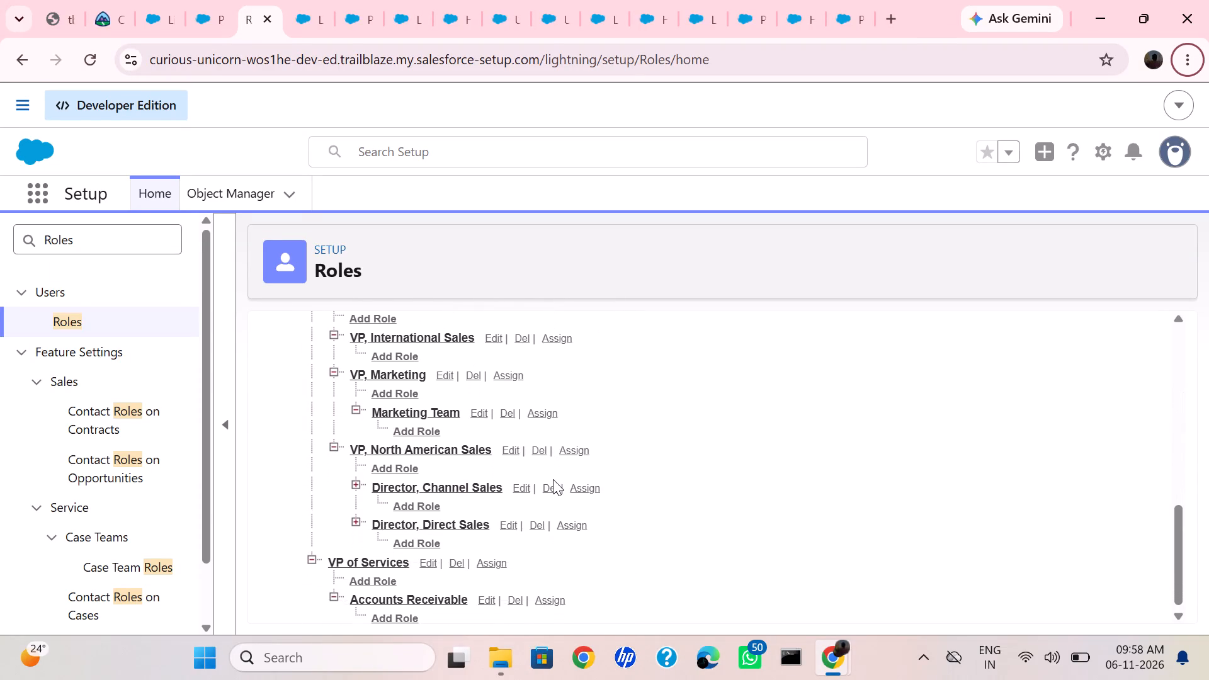
pyautogui.scroll(-1, 553, 479)
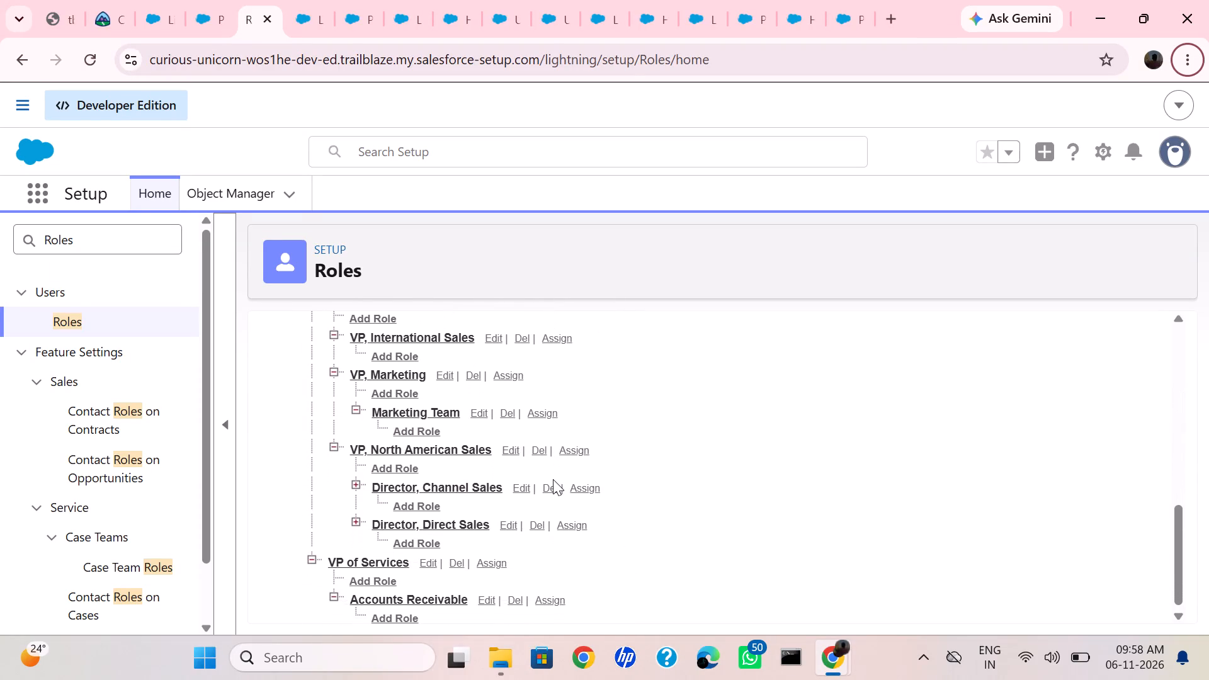
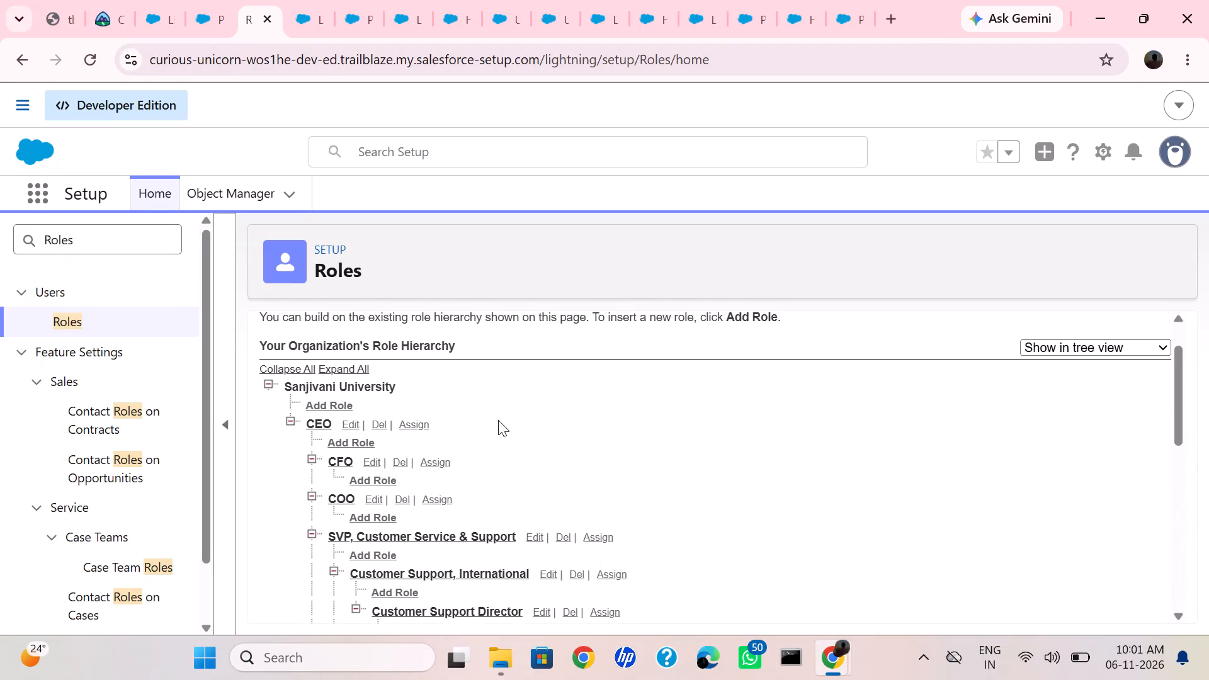
# Return to the roles introduction page, clear its "Don't show this page again" option, and reopen the organization's role hierarchy.
pyautogui.scroll(-4, 498, 420)
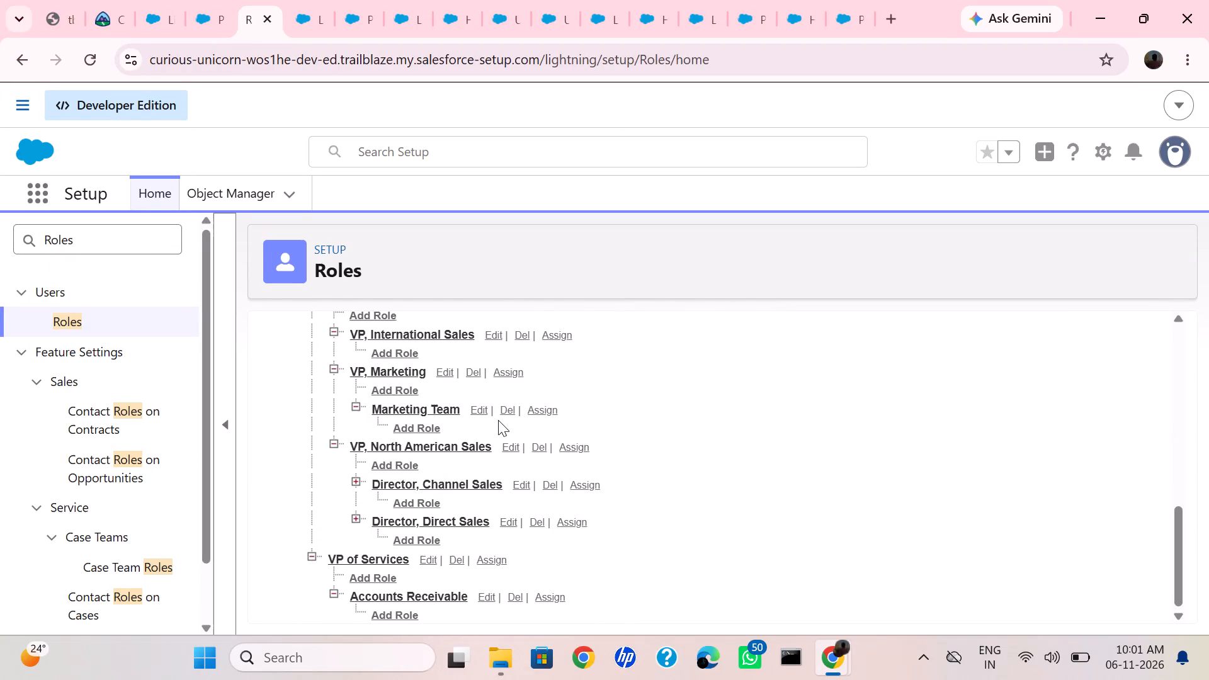
pyautogui.scroll(8, 498, 420)
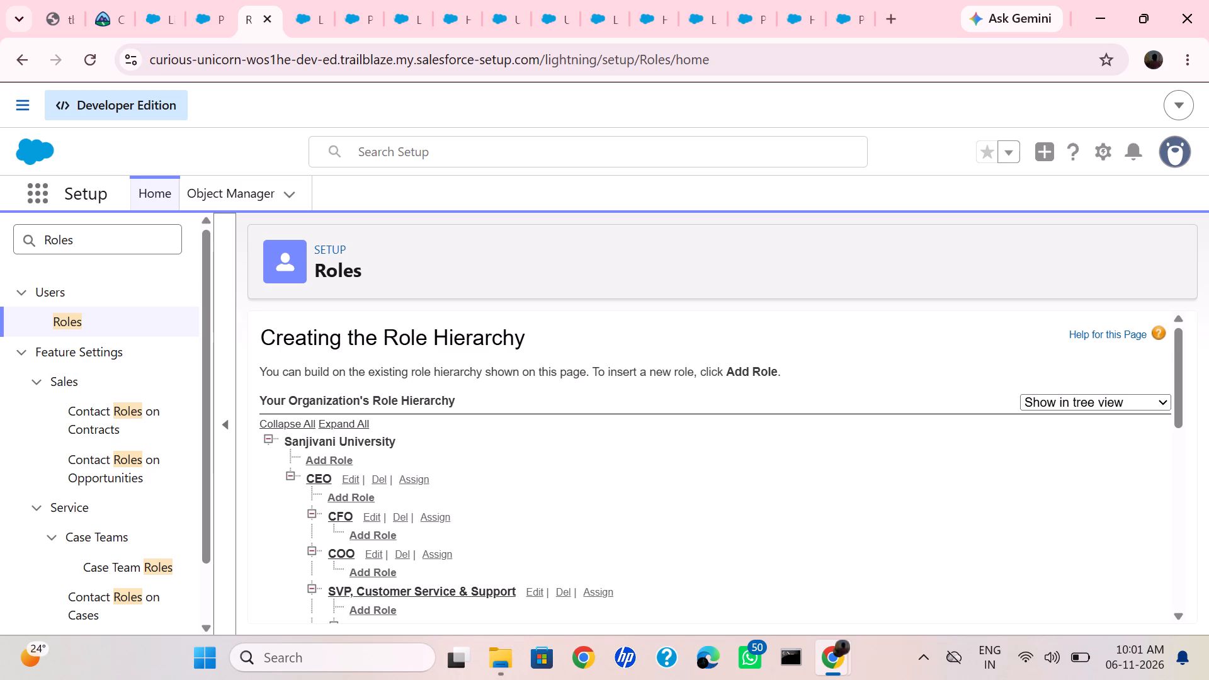
pyautogui.click(21, 62)
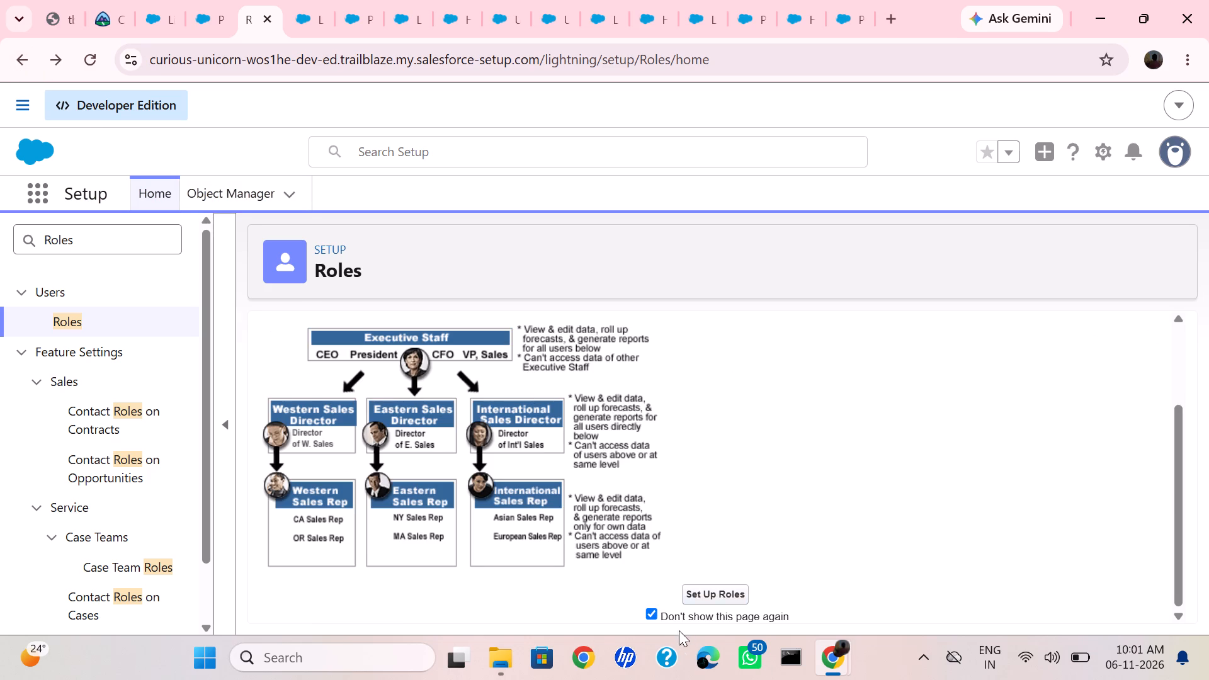
pyautogui.click(653, 615)
pyautogui.click(701, 592)
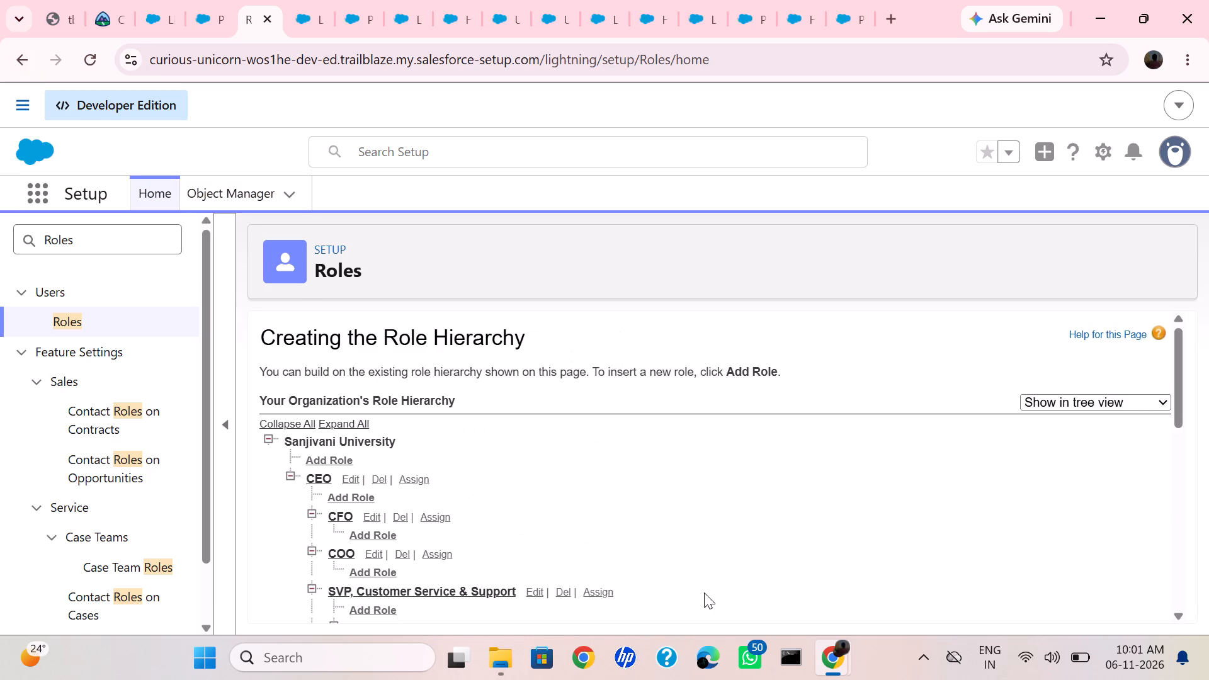
# Switch to the ChatGPT window with the Restrict Login Hours conversation to consult the project instructions.
pyautogui.hotkey('alt', 'Tab')
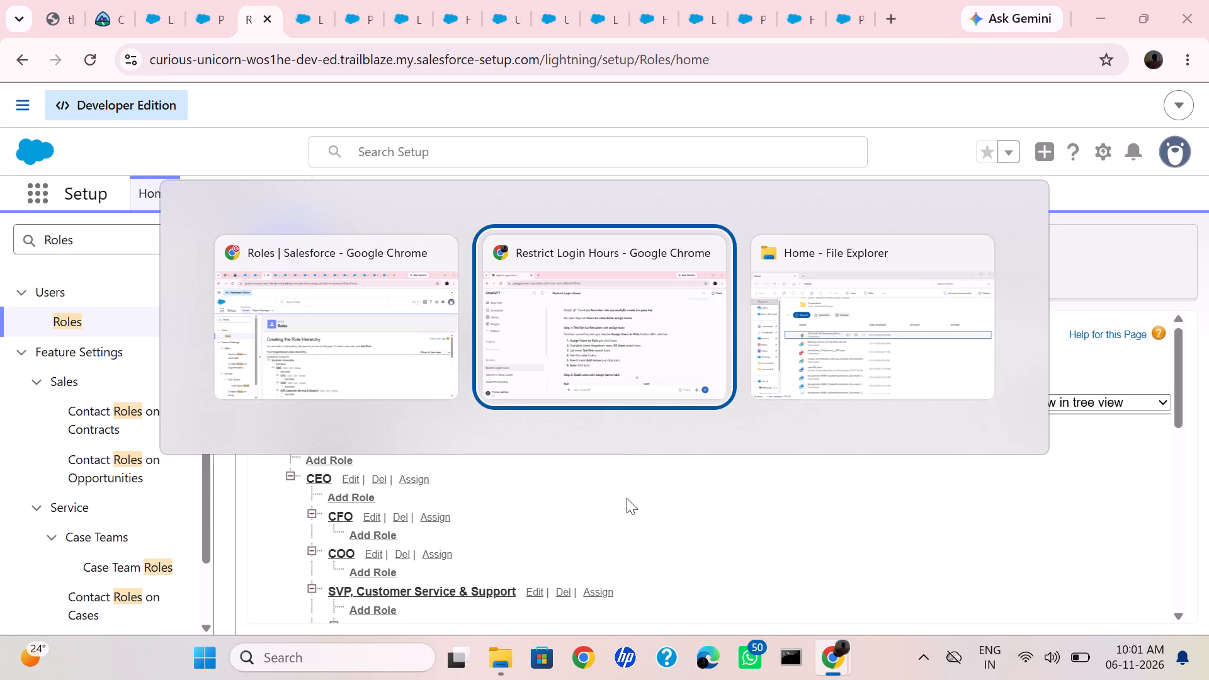
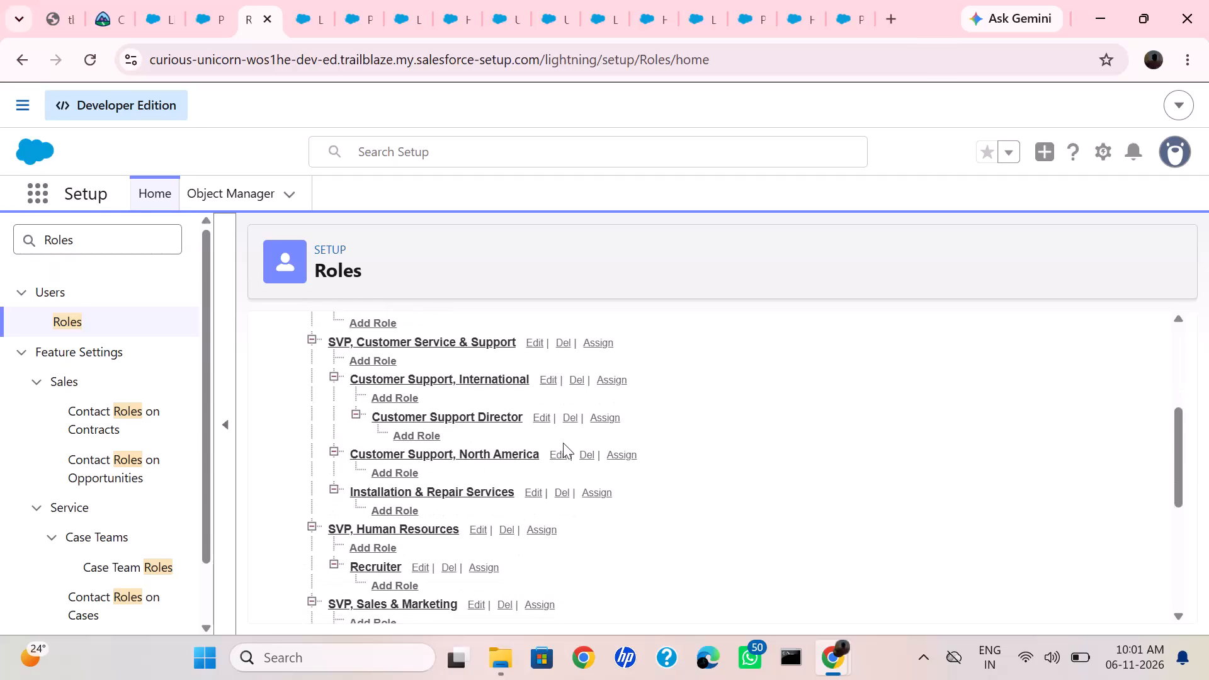
# Examine the role hierarchy's branches under SVP, Human Resources and SVP, Sales & Marketing.
pyautogui.scroll(-1, 563, 443)
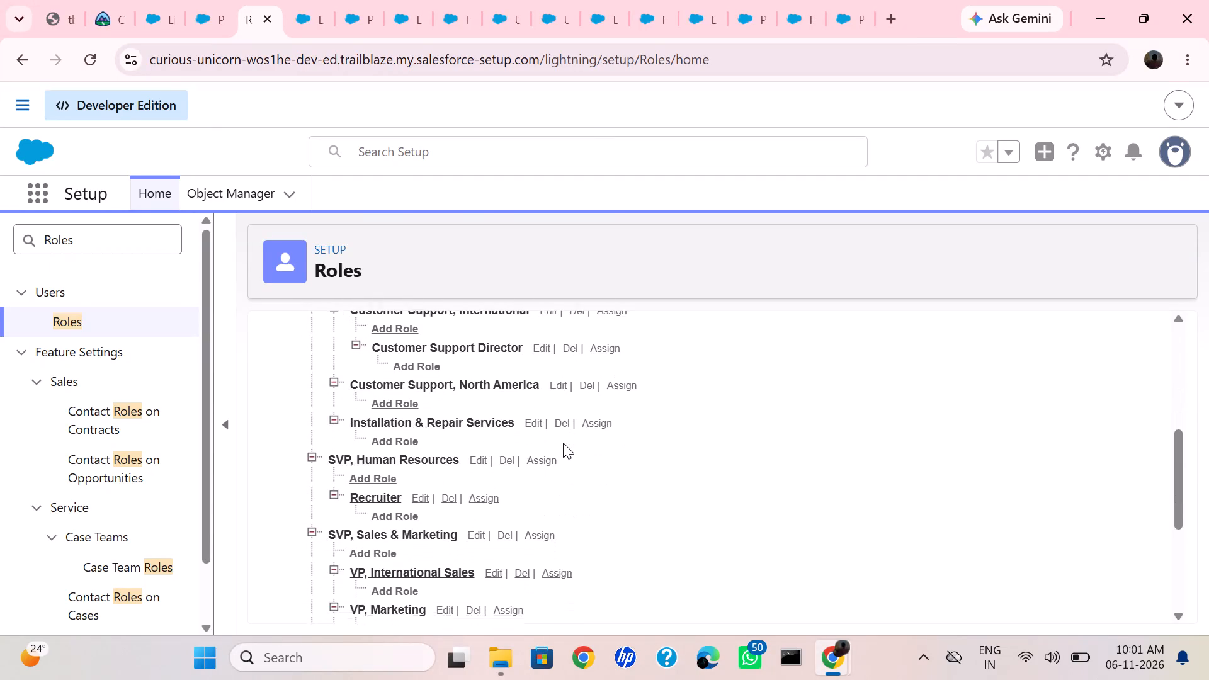
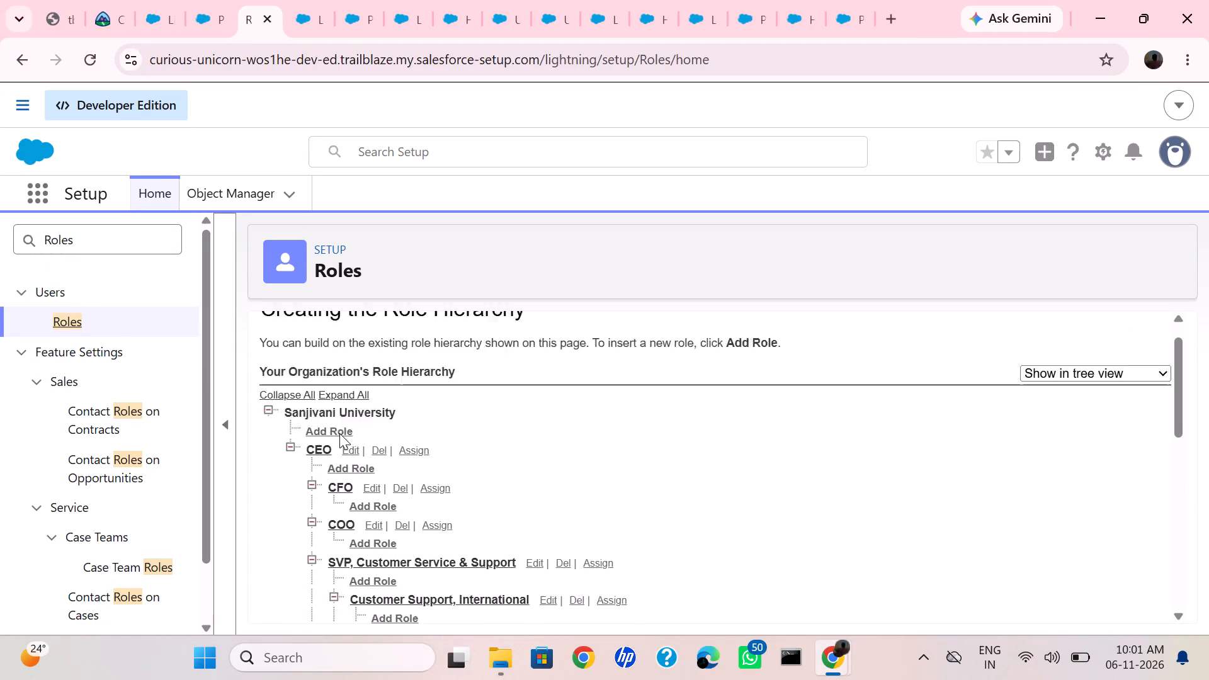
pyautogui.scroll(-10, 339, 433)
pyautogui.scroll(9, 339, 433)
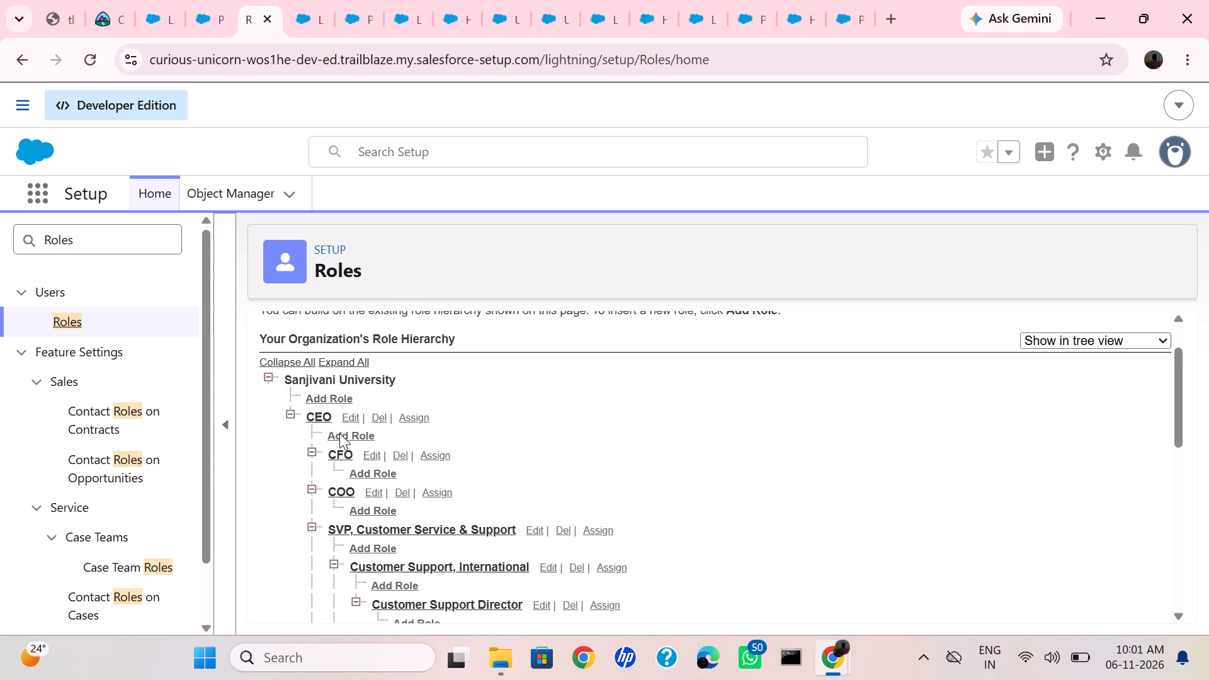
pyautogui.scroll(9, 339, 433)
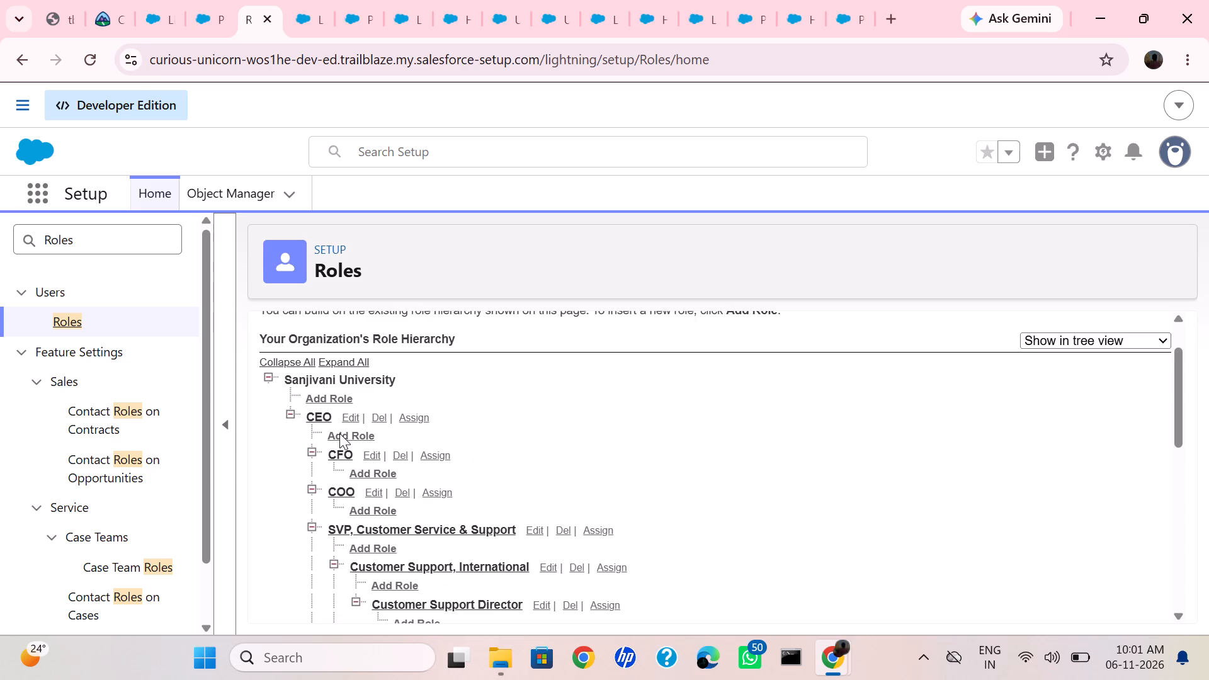
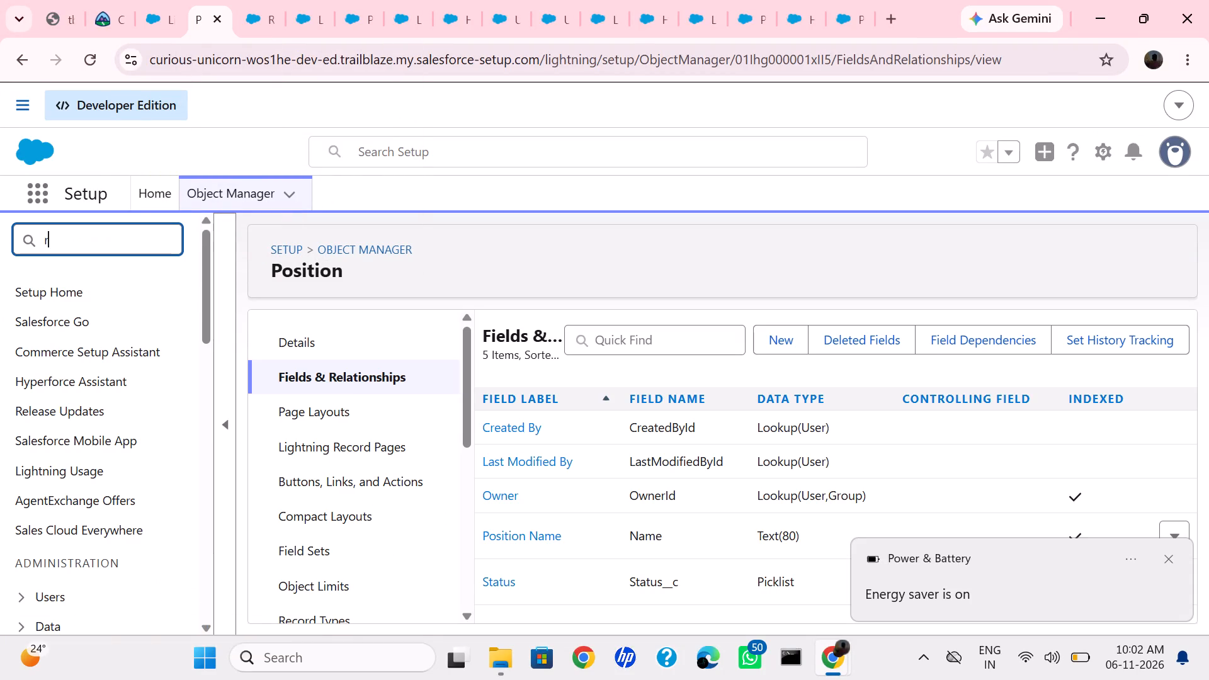
# Search Setup for "role" and open the Roles page under Users.
pyautogui.write('ole')
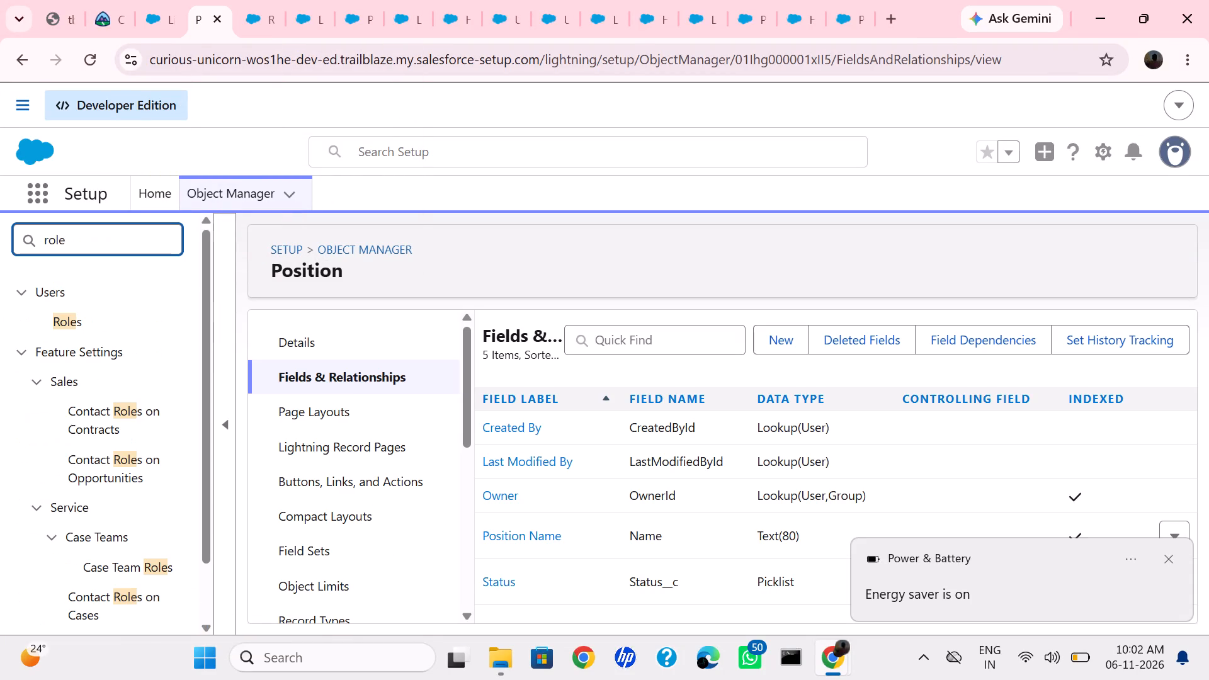
pyautogui.click(67, 321)
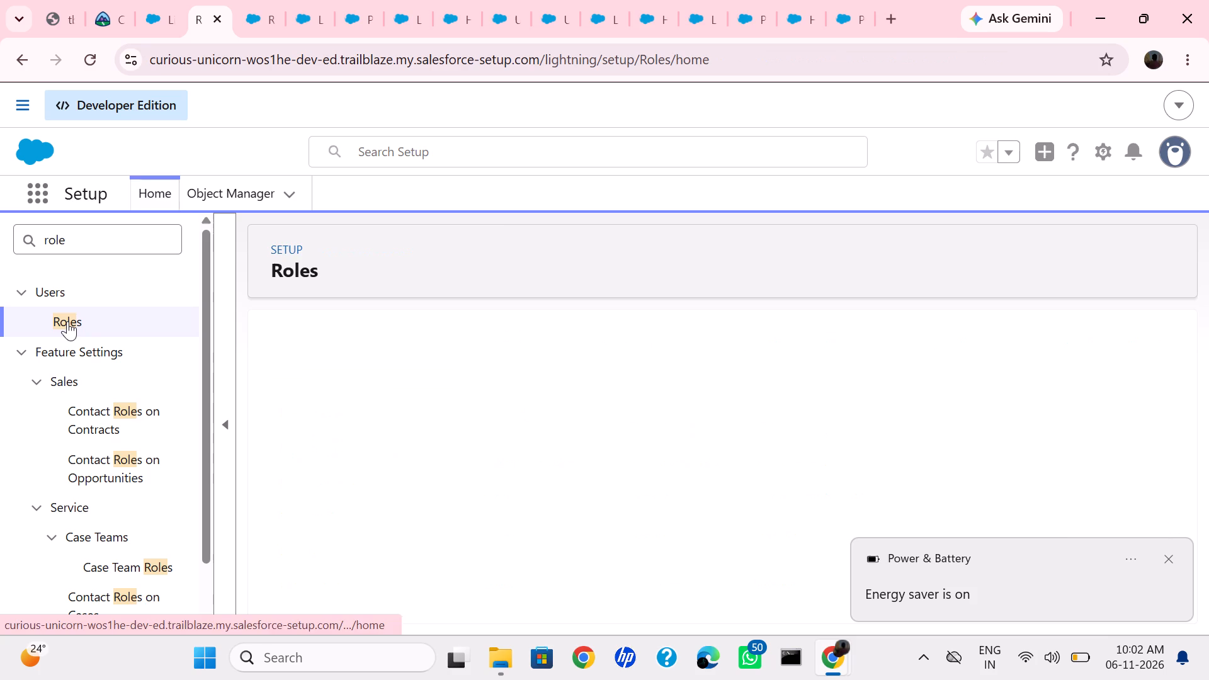
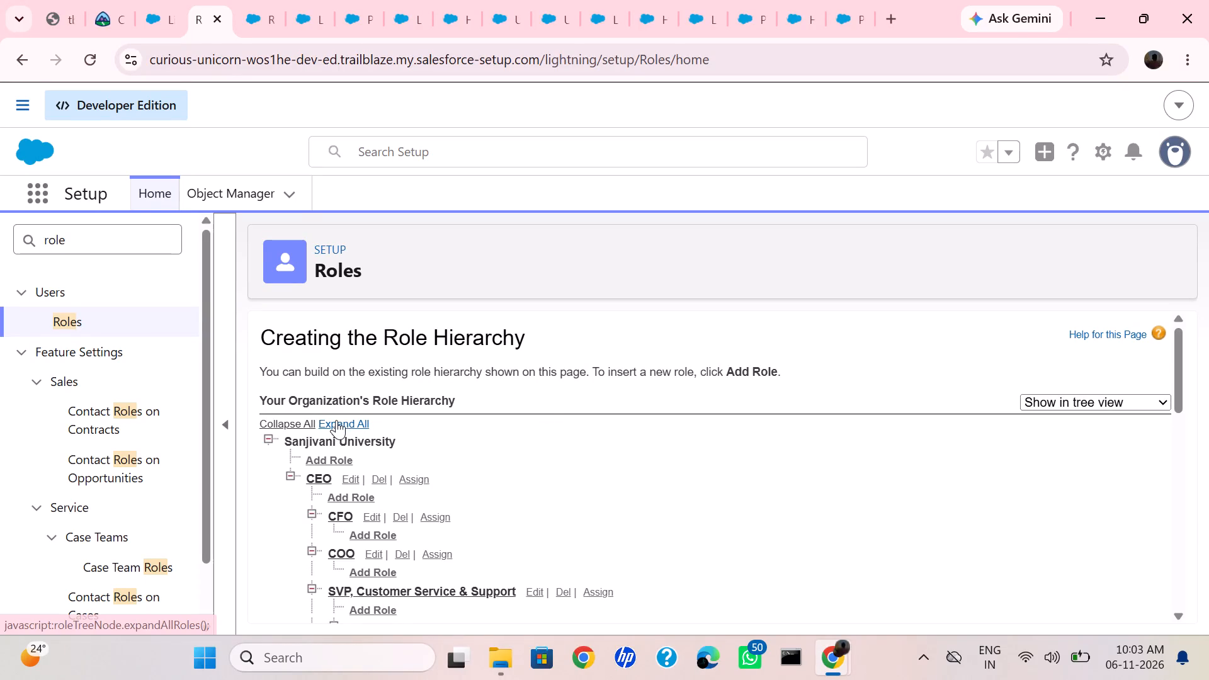
# Review the lower levels of the organization's role hierarchy, including the marketing and North American sales roles.
pyautogui.scroll(-8, 632, 356)
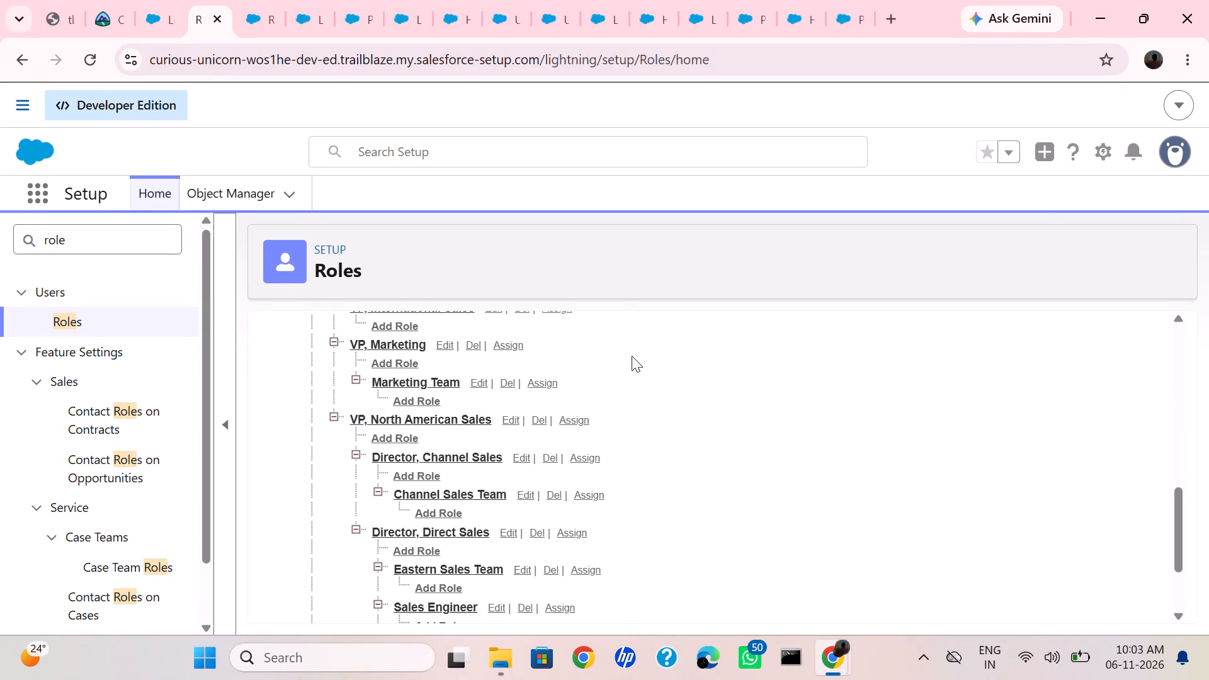
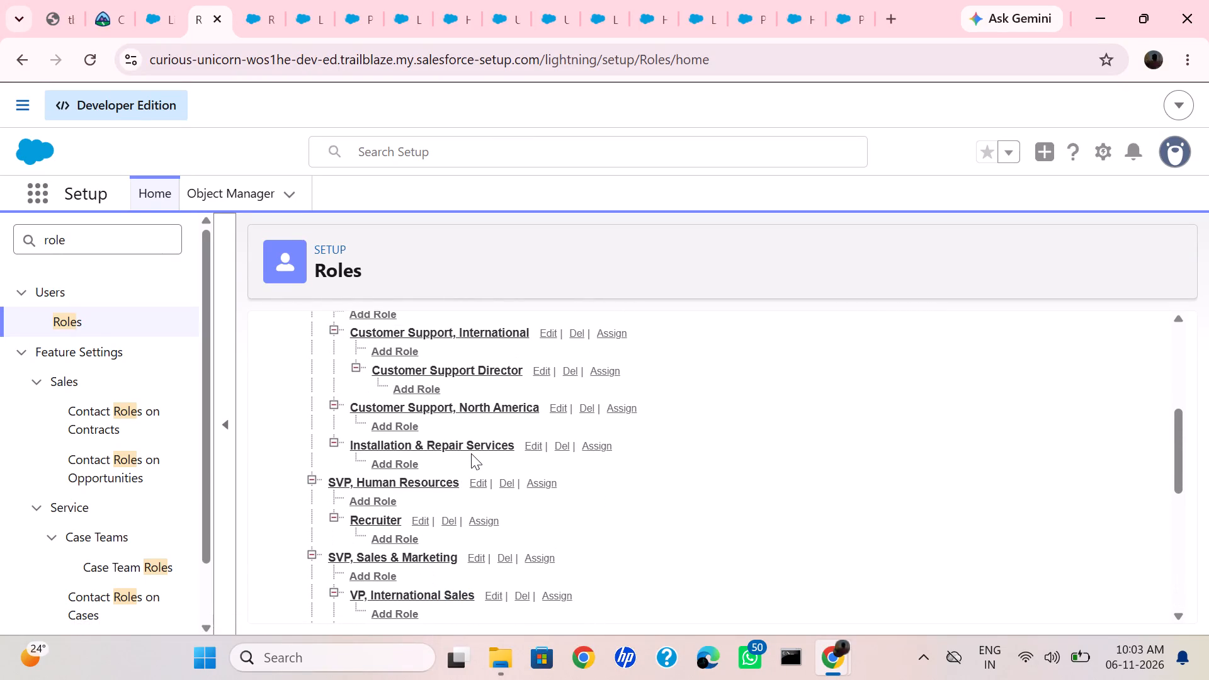
# Review the whole role hierarchy, from the CEO role down to VP of Services and its subordinate role.
pyautogui.scroll(1, 471, 453)
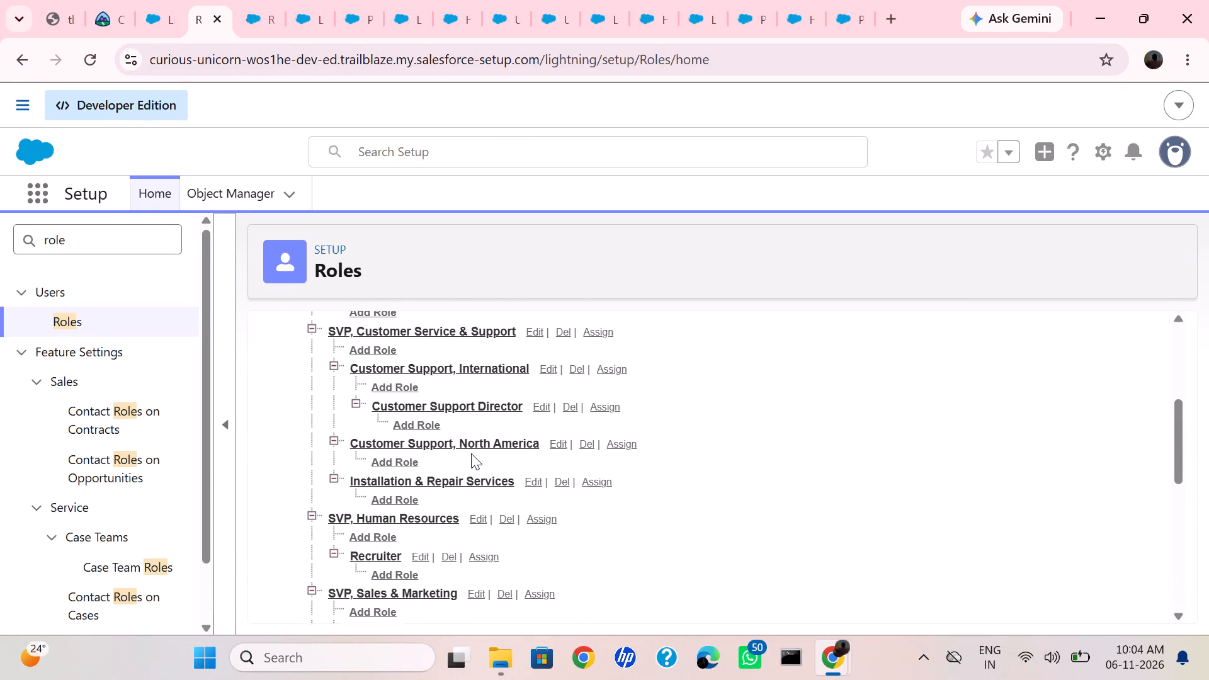
pyautogui.scroll(2, 471, 453)
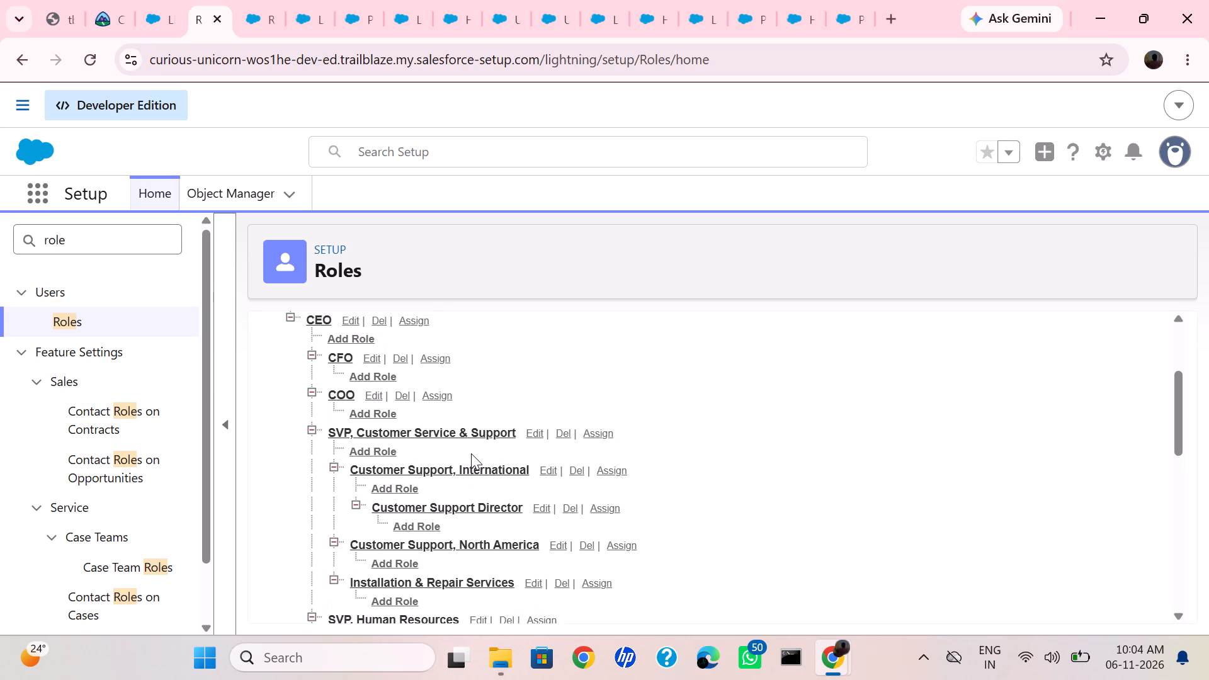
pyautogui.scroll(1, 471, 453)
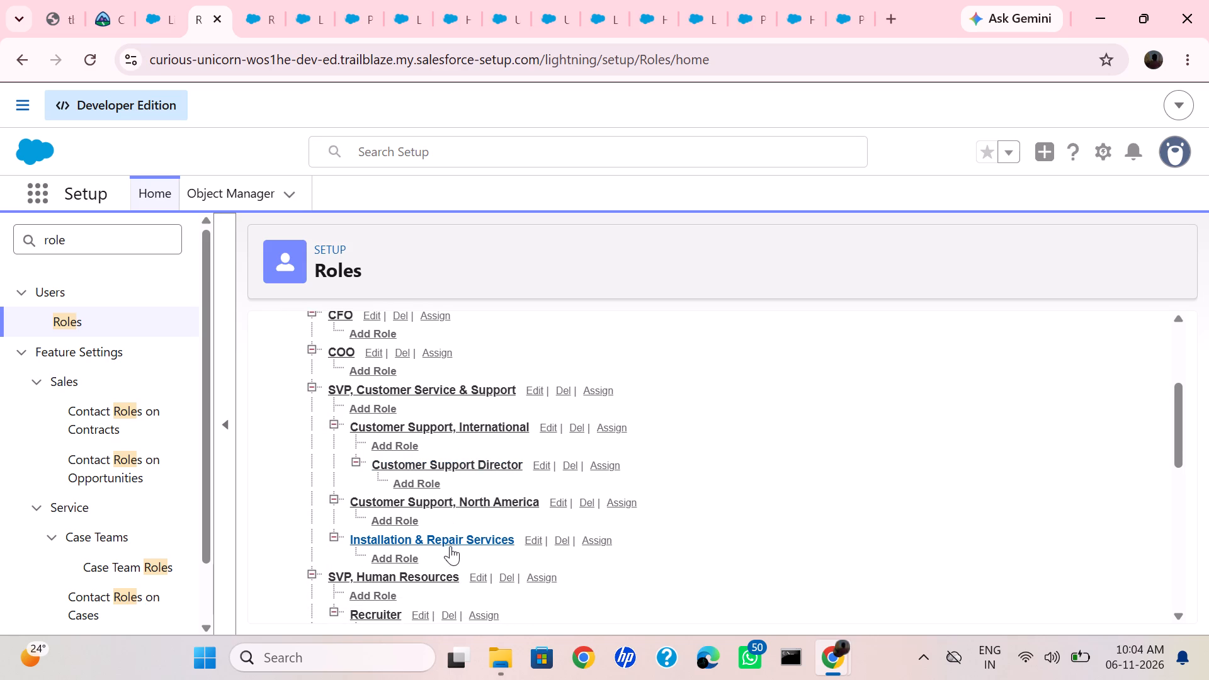
pyautogui.hscroll(1, 458, 417)
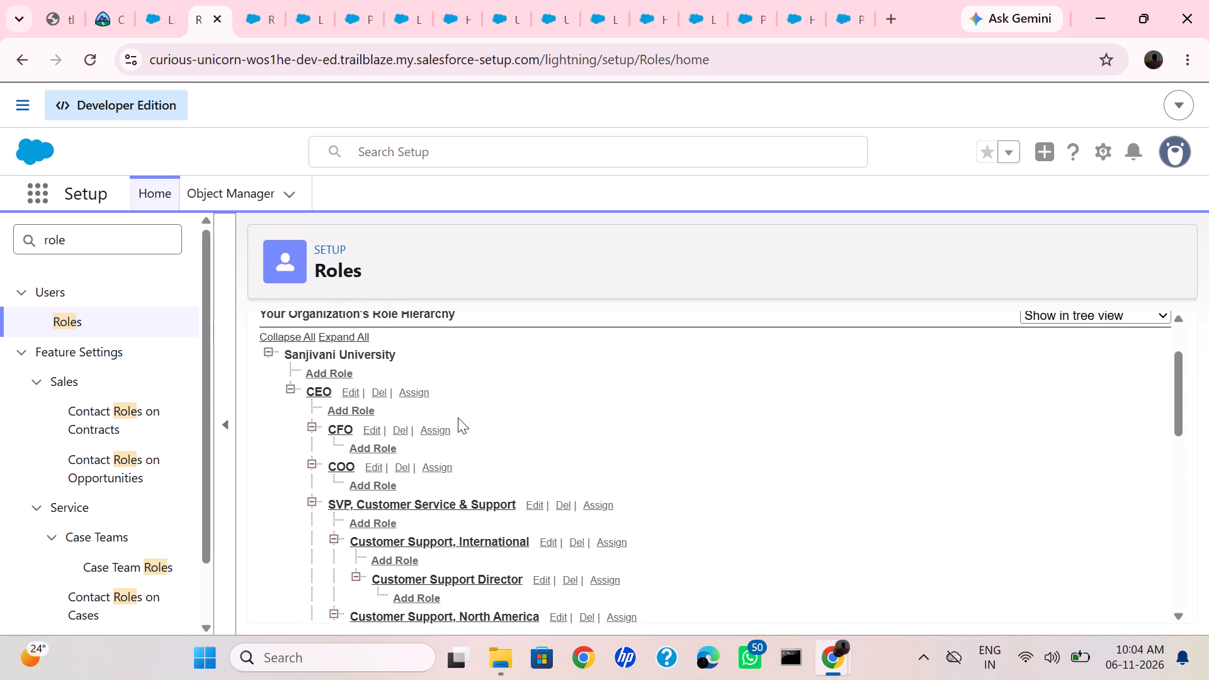
pyautogui.hscroll(1, 458, 417)
pyautogui.scroll(-3, 458, 417)
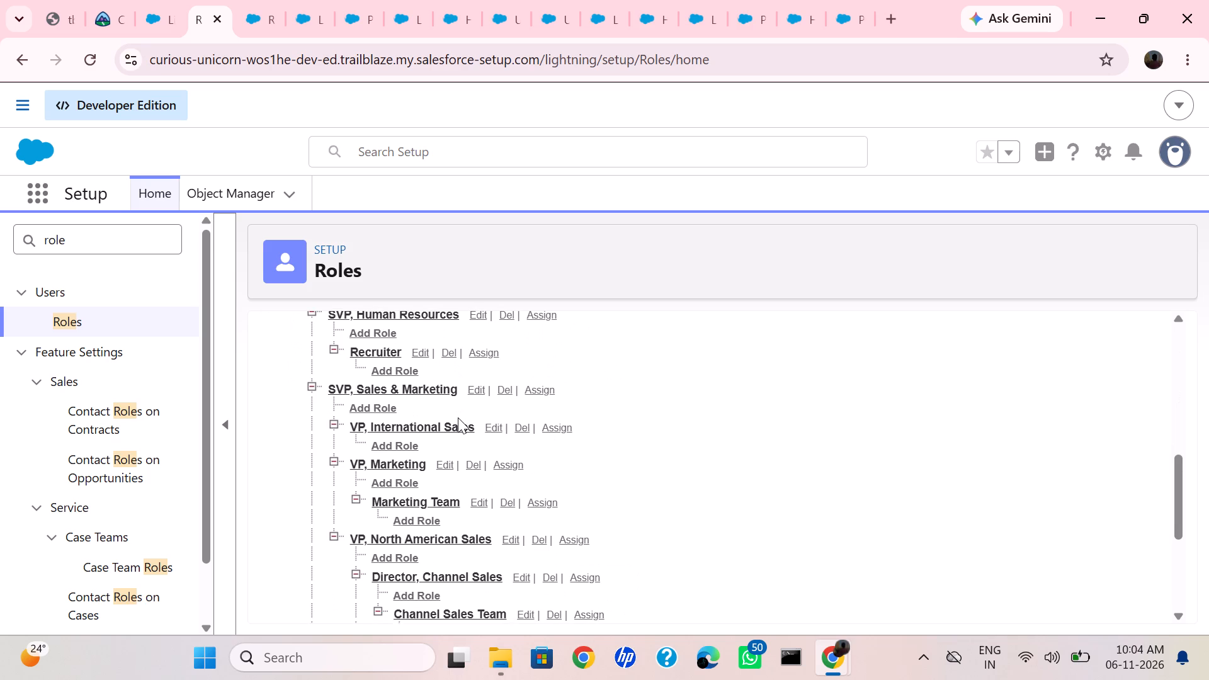
pyautogui.scroll(-2, 458, 417)
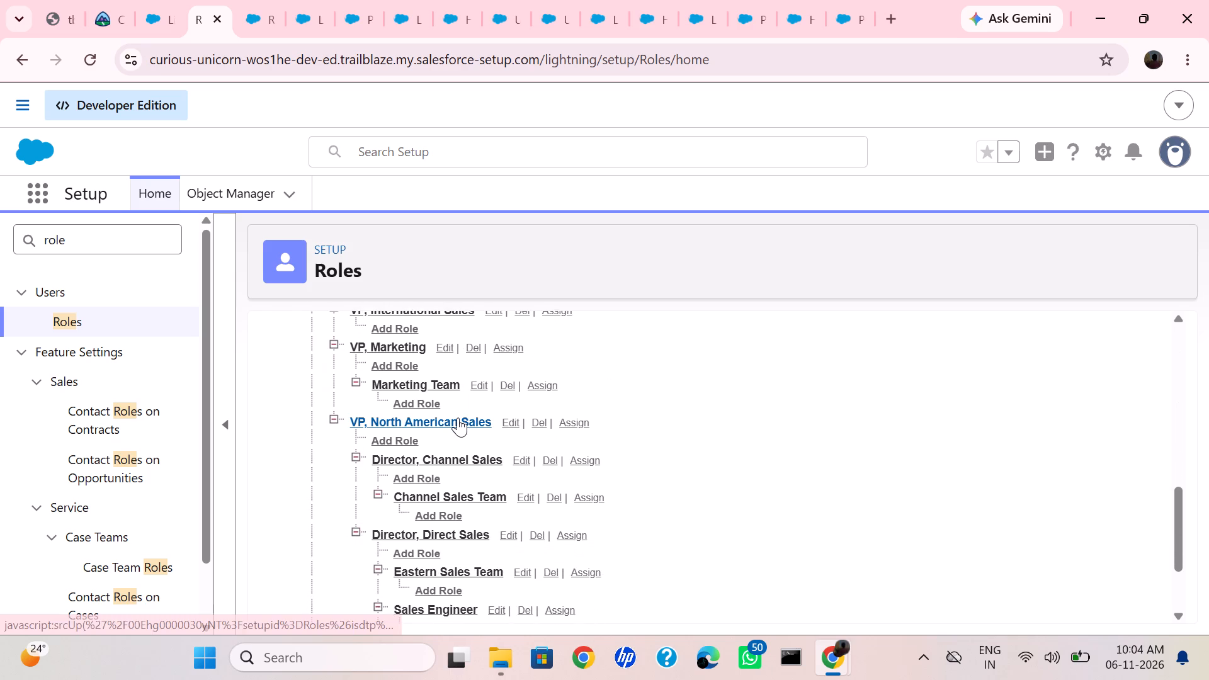
pyautogui.scroll(-3, 458, 417)
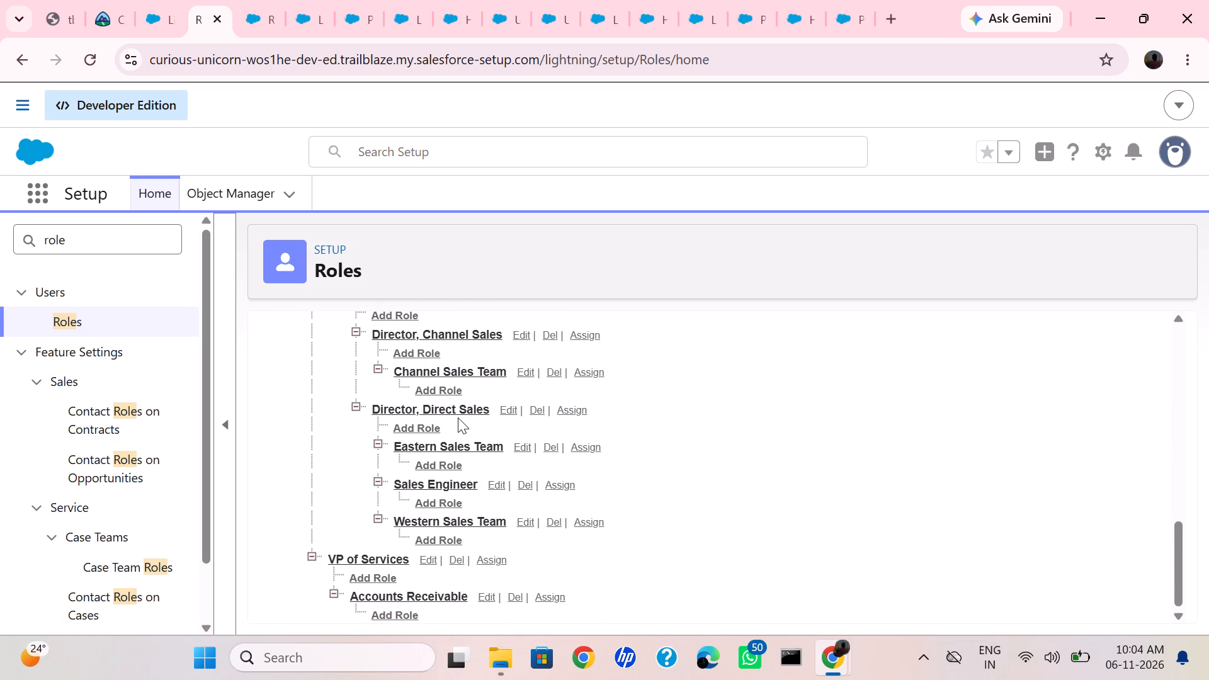
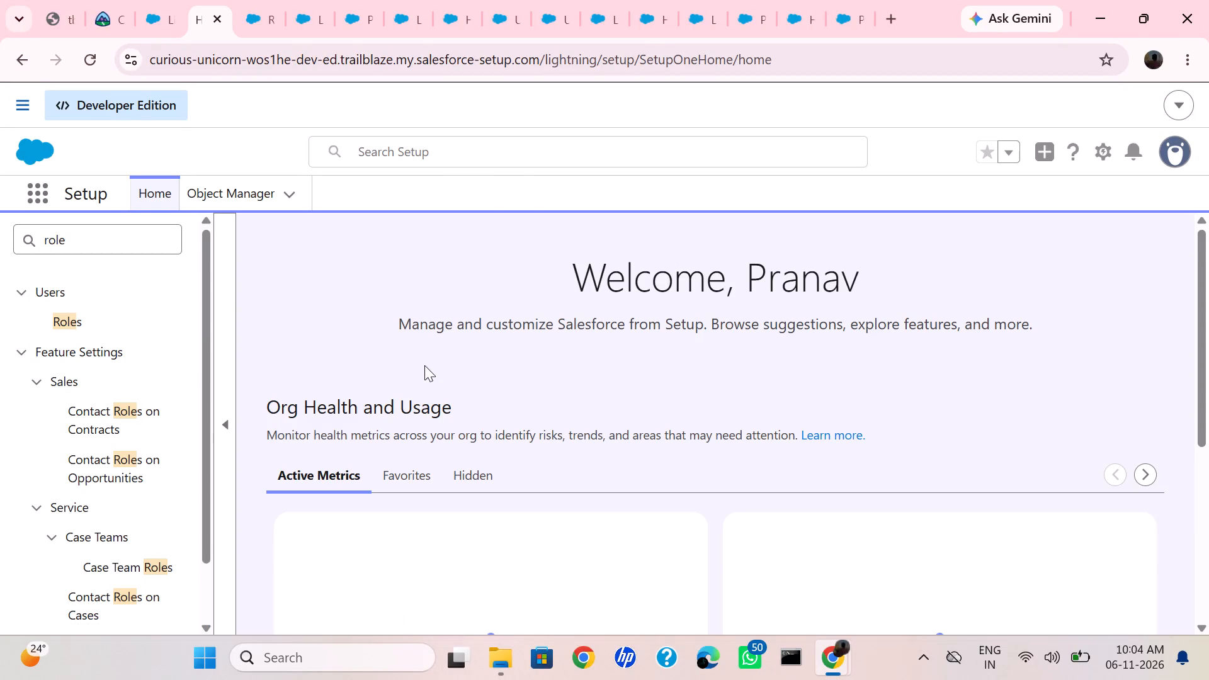
# Open the Roles page under Users in Salesforce Setup.
pyautogui.click(60, 324)
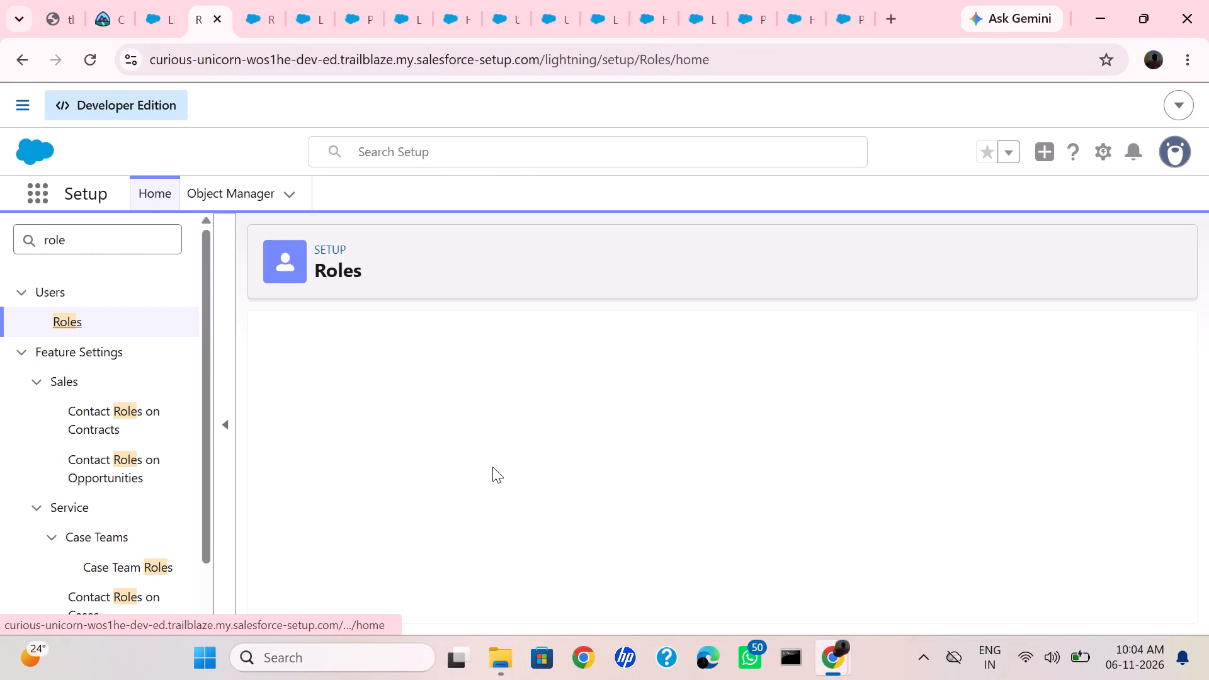
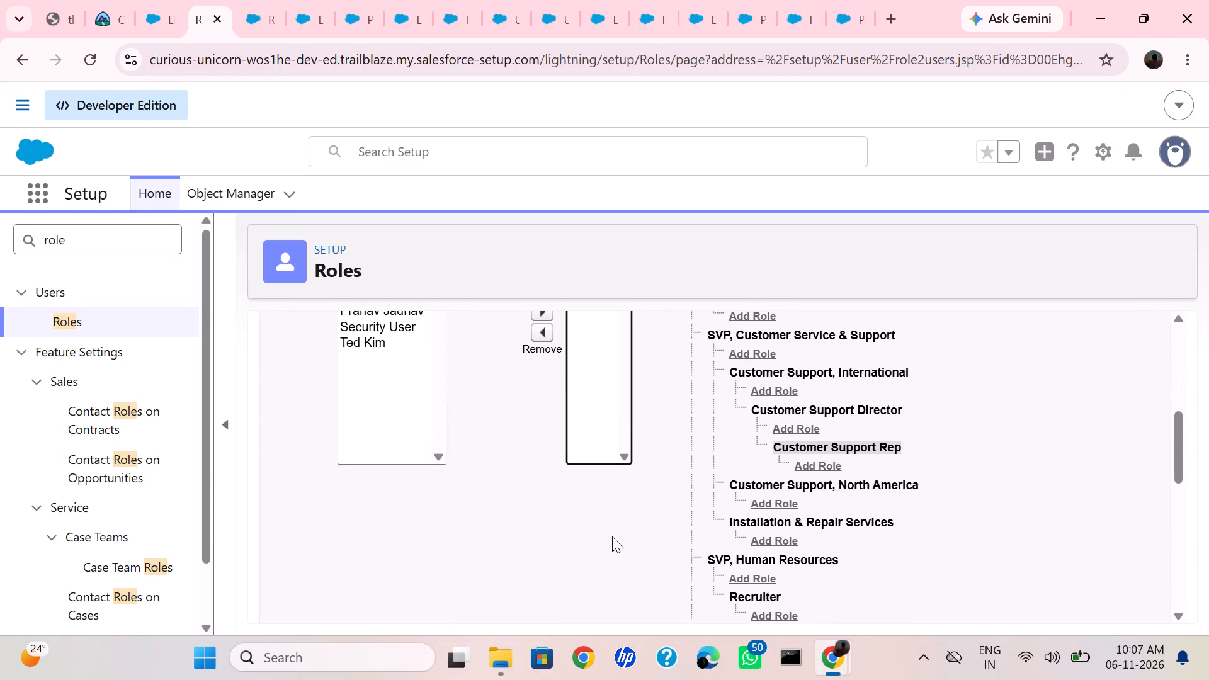
# Search all available users by first and last name for Pranav's user record on the Customer Support Rep role assignment page.
pyautogui.click(621, 456)
pyautogui.doubleClick(621, 456)
pyautogui.scroll(-1, 621, 456)
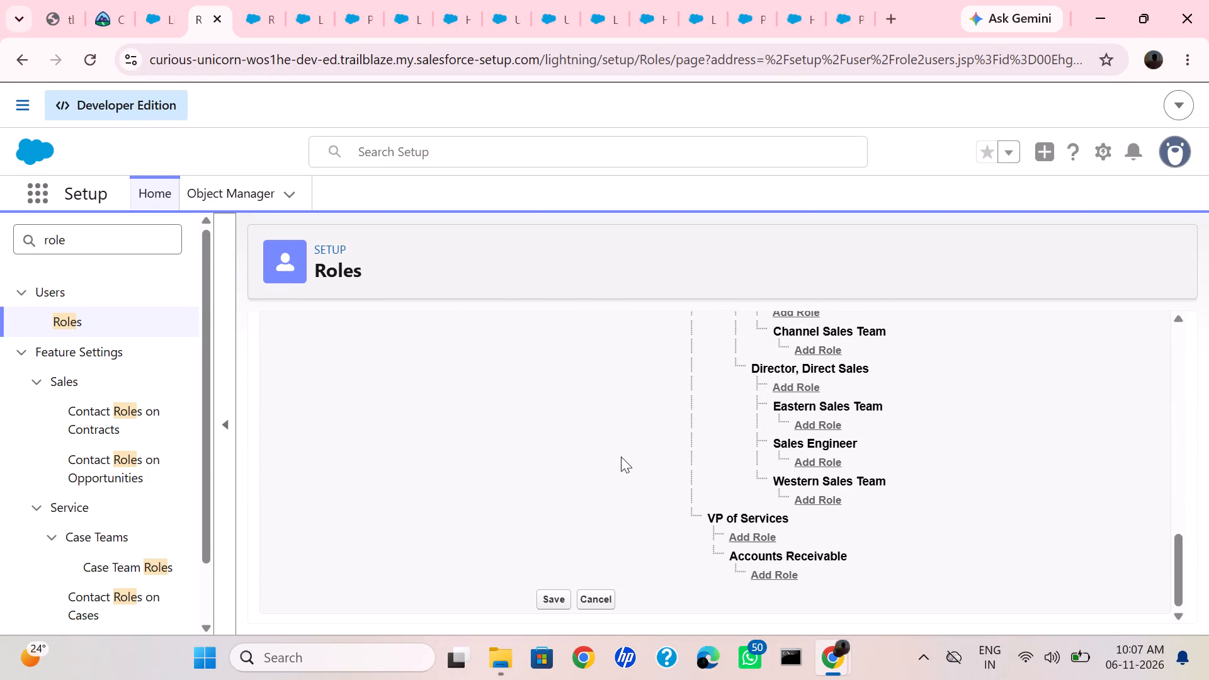
pyautogui.scroll(-1, 621, 456)
pyautogui.scroll(4, 621, 456)
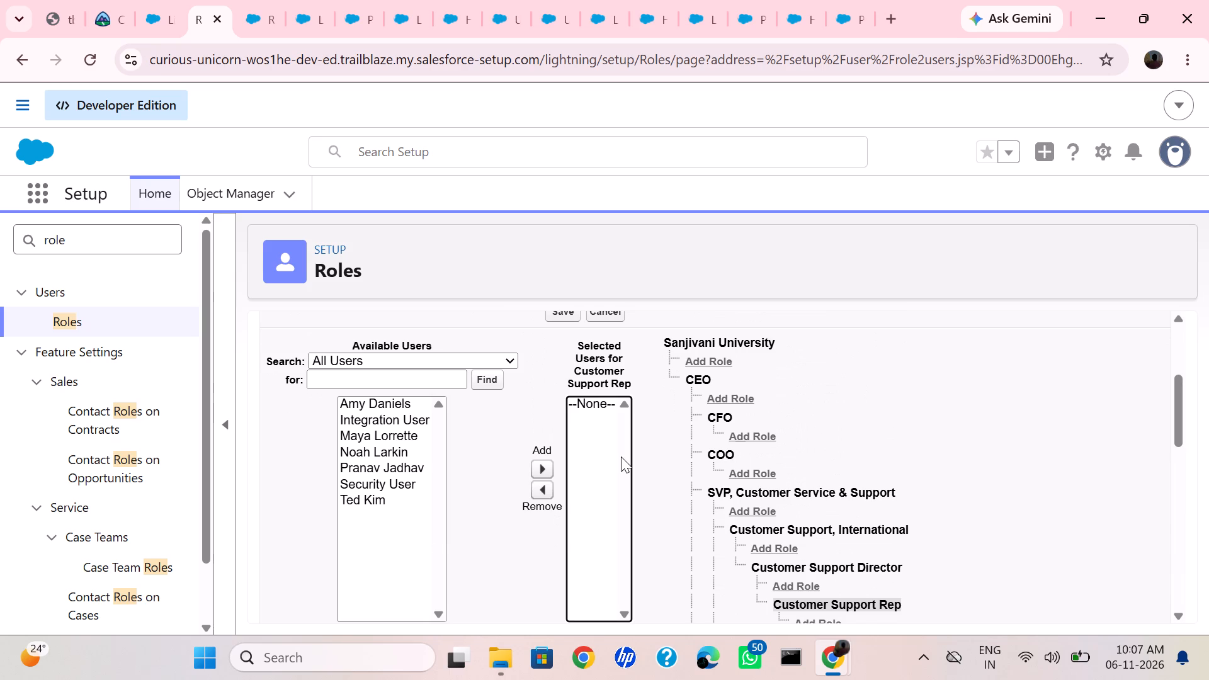
pyautogui.click(409, 378)
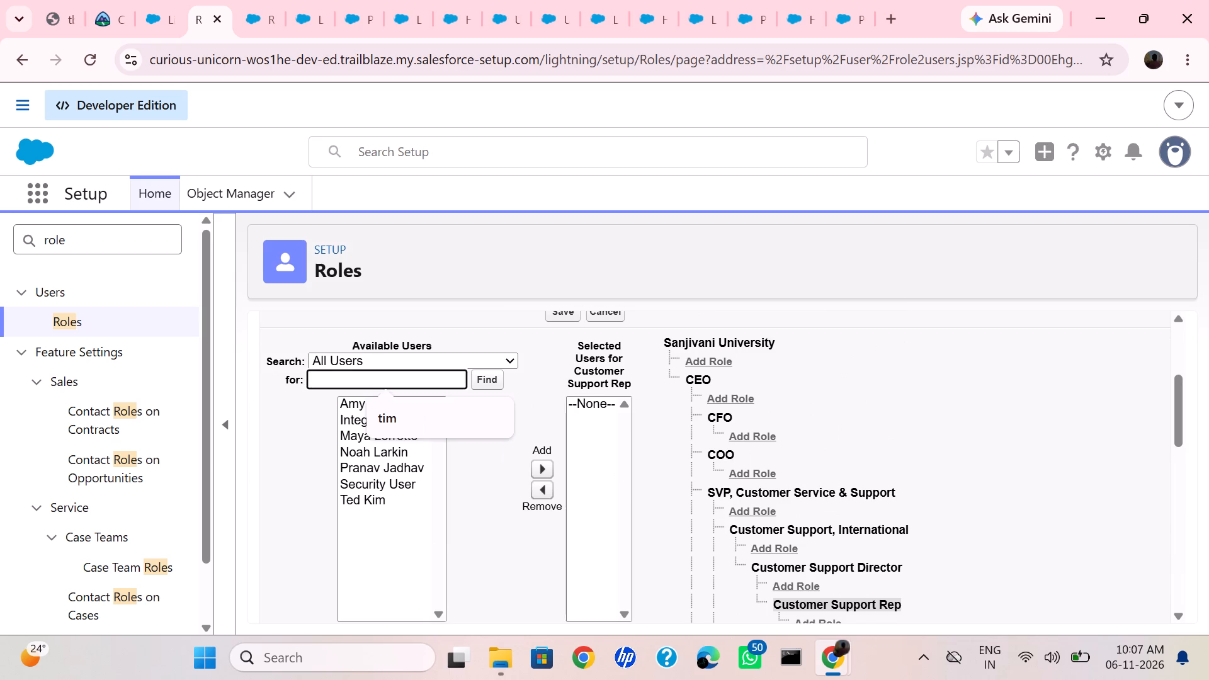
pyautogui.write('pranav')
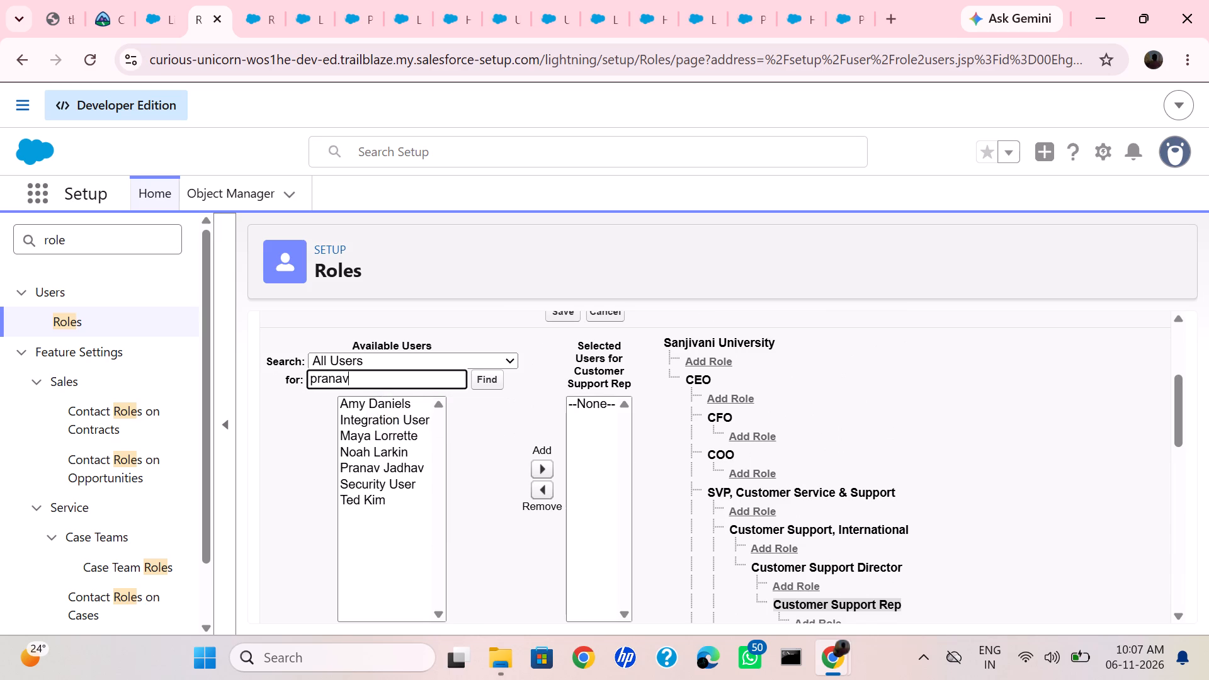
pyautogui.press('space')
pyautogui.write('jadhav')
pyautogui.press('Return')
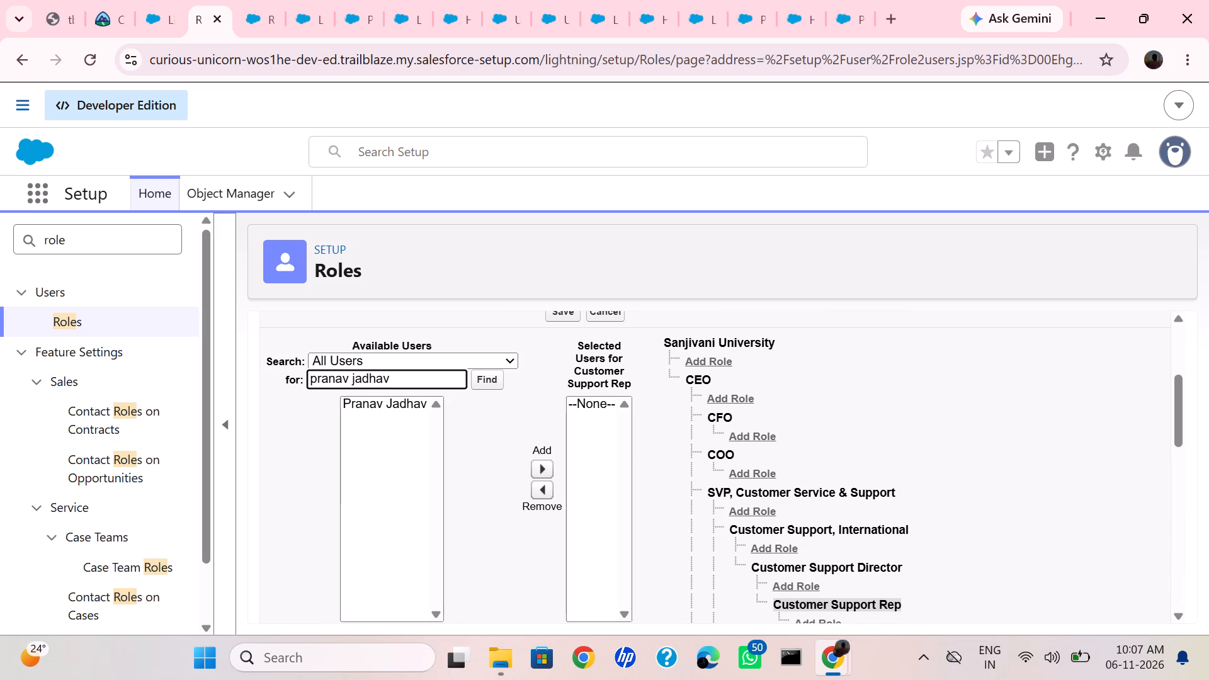
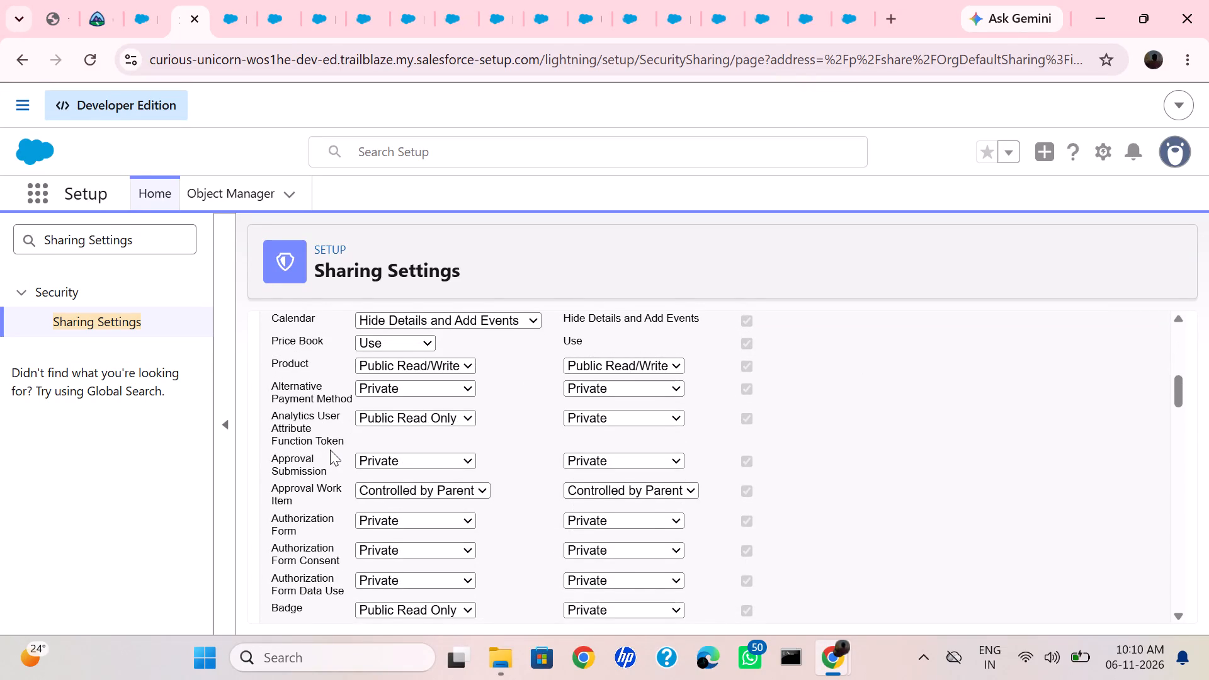
# Review the organization-wide sharing defaults down to the custom objects Applicant, Interviewer and Position.
pyautogui.scroll(-3, 330, 450)
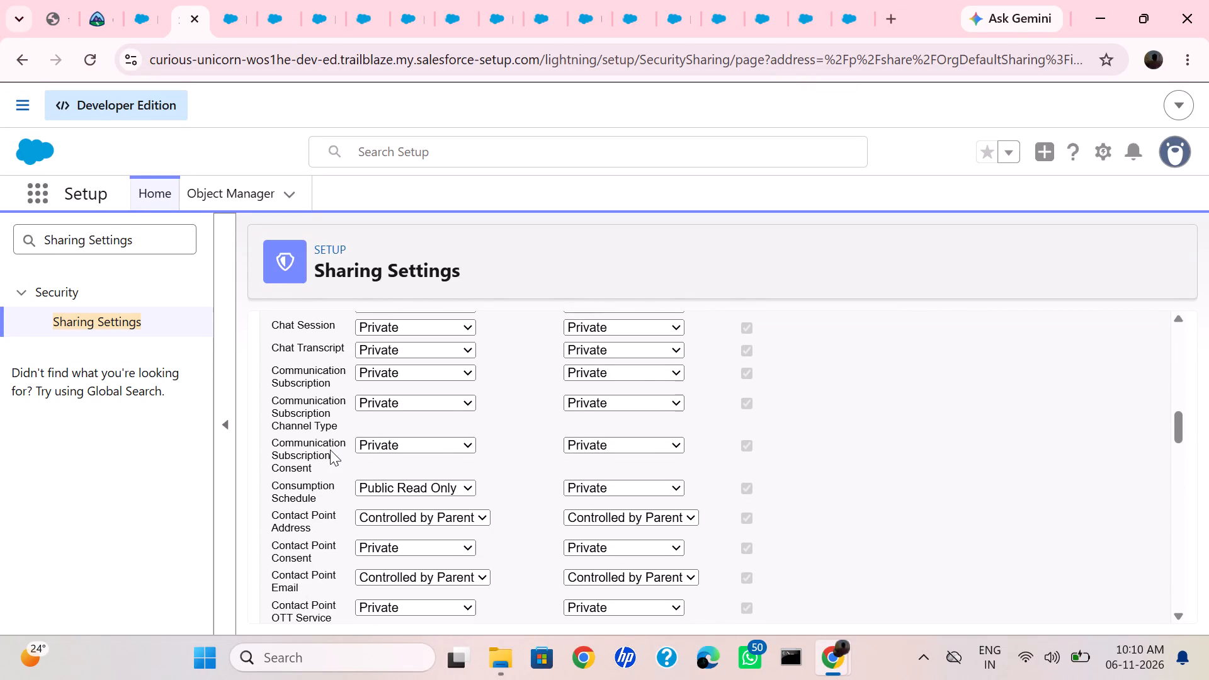
pyautogui.scroll(-4, 330, 450)
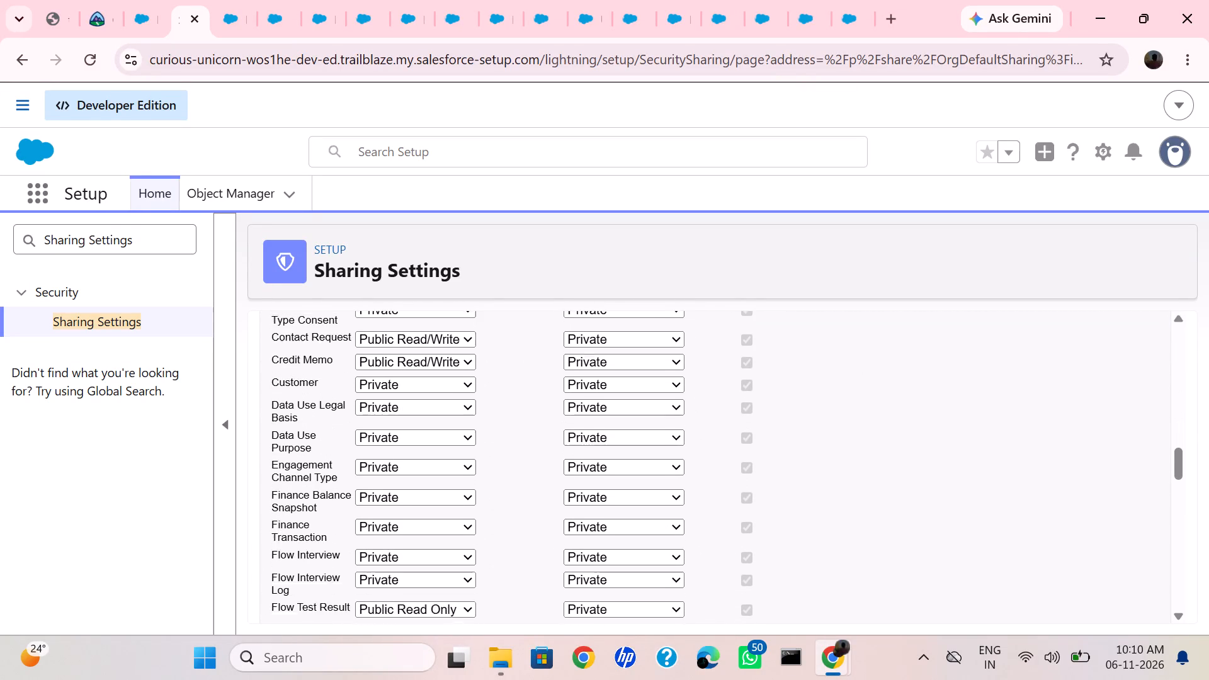
pyautogui.scroll(-4, 330, 450)
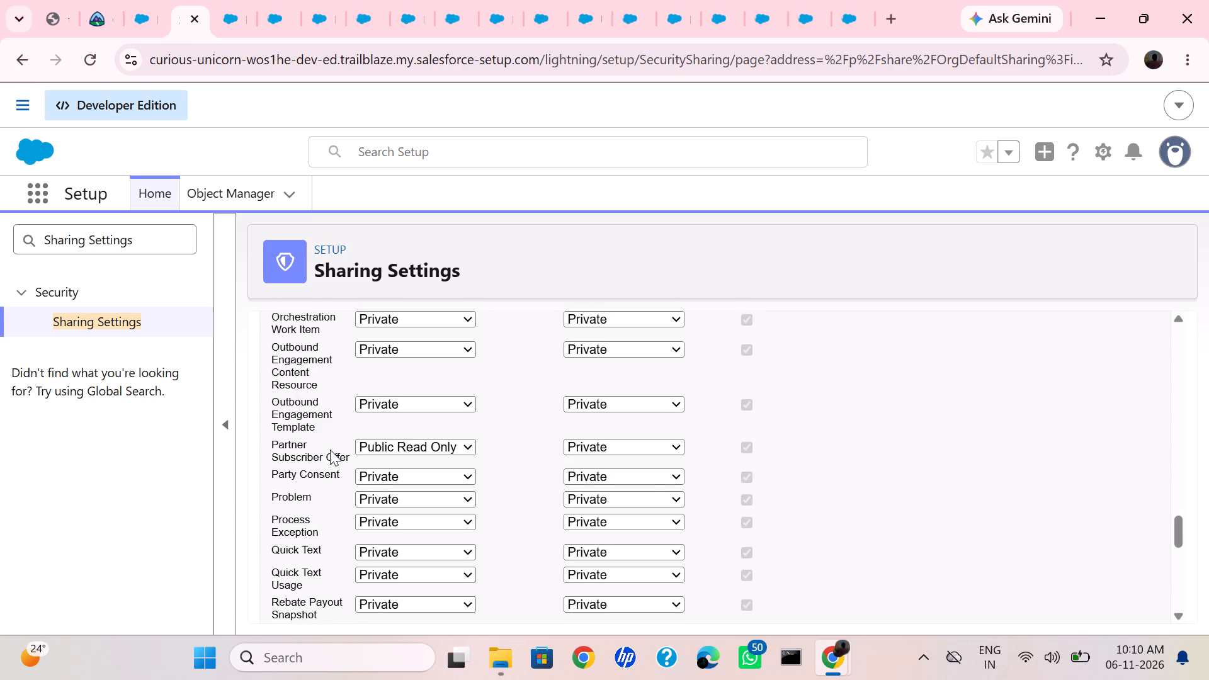
pyautogui.scroll(-4, 330, 450)
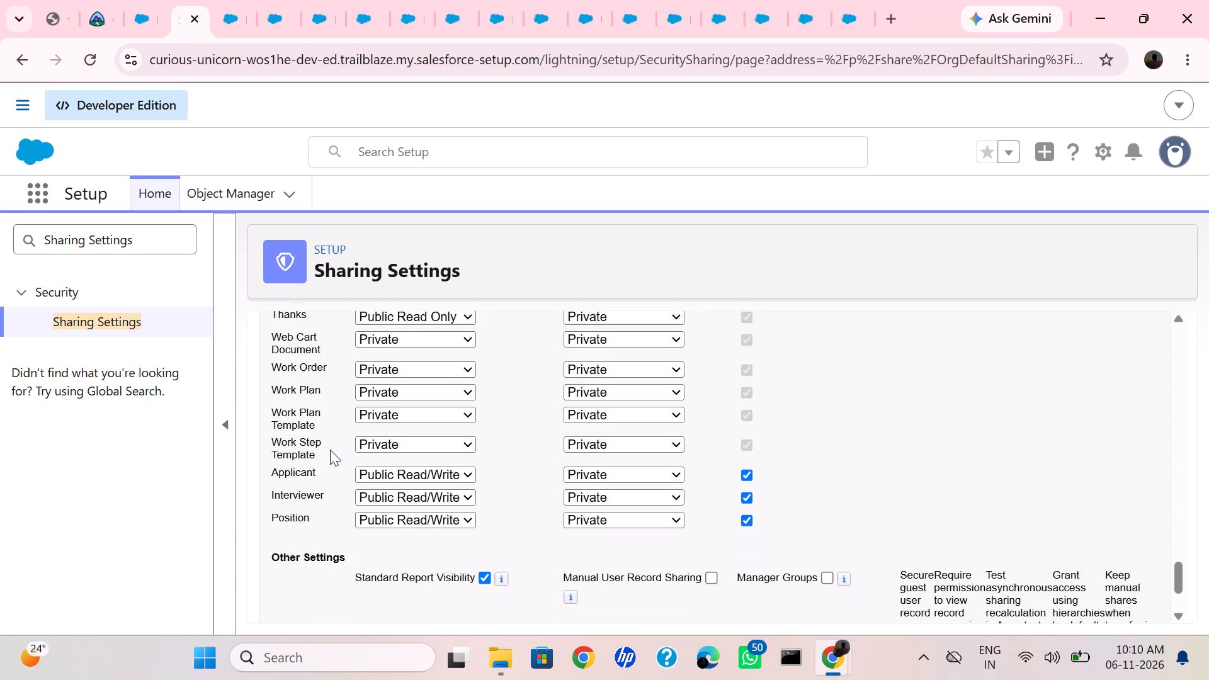
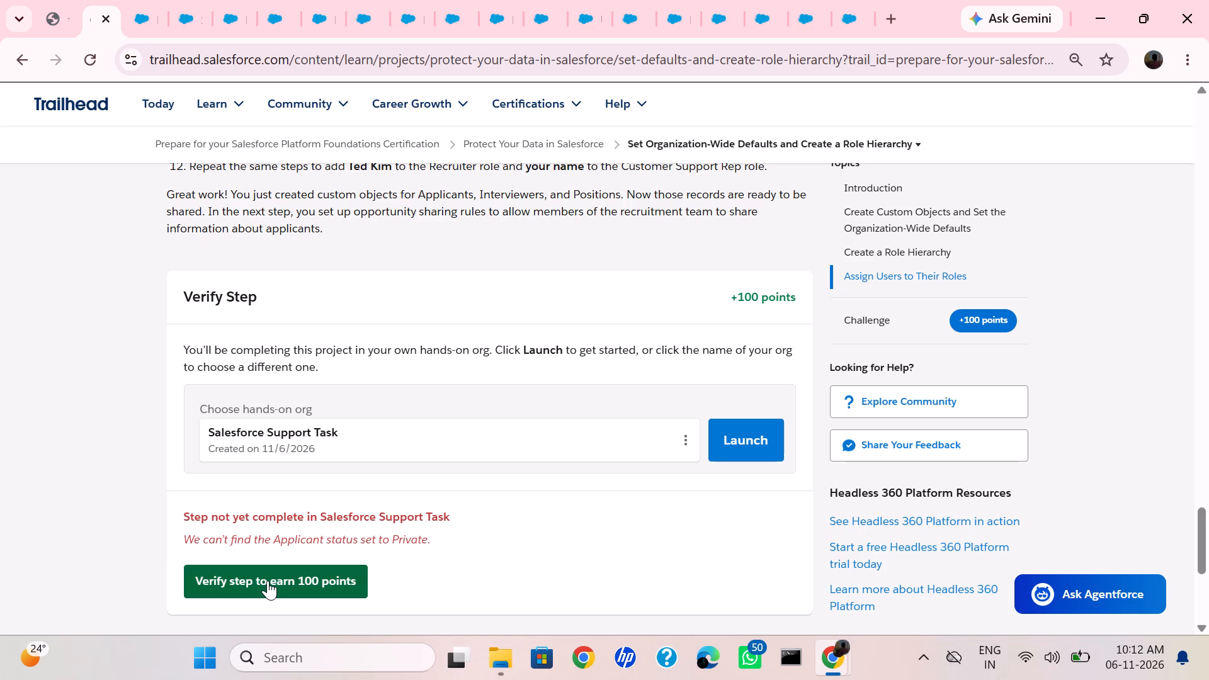
# Capture a screenshot of the Verify Step section, including the hands-on org and the verification feedback.
pyautogui.press('Print')
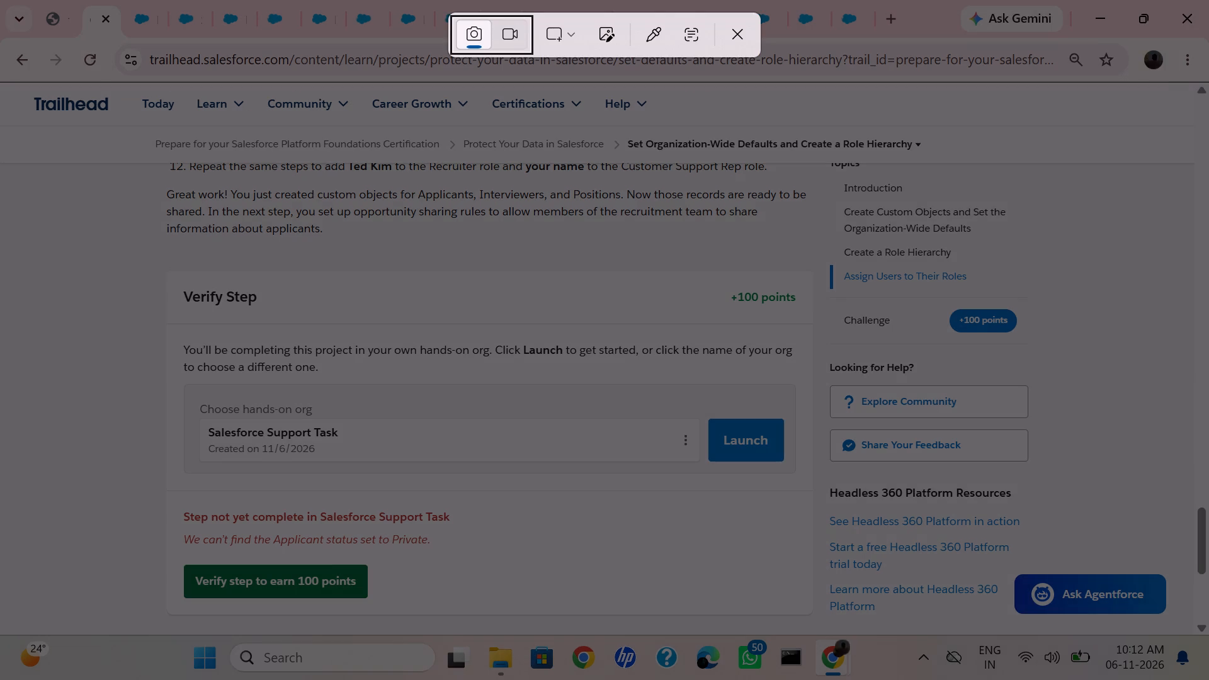
pyautogui.moveTo(131, 264); pyautogui.dragTo(804, 629)
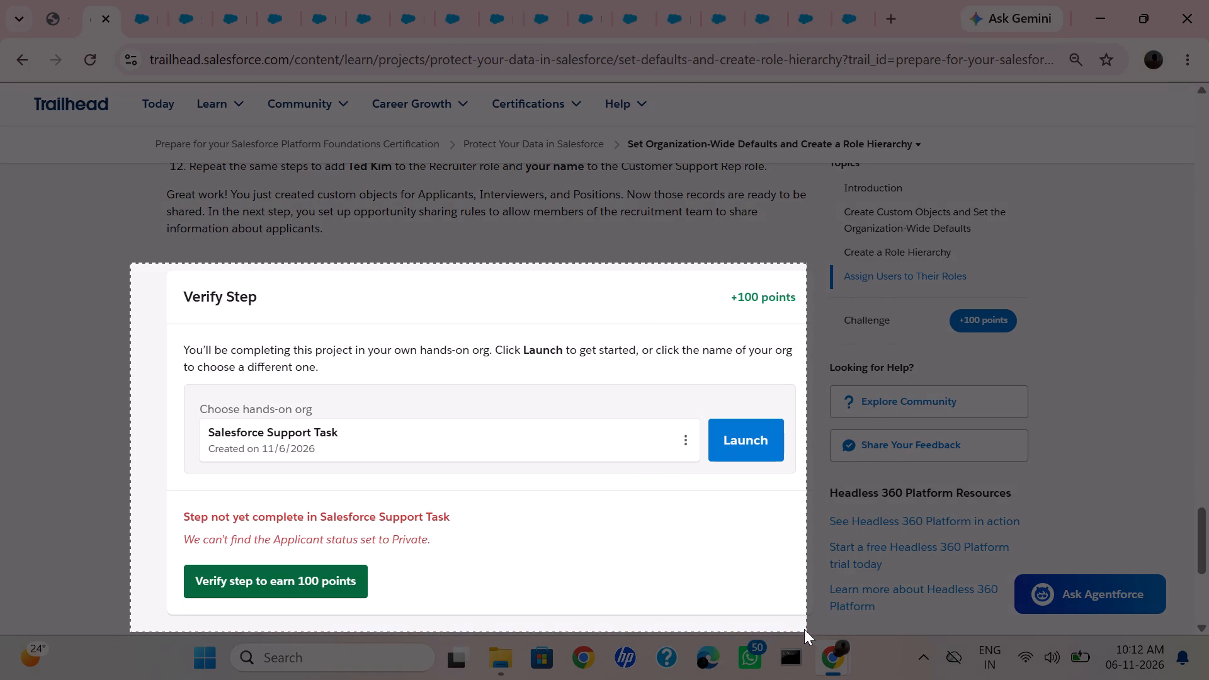
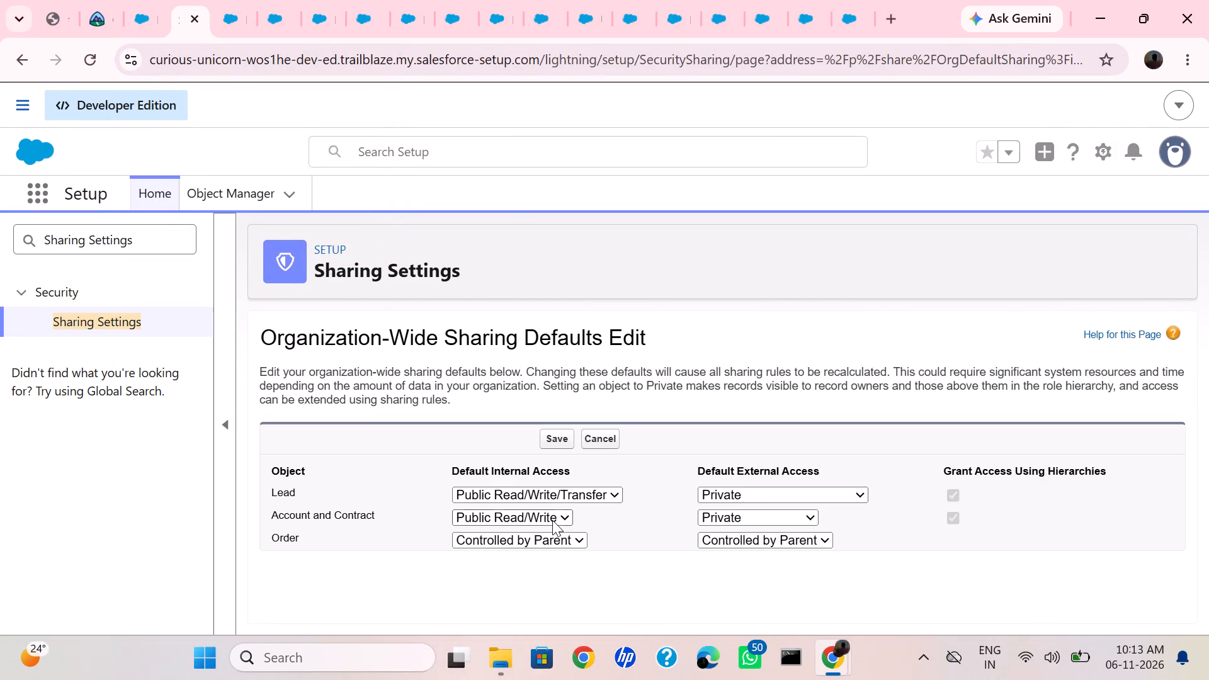
# Disable Grant Access Using Hierarchies for the Applicant, Interviewer and Position objects, and save the organization-wide sharing defaults.
pyautogui.scroll(-8, 653, 412)
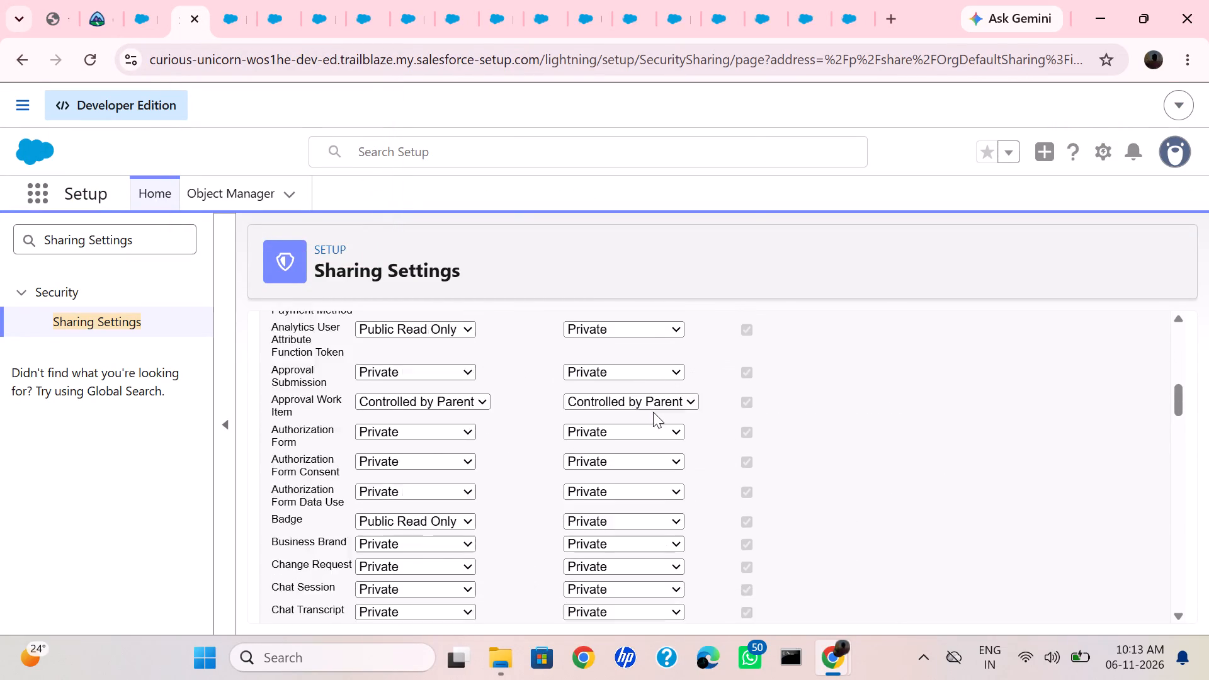
pyautogui.scroll(-14, 657, 364)
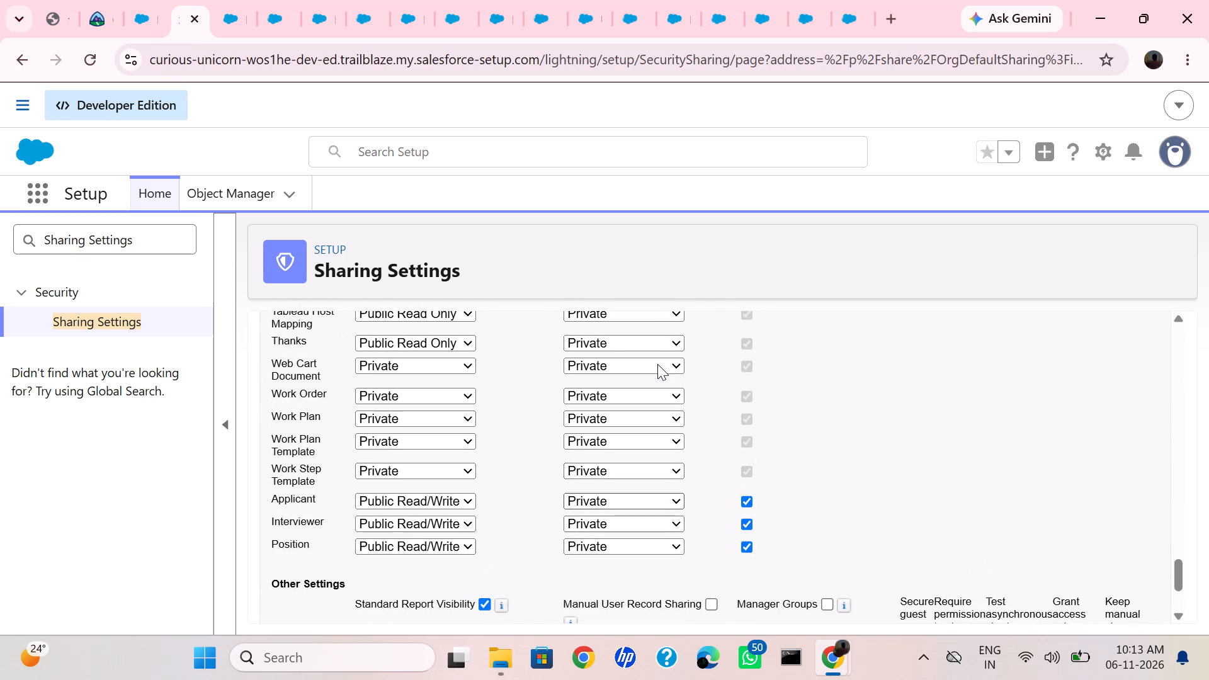
pyautogui.scroll(8, 687, 375)
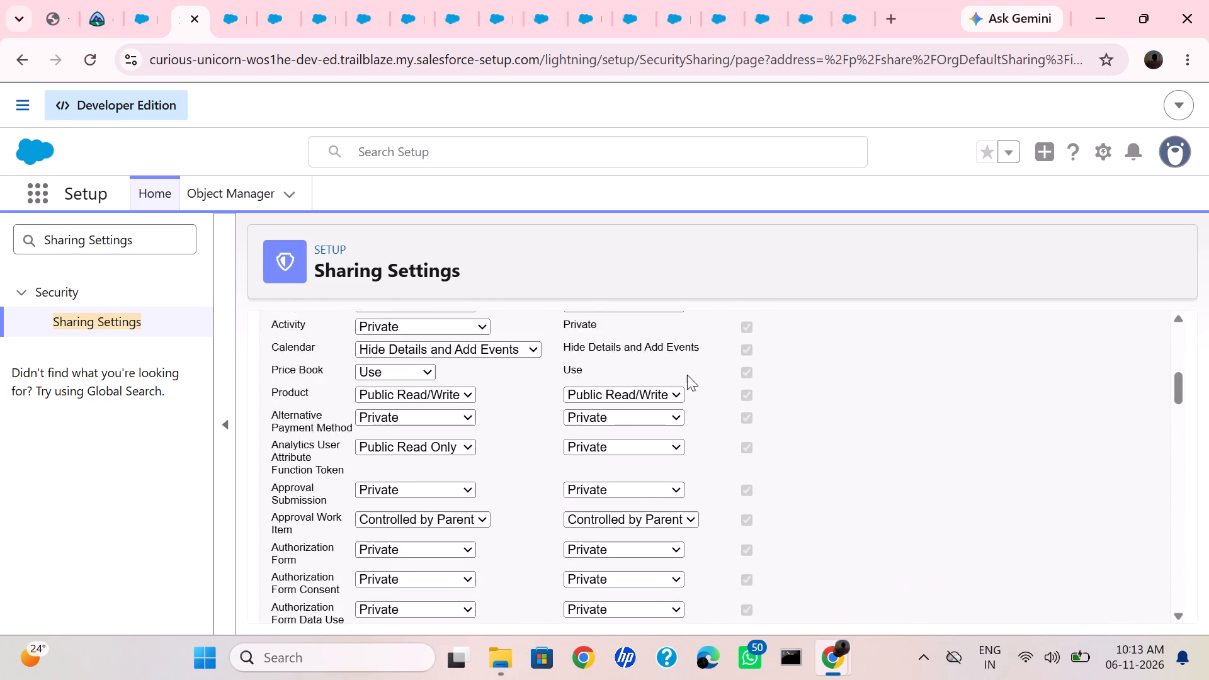
pyautogui.scroll(6, 687, 375)
pyautogui.scroll(-5, 820, 492)
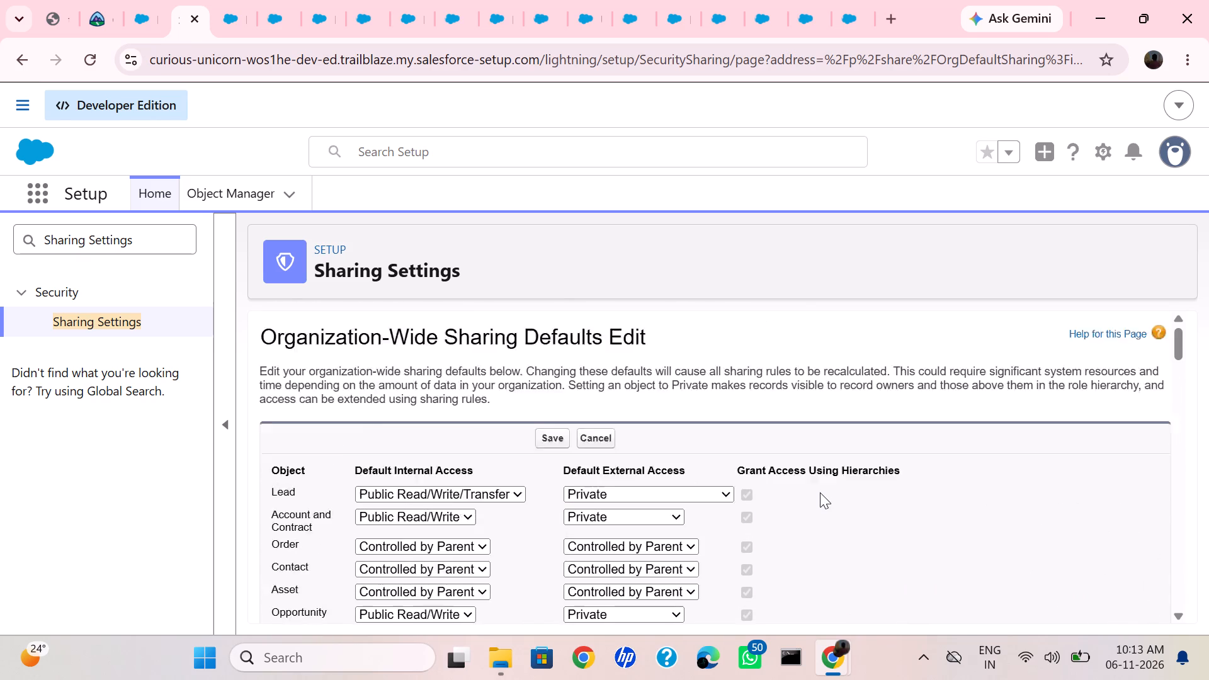
pyautogui.scroll(-13, 820, 492)
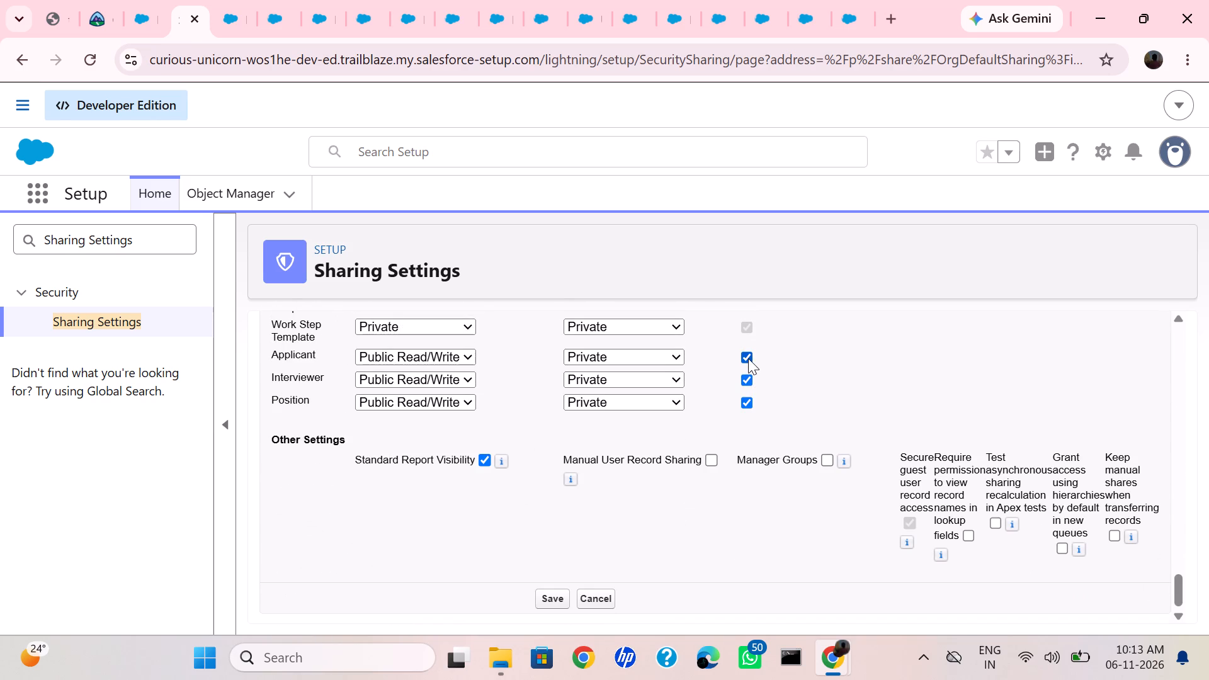
pyautogui.click(746, 356)
pyautogui.click(746, 373)
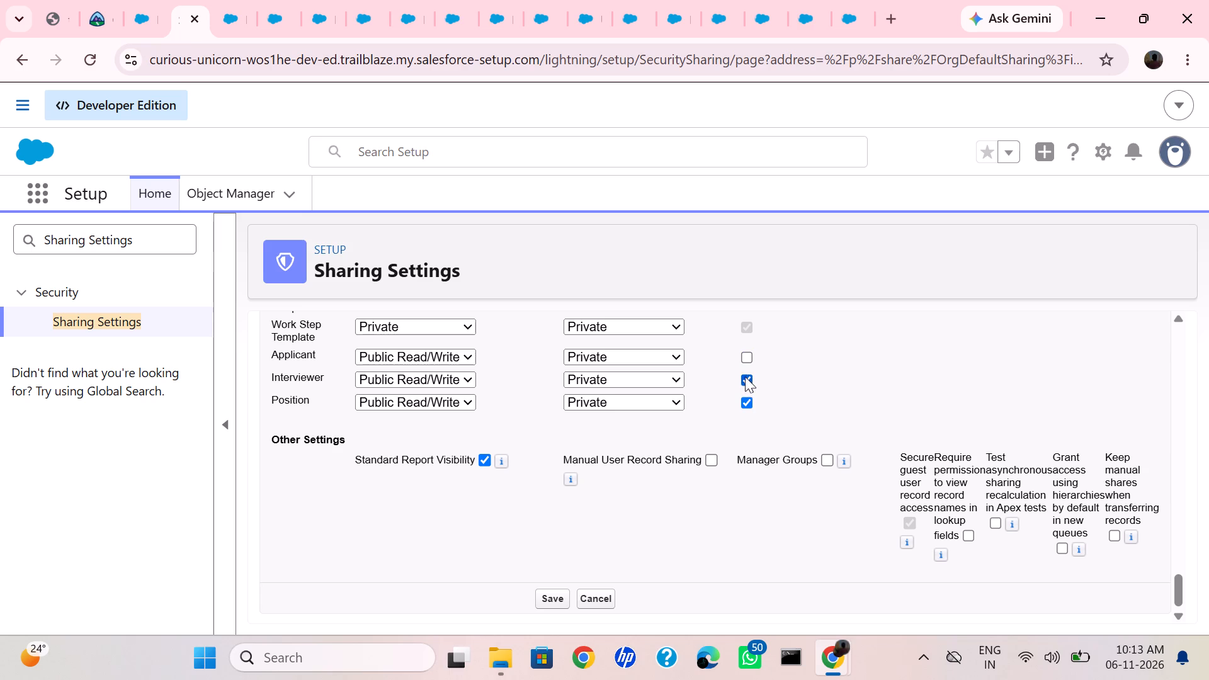
pyautogui.click(744, 377)
pyautogui.click(750, 399)
pyautogui.click(554, 593)
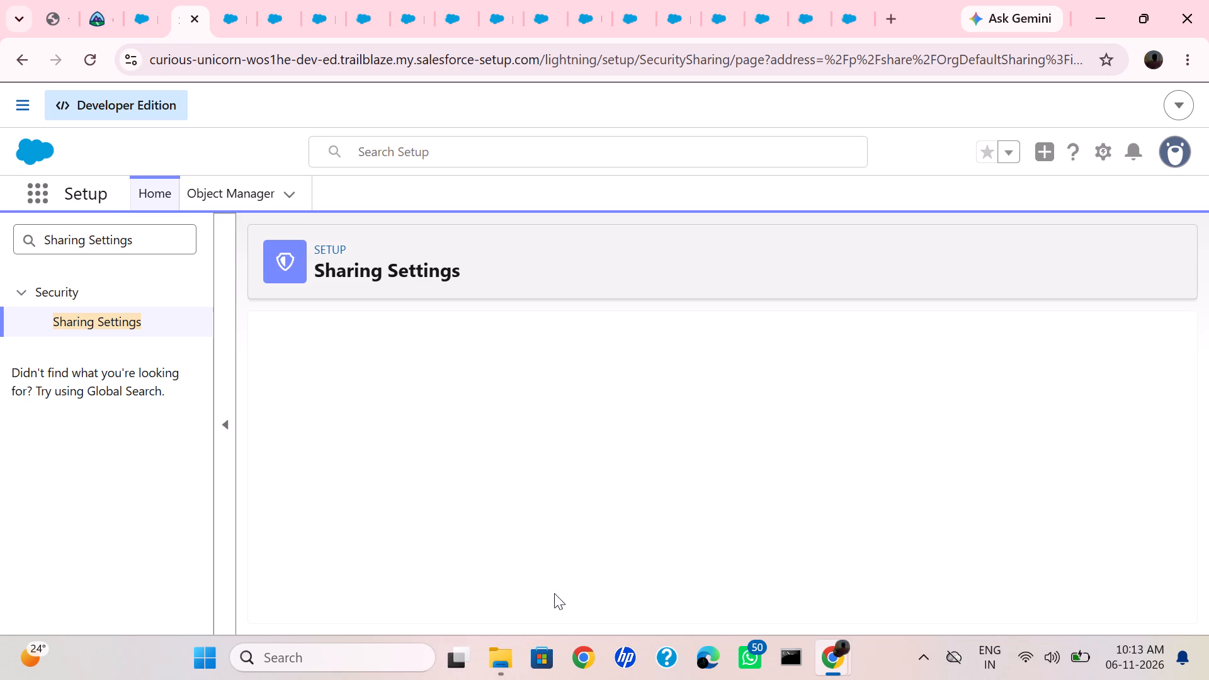
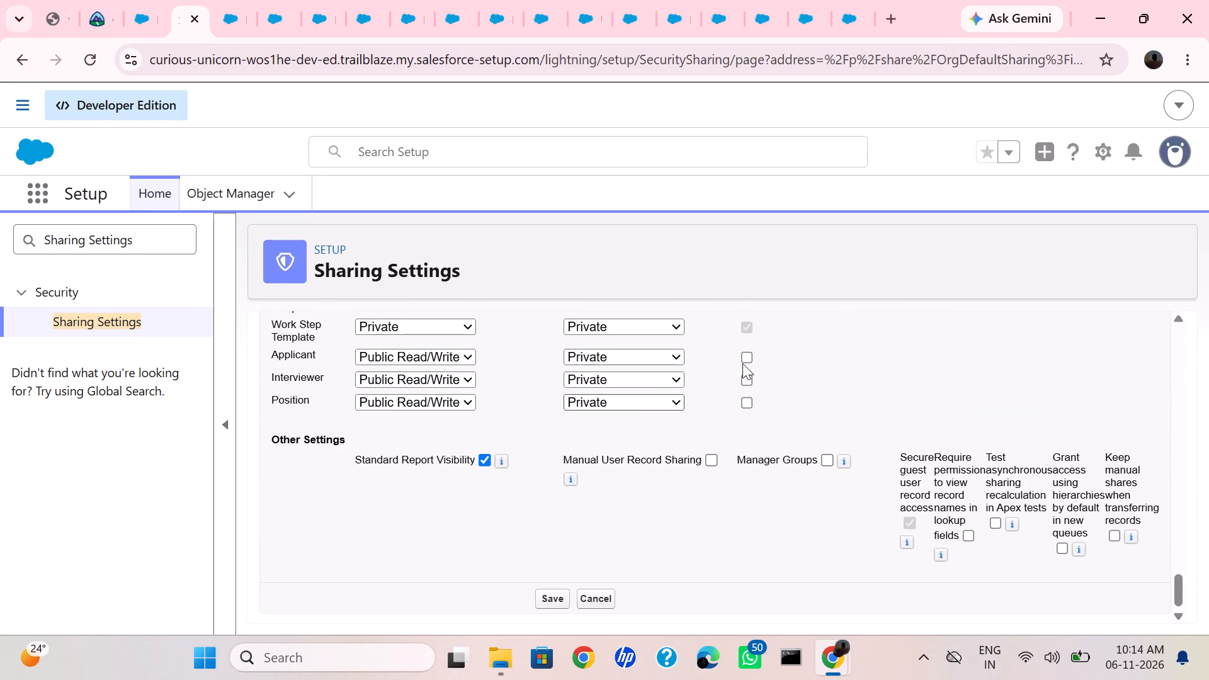
# Enable Grant Access Using Hierarchies for the Applicant, Interviewer and Position objects.
pyautogui.click(748, 360)
pyautogui.click(748, 386)
pyautogui.click(746, 401)
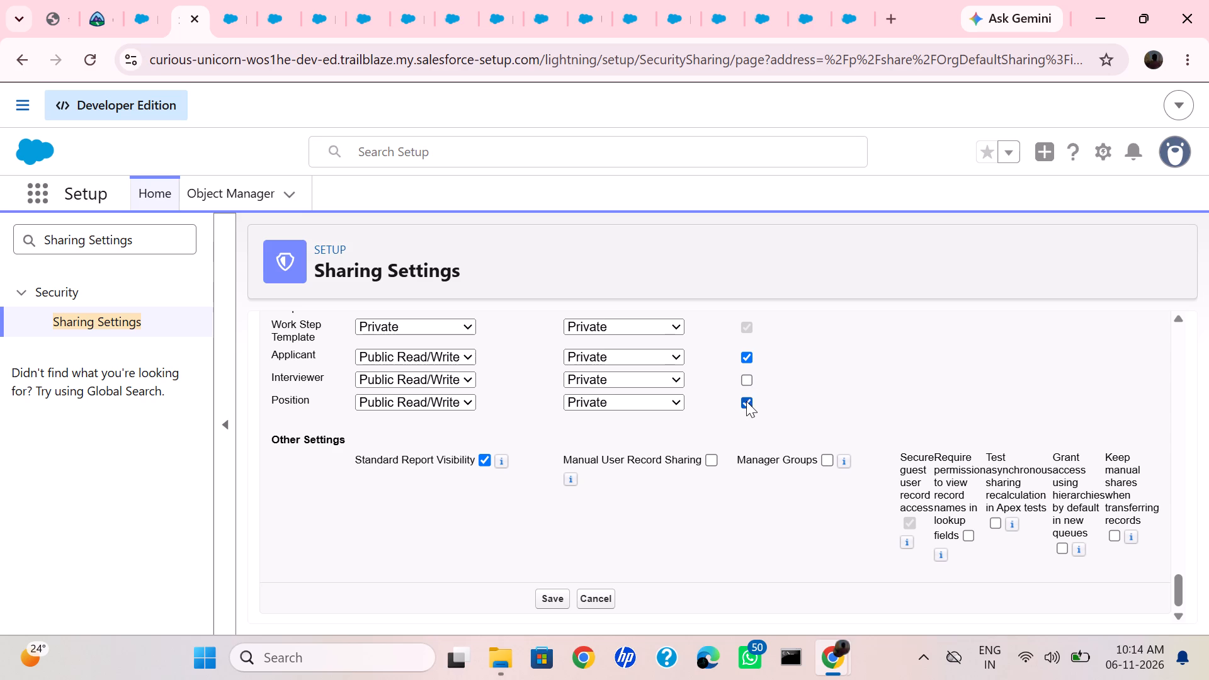
pyautogui.click(744, 371)
pyautogui.click(746, 382)
# Review the Grant Access Using Hierarchies settings of the other objects in the organization-wide sharing defaults.
pyautogui.scroll(3, 764, 380)
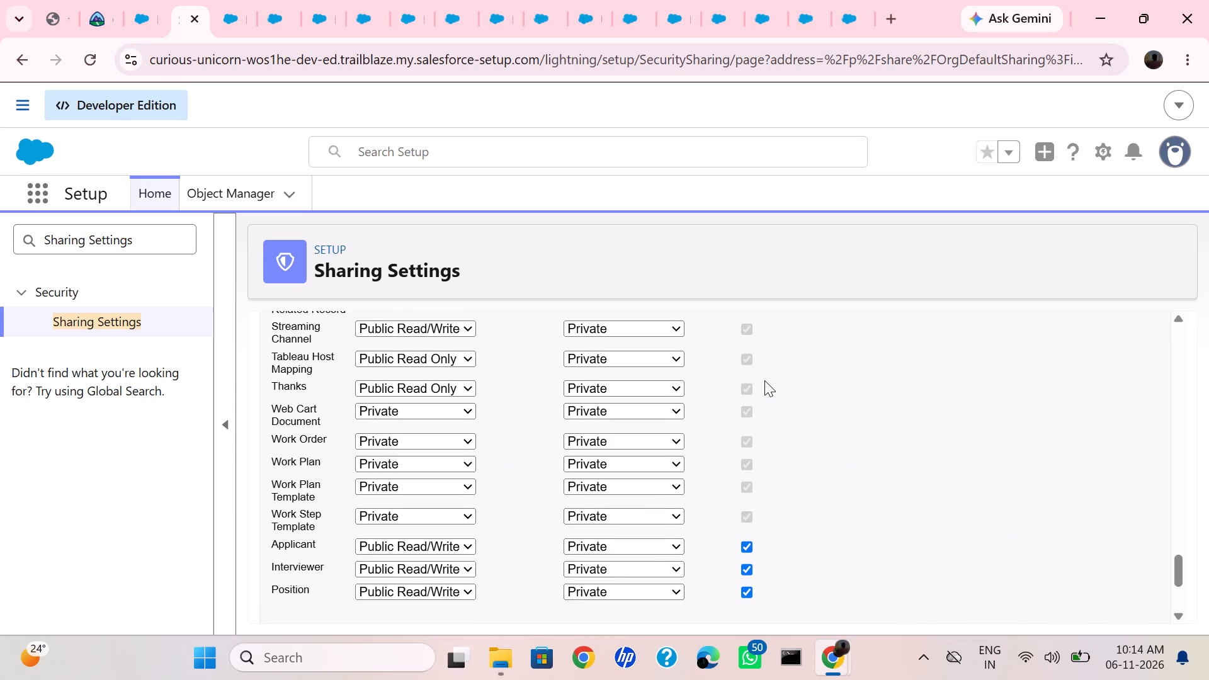
pyautogui.scroll(13, 764, 380)
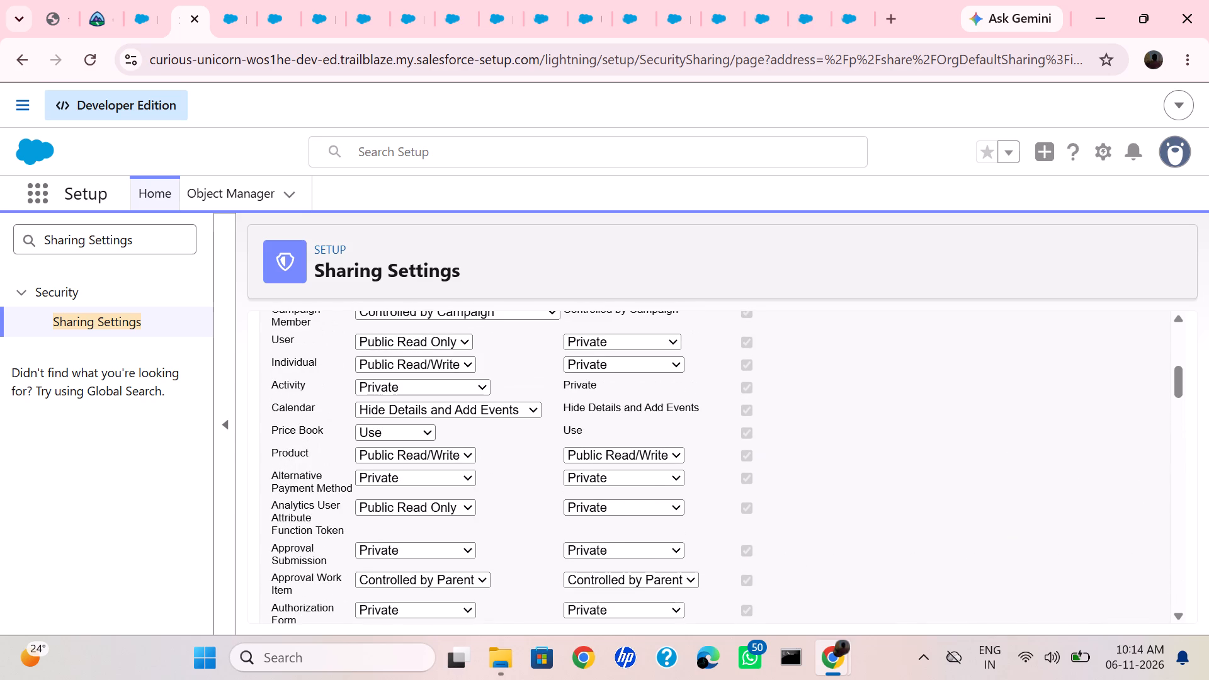
pyautogui.click(747, 497)
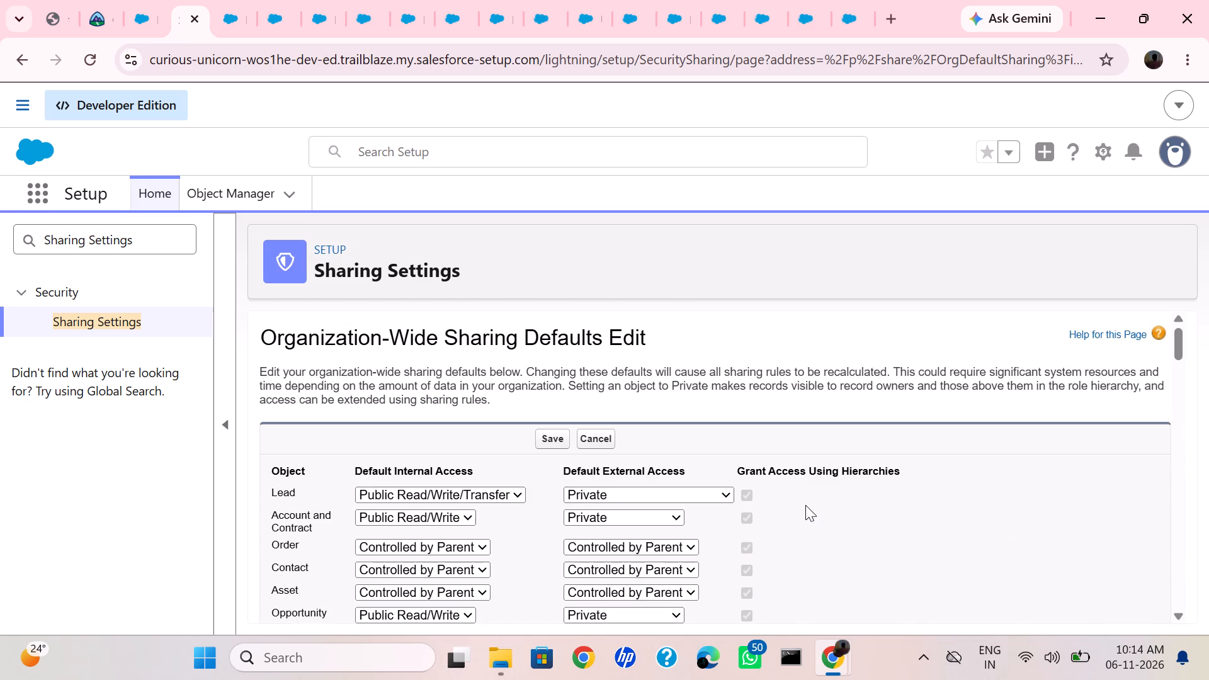
pyautogui.scroll(-18, 805, 505)
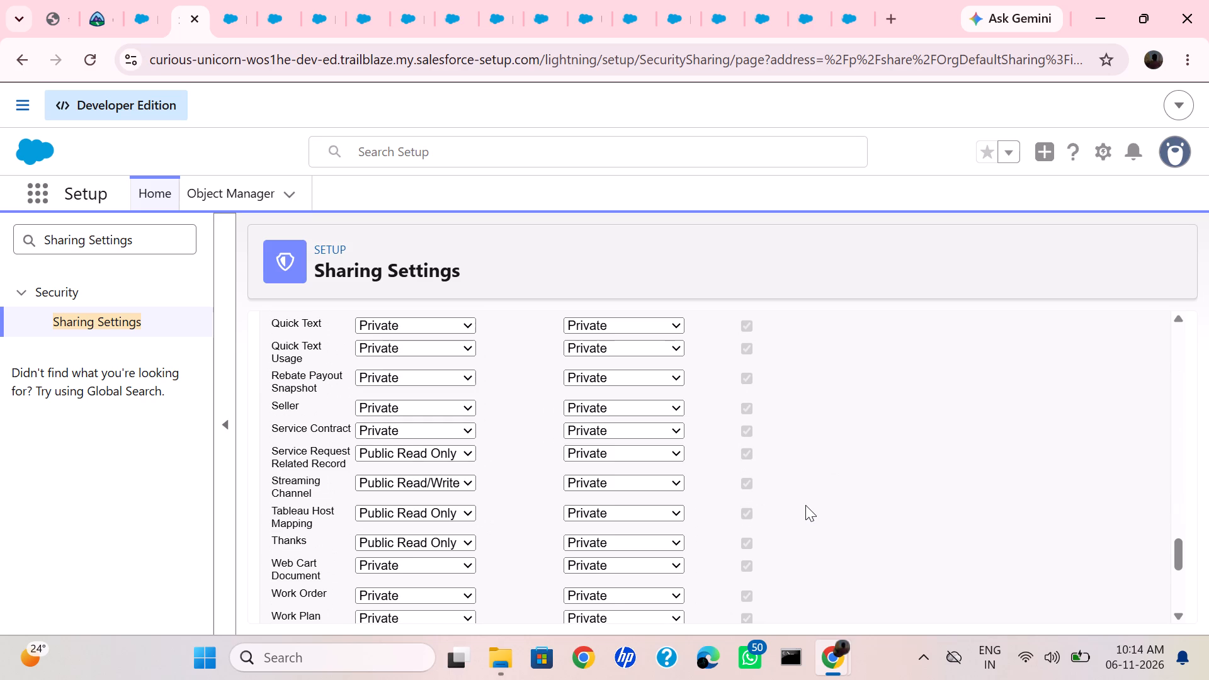
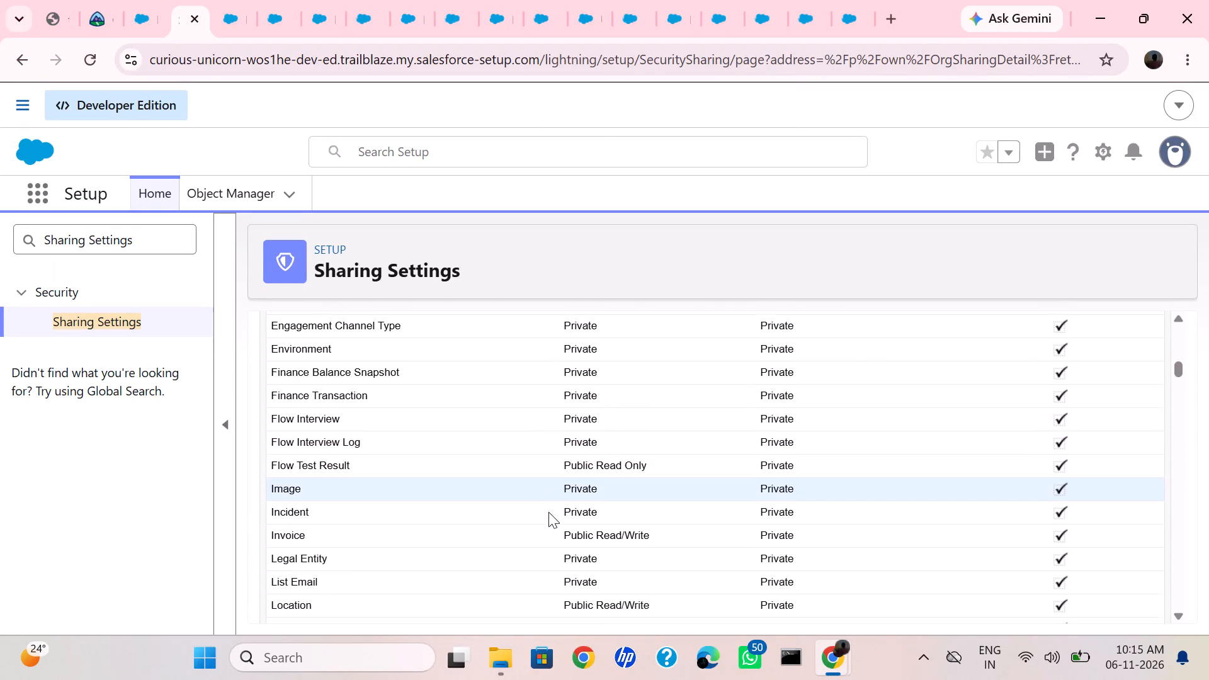
# Review the organization-wide default access listed for the Applicant, Interviewer and Position objects.
pyautogui.scroll(-7, 548, 512)
pyautogui.scroll(2, 548, 512)
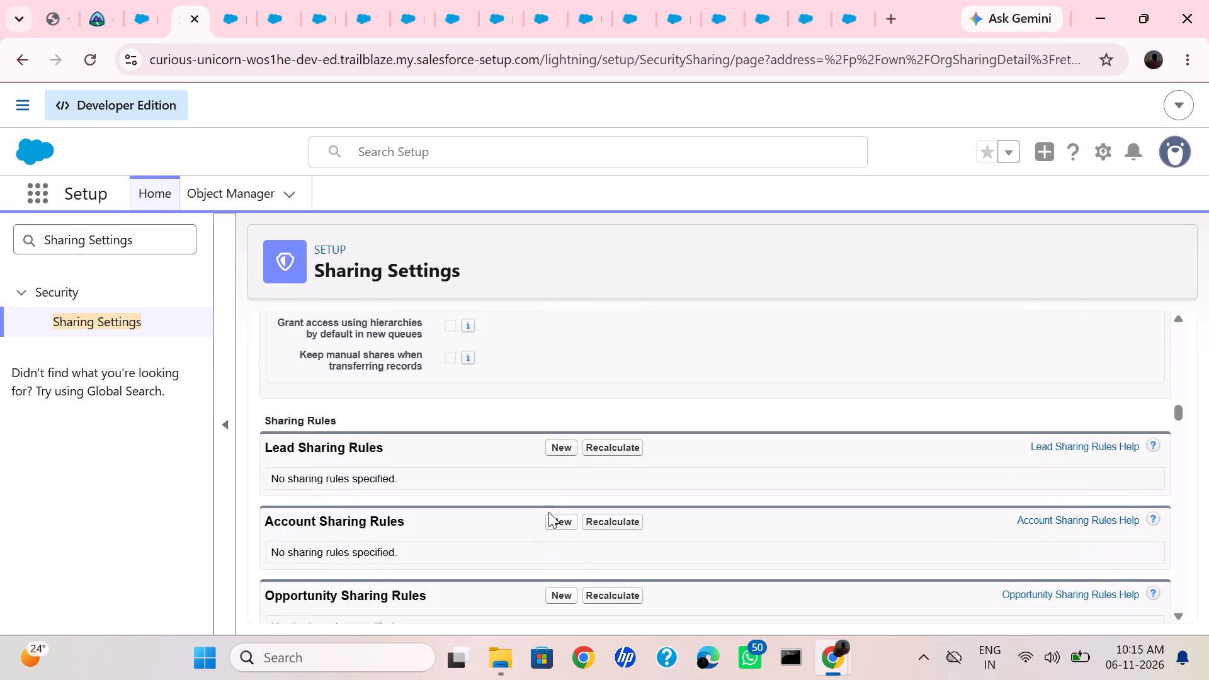
pyautogui.scroll(3, 548, 512)
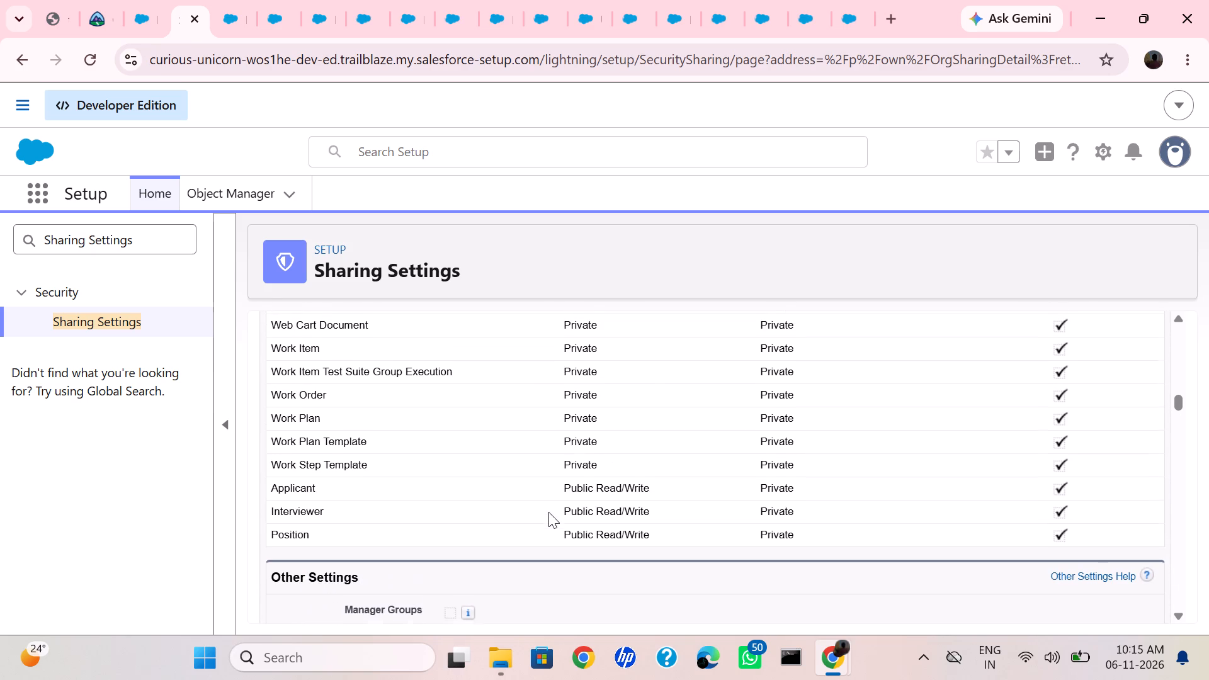
pyautogui.scroll(3, 548, 512)
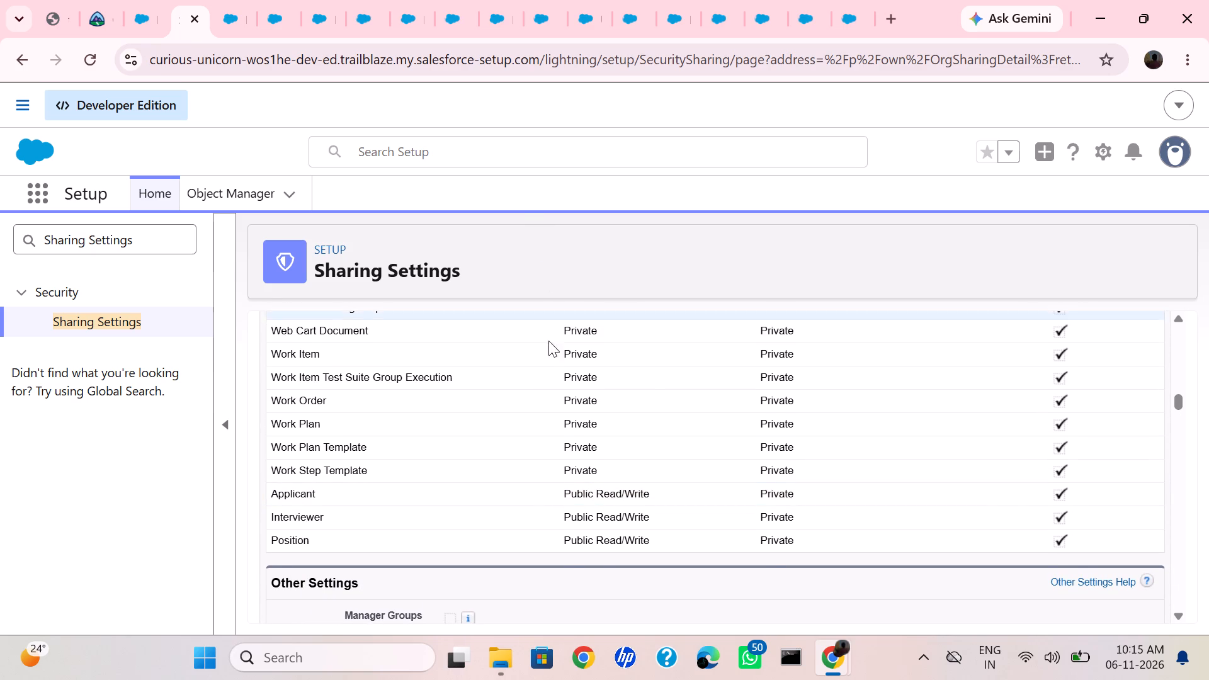
# Set the default internal access of the Applicant, Interviewer and Position objects to Private and save the organization-wide defaults.
pyautogui.scroll(10, 549, 350)
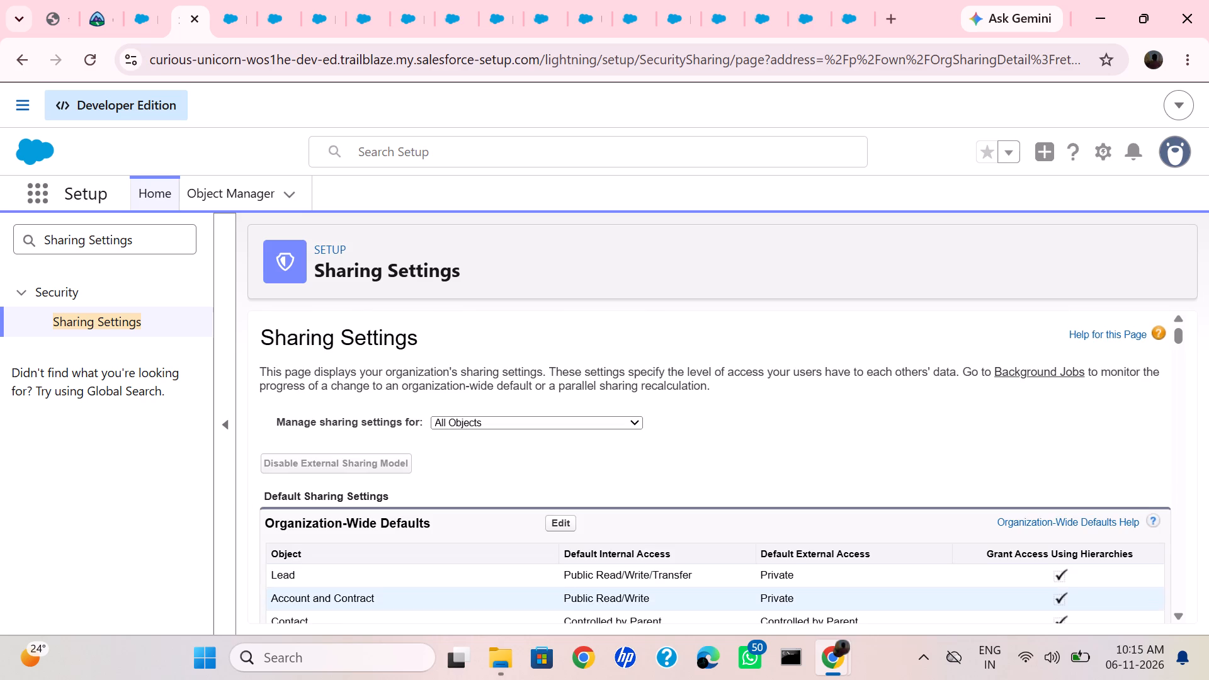
pyautogui.click(564, 522)
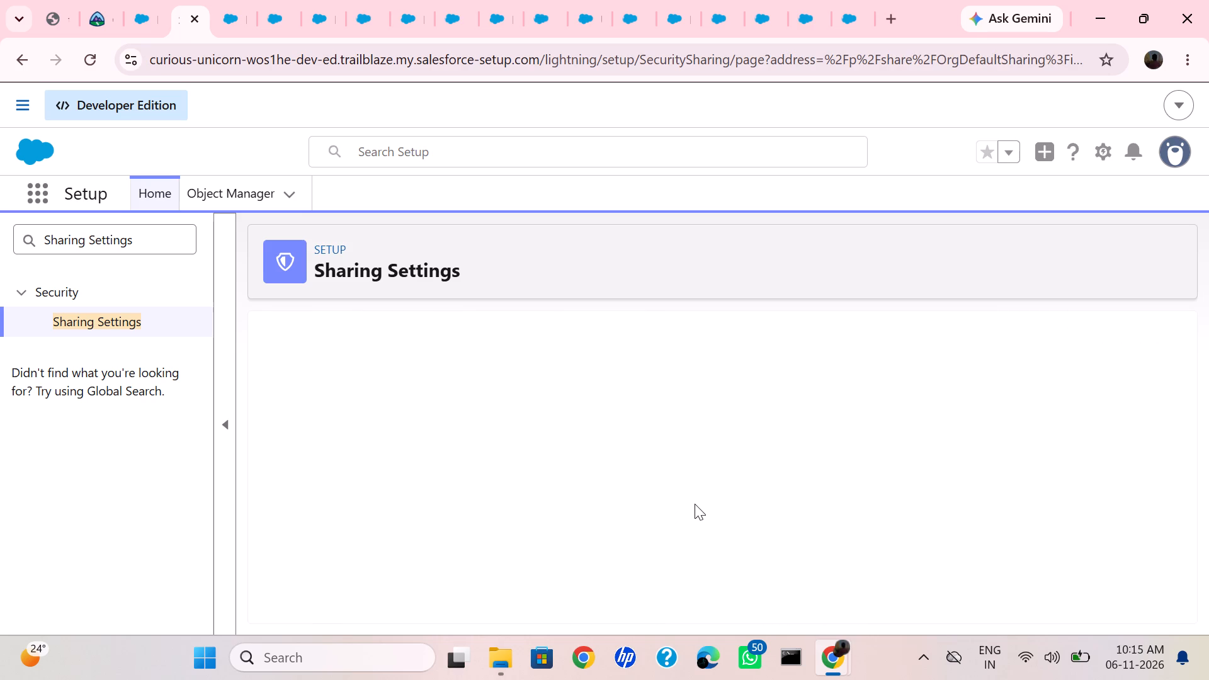
pyautogui.scroll(-16, 695, 504)
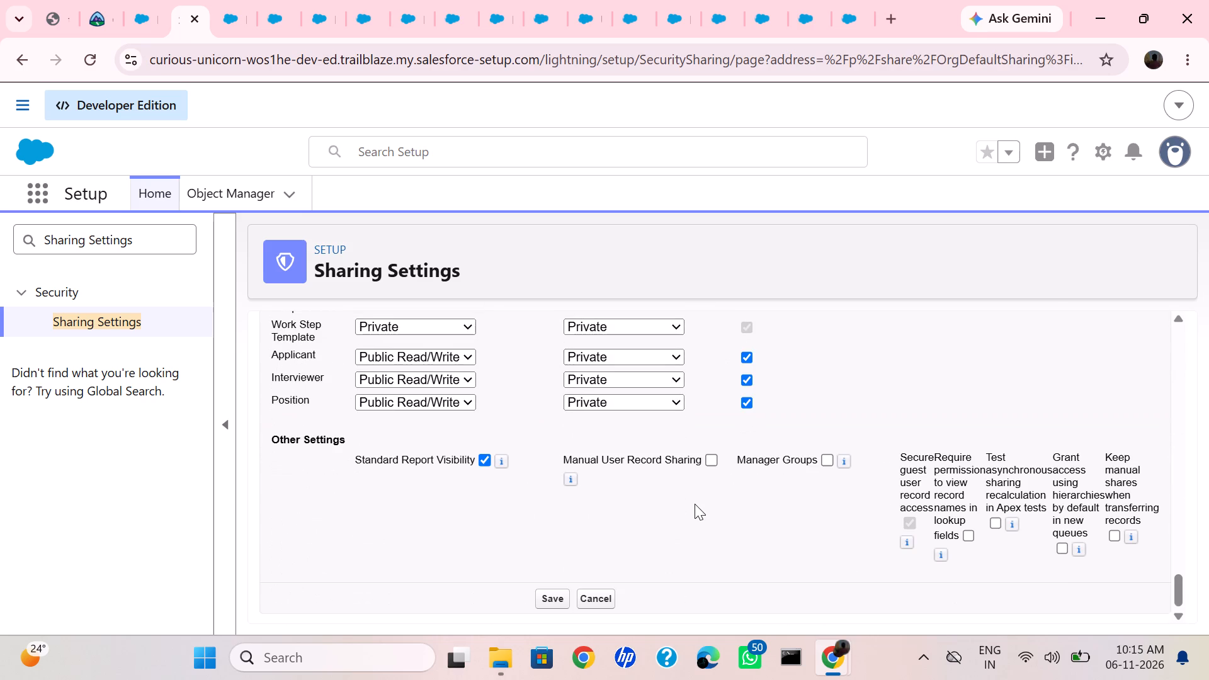
pyautogui.scroll(1, 695, 504)
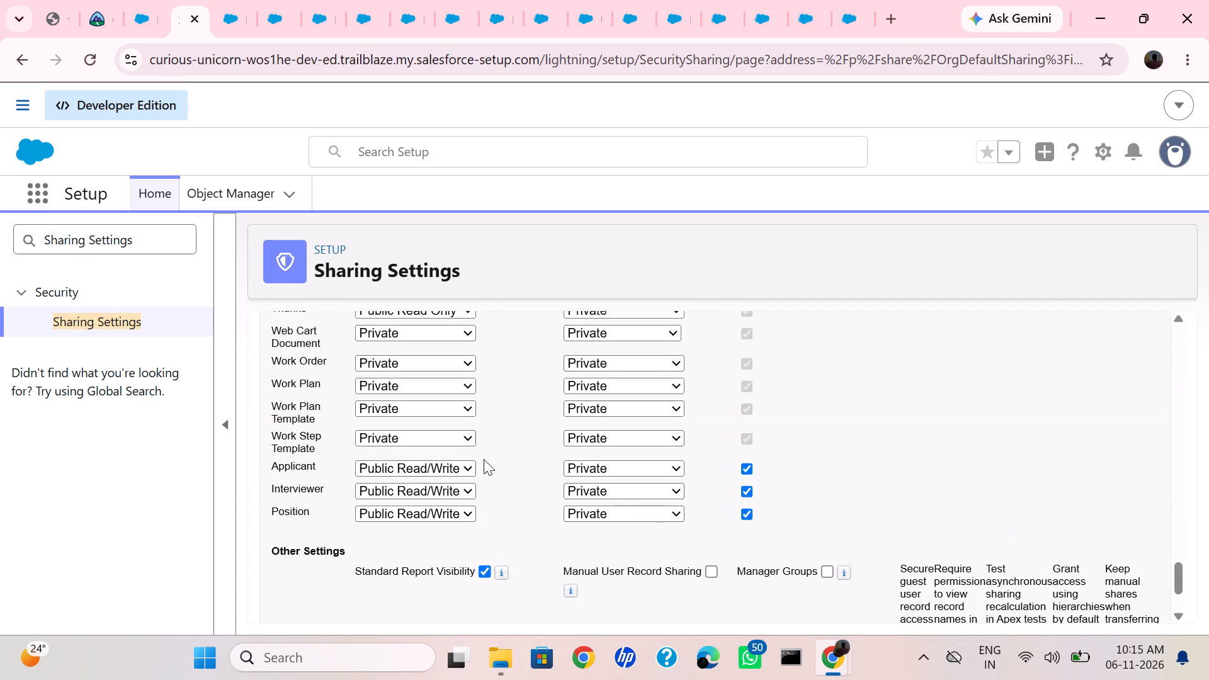
pyautogui.click(463, 465)
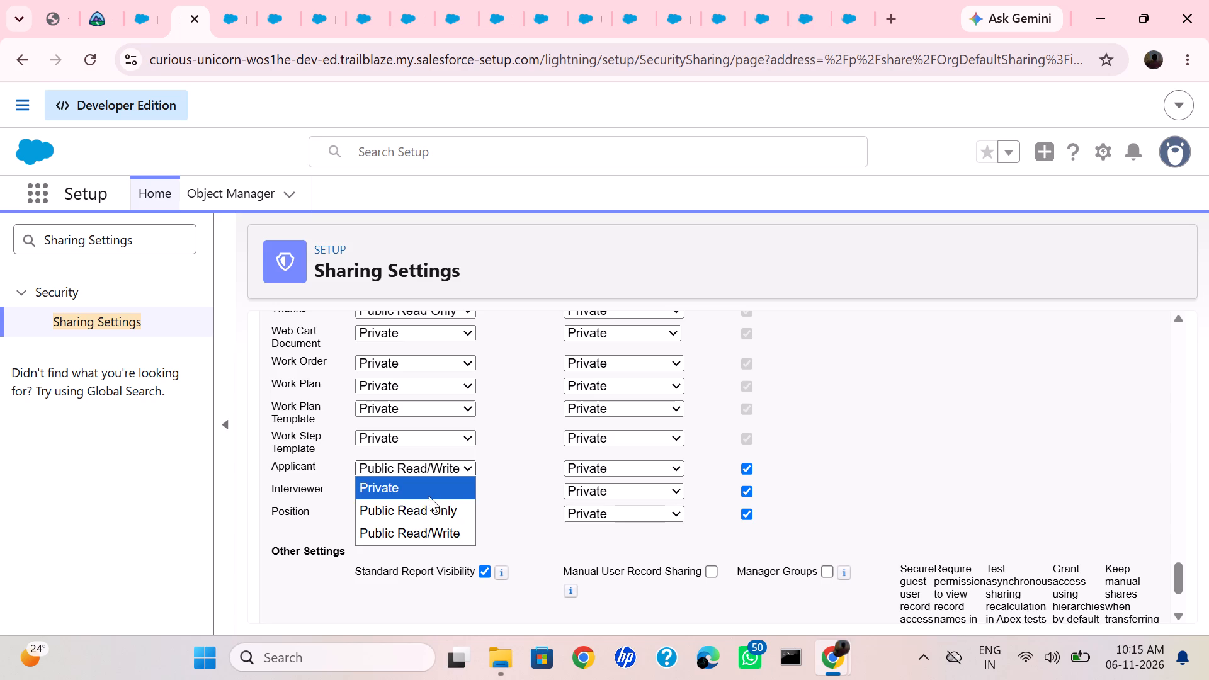
pyautogui.click(429, 494)
pyautogui.click(469, 491)
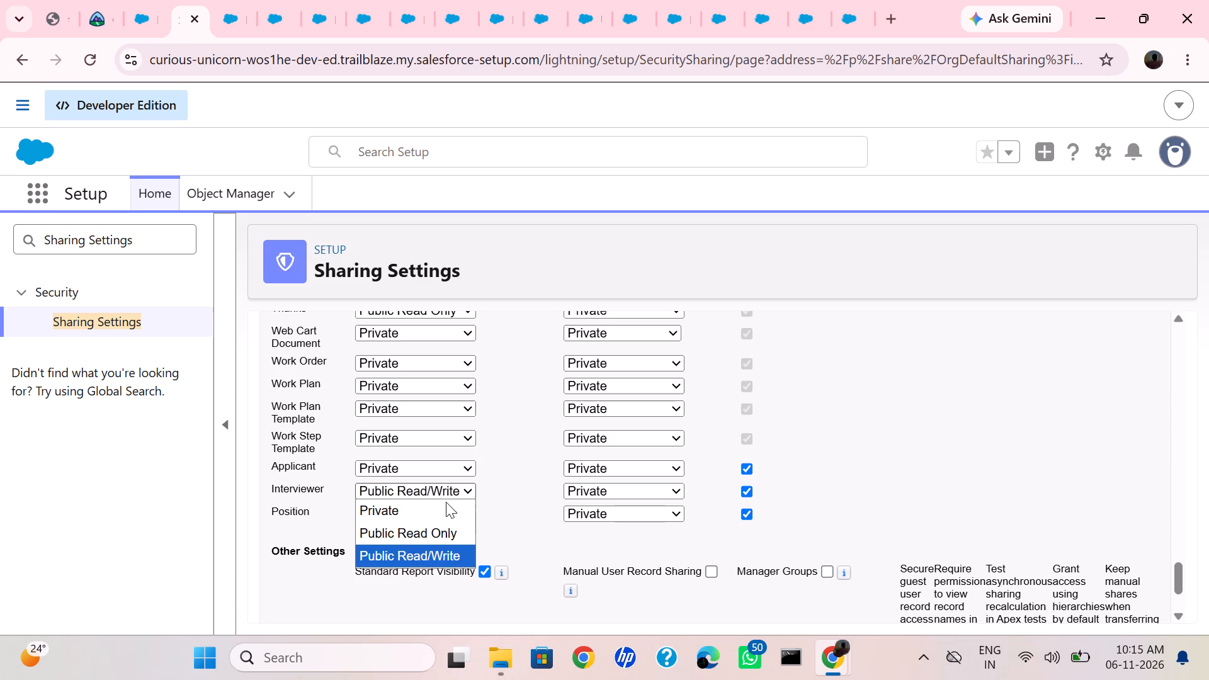
pyautogui.click(446, 502)
pyautogui.click(460, 513)
pyautogui.click(443, 526)
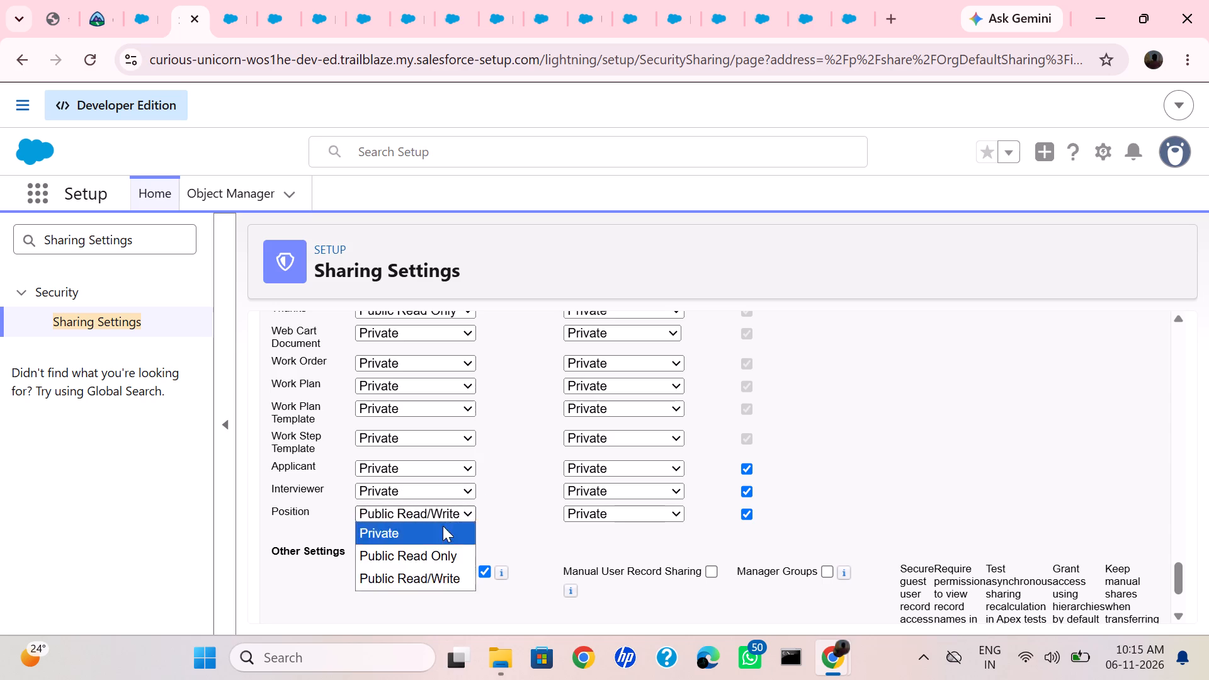
pyautogui.scroll(11, 443, 526)
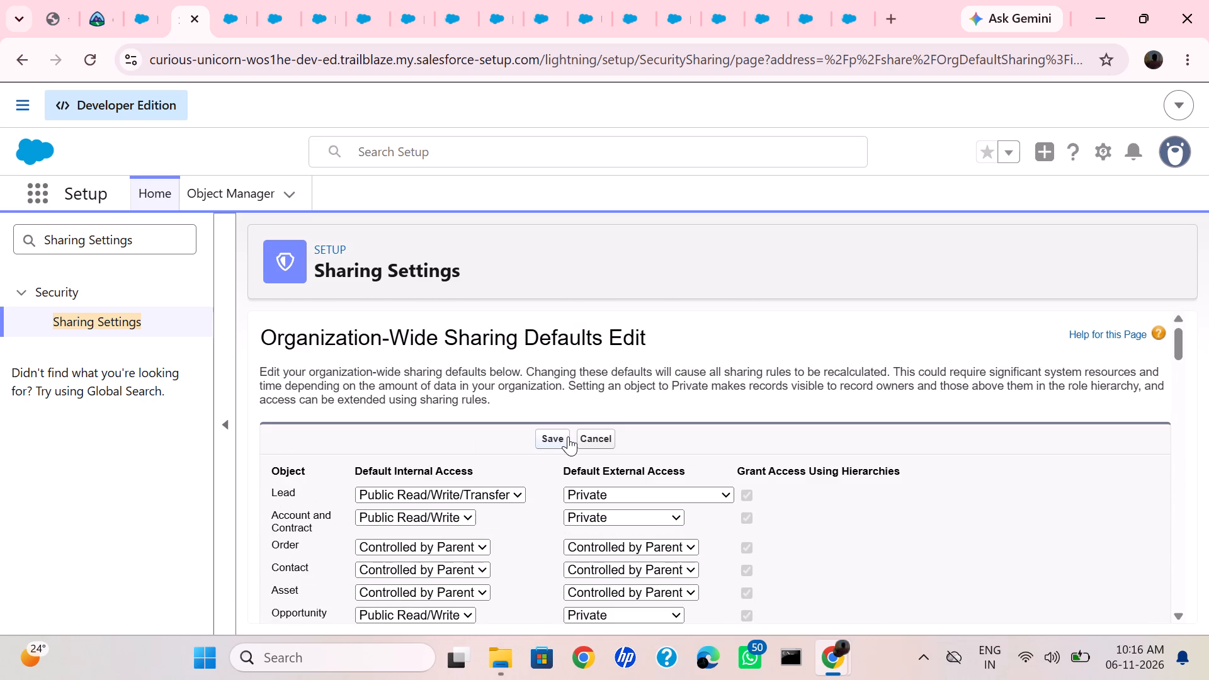
pyautogui.click(568, 436)
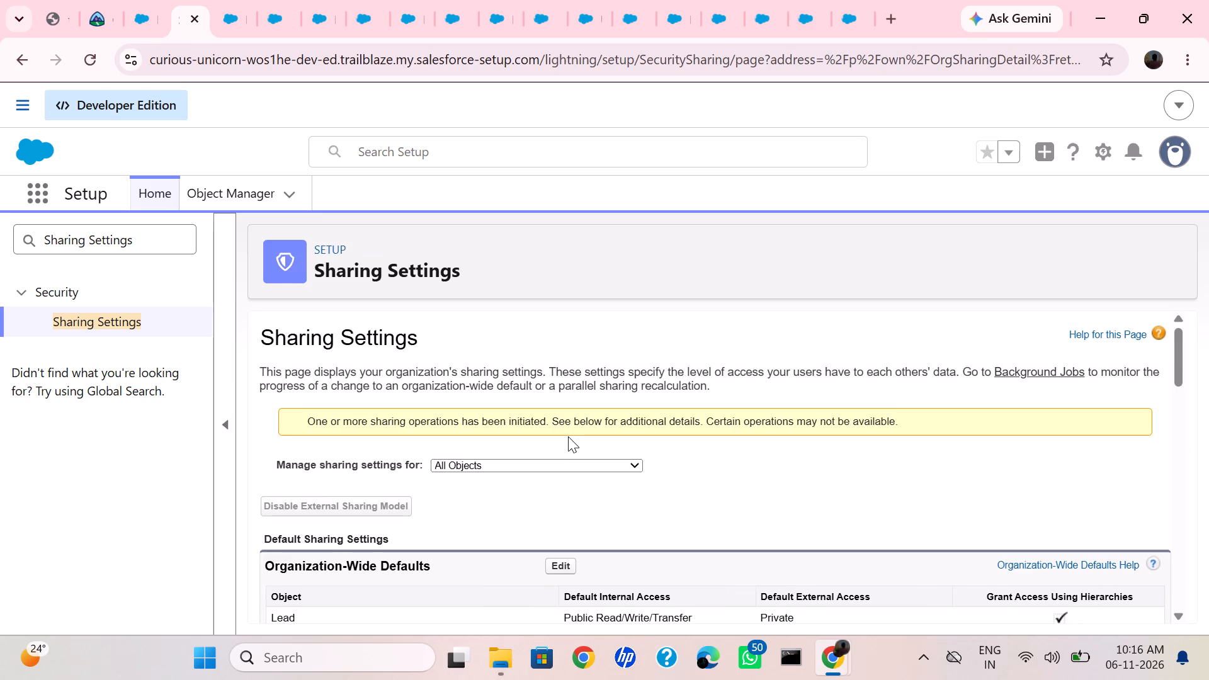
# Check the saved default internal access of the Applicant, Interviewer and Position objects in the organization-wide defaults.
pyautogui.scroll(-1, 568, 436)
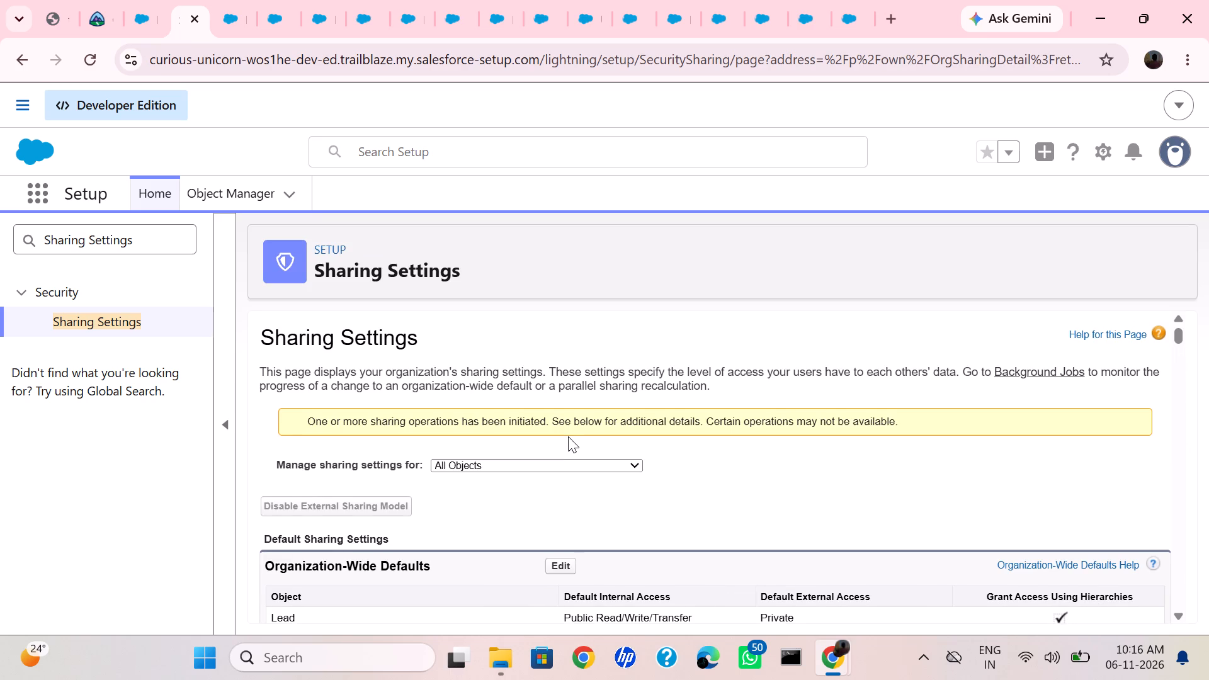
pyautogui.scroll(-14, 568, 436)
pyautogui.scroll(1, 568, 436)
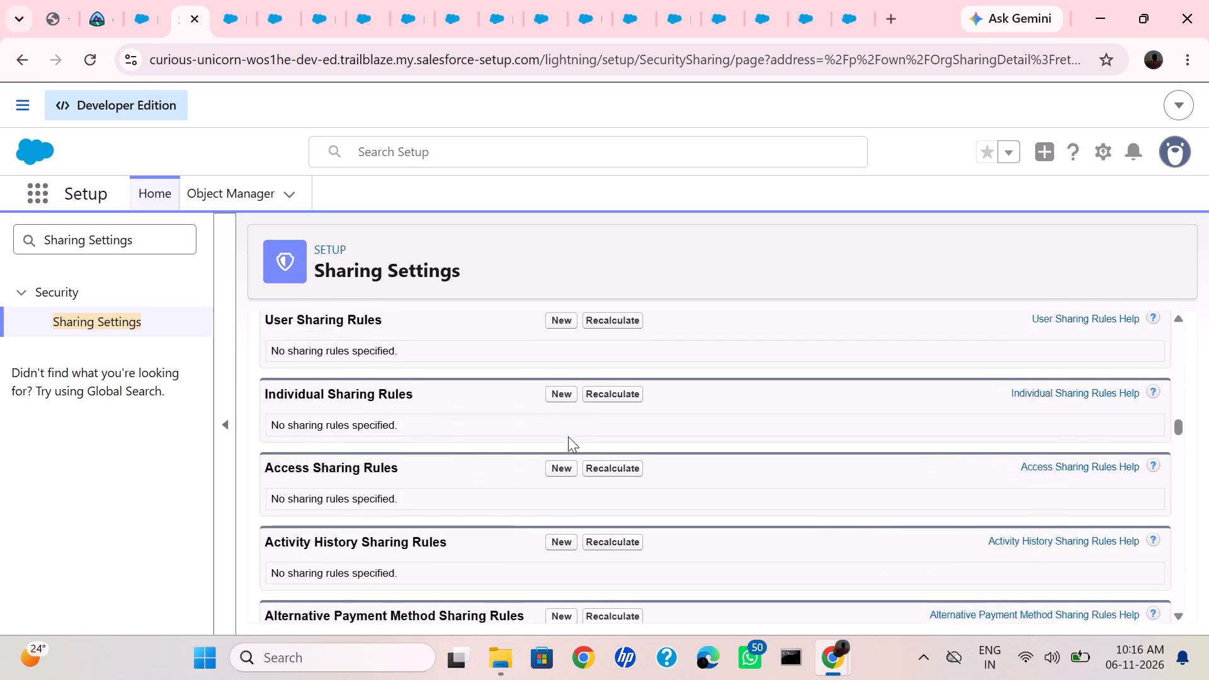
pyautogui.scroll(5, 568, 436)
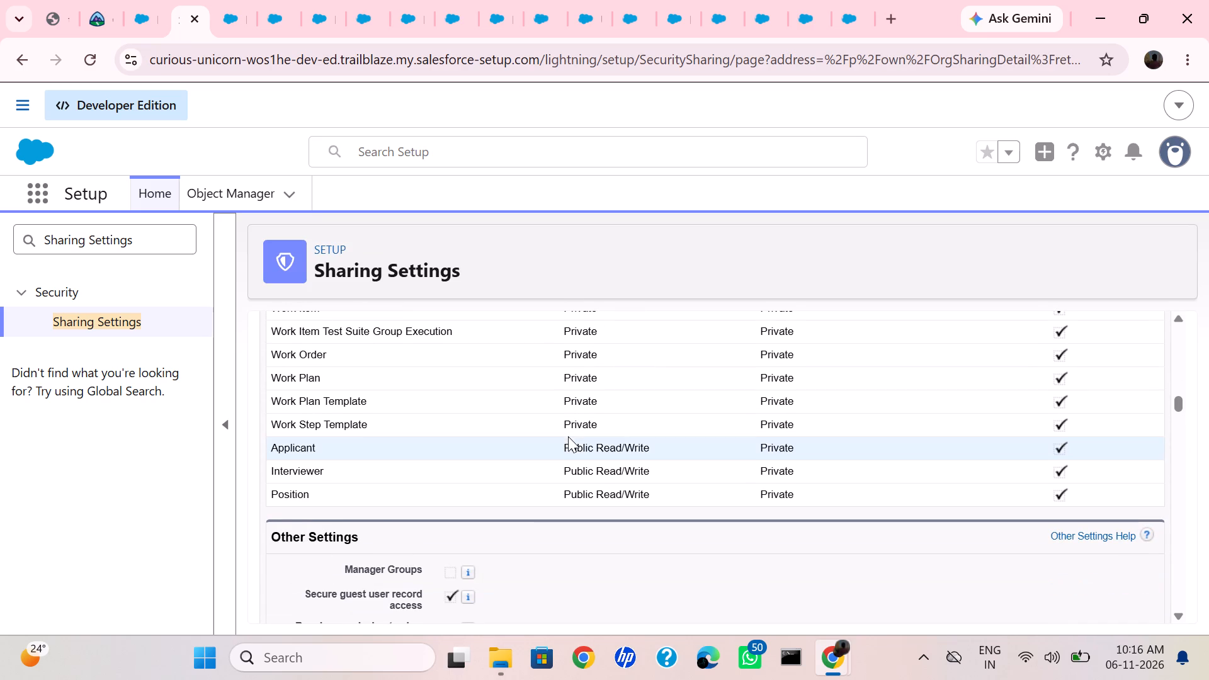
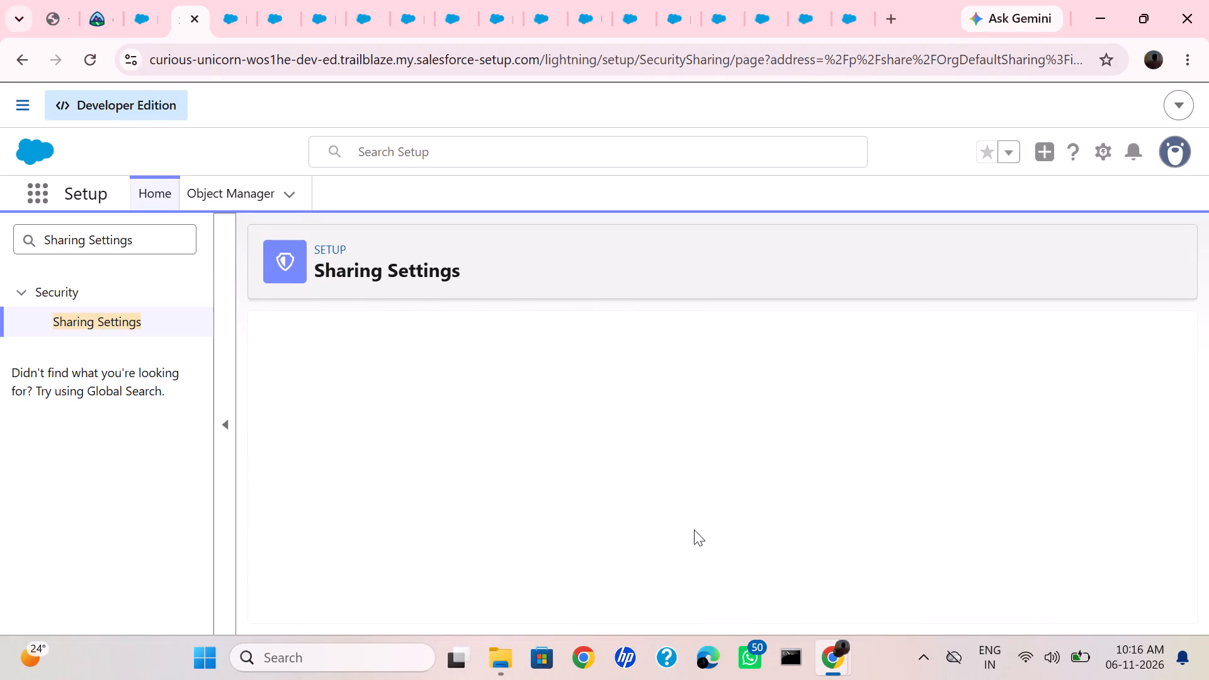
# Save the organization-wide defaults with Applicant, Interviewer and Position set to Private, and check their saved access in the list.
pyautogui.scroll(-16, 694, 530)
pyautogui.scroll(-8, 694, 530)
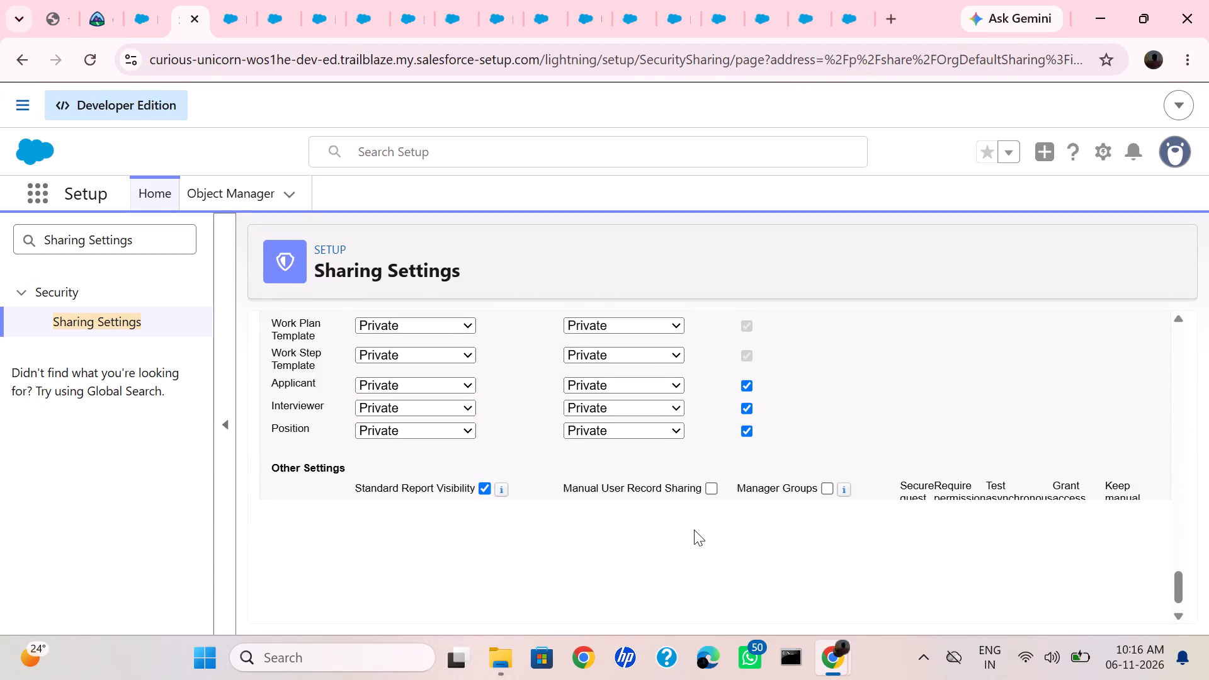
pyautogui.scroll(-2, 694, 530)
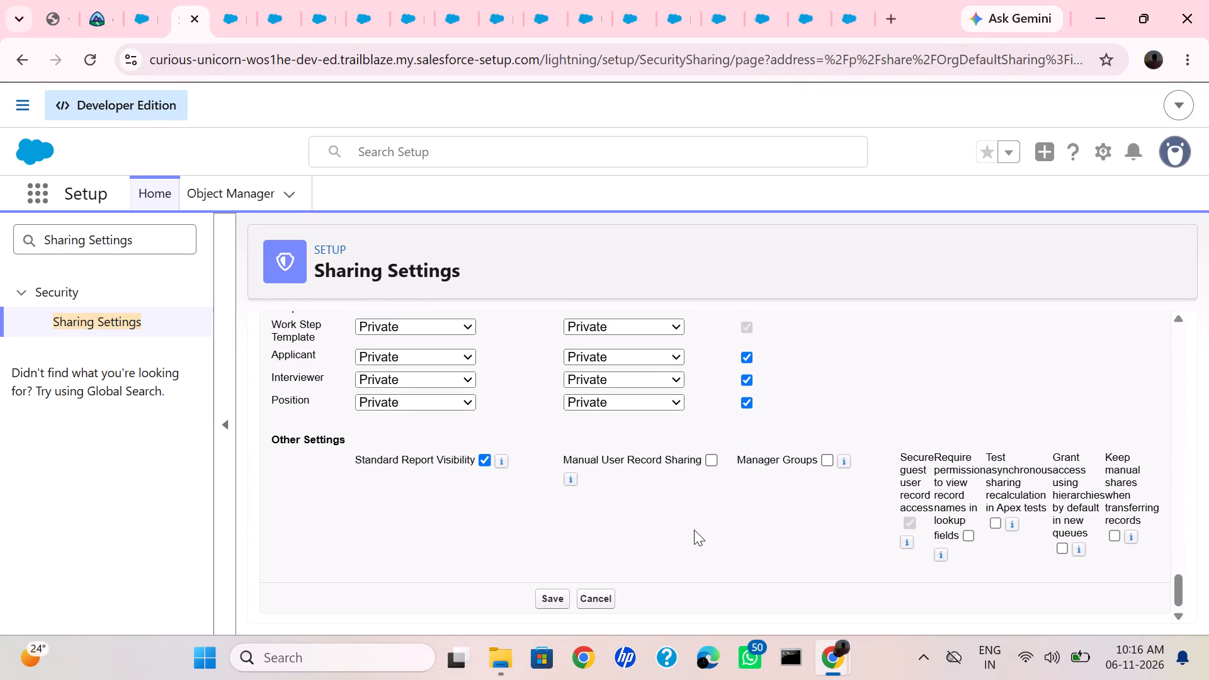
pyautogui.scroll(-1, 694, 530)
pyautogui.click(545, 602)
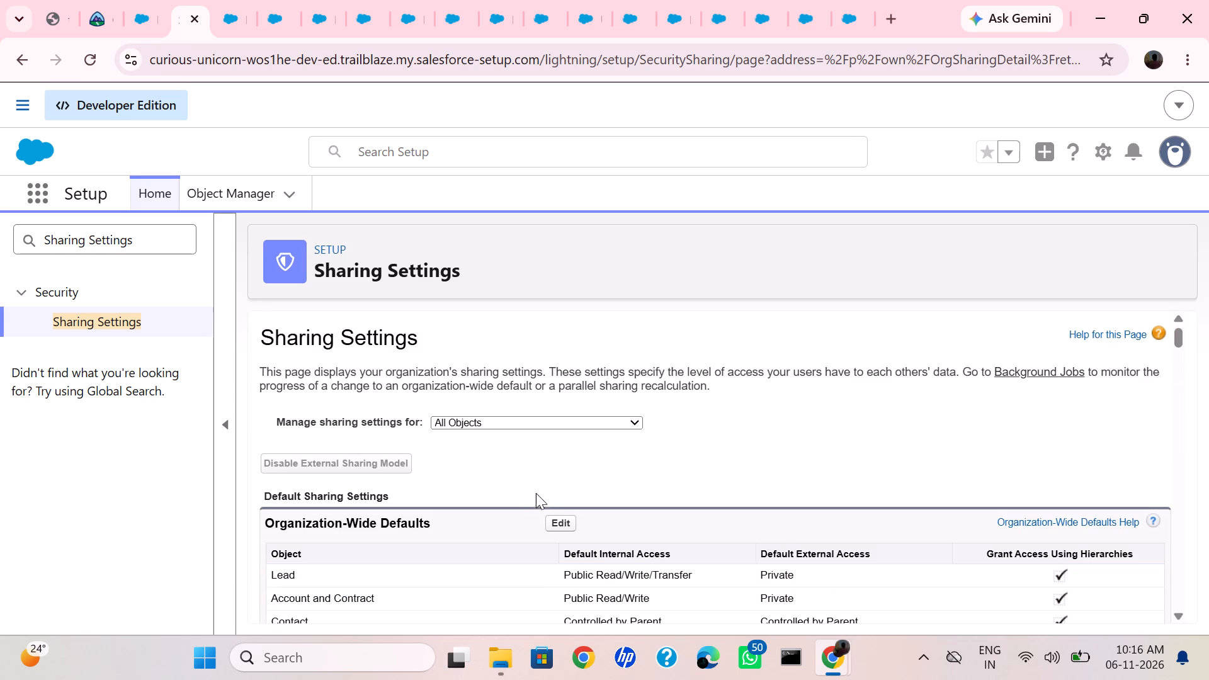
pyautogui.scroll(-12, 563, 479)
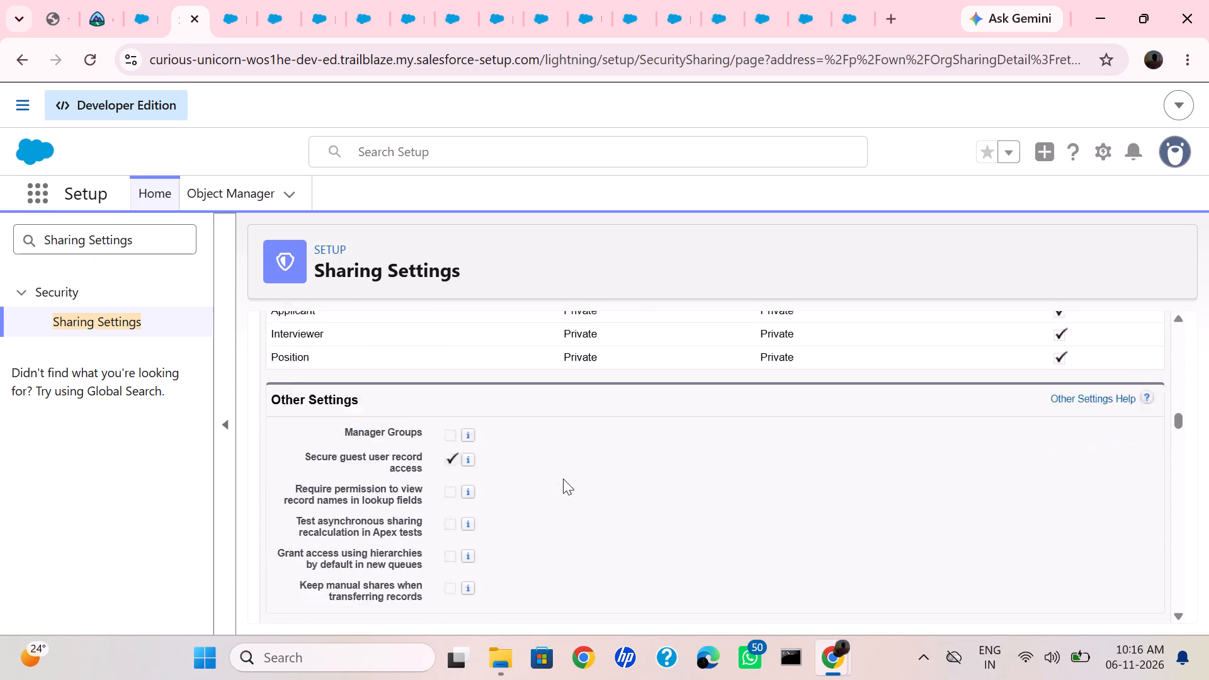
pyautogui.scroll(3, 563, 479)
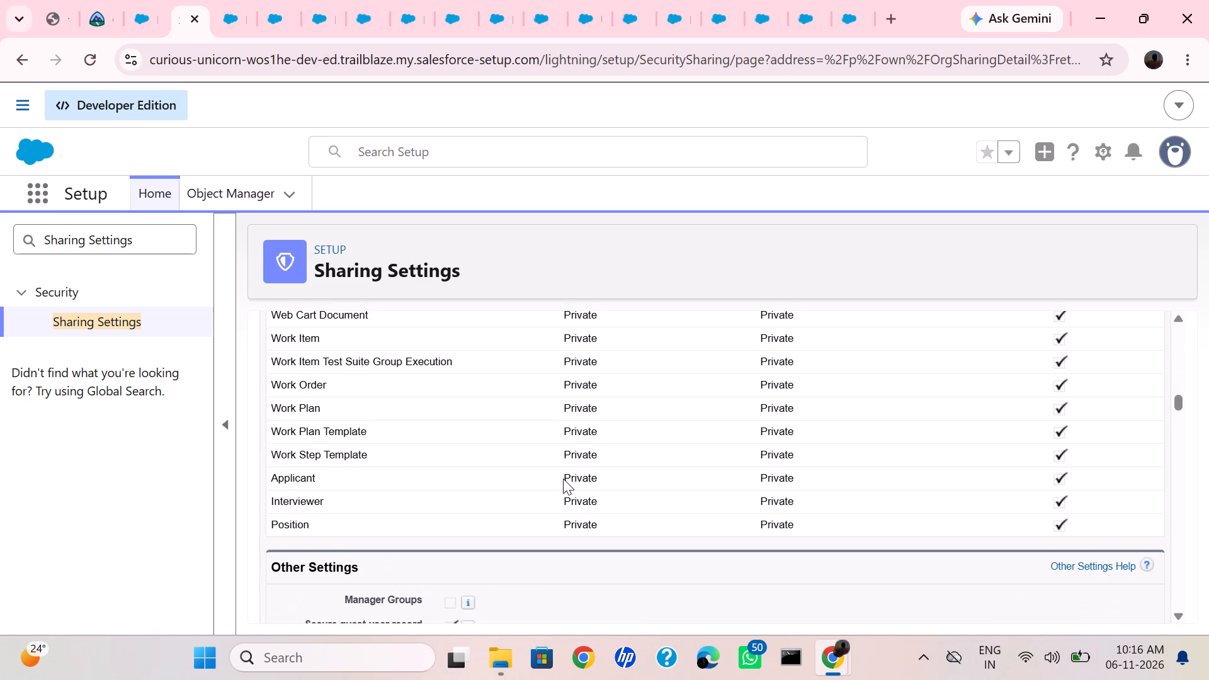
pyautogui.scroll(1, 563, 479)
# Return to the Trailhead role hierarchy unit and verify the step again for the Salesforce Support Task org.
pyautogui.click(87, 26)
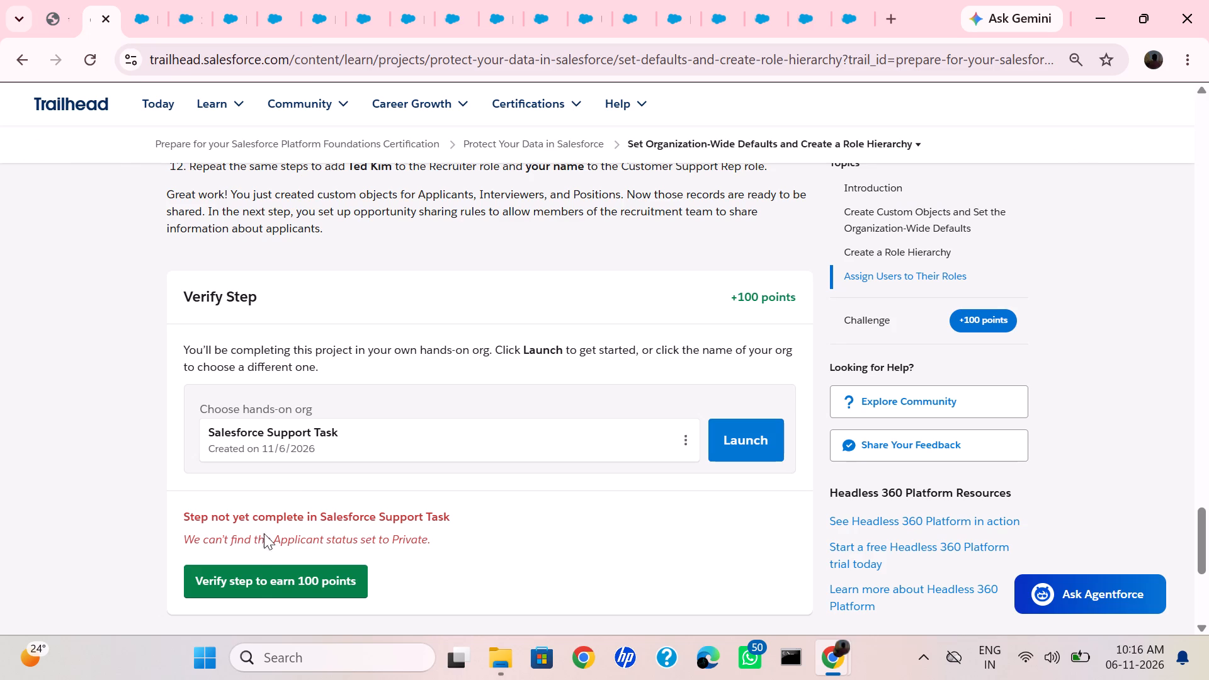
pyautogui.click(258, 578)
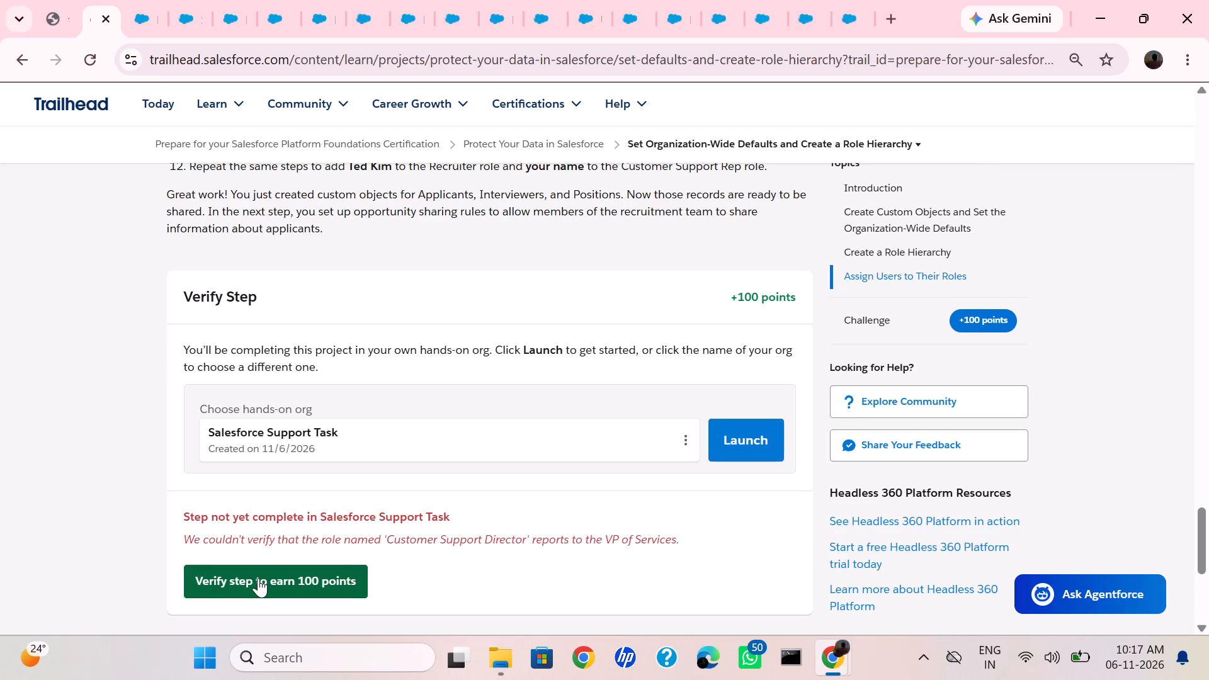
# Start a screen capture of the Verify Step result in the Trailhead unit.
pyautogui.press('Print')
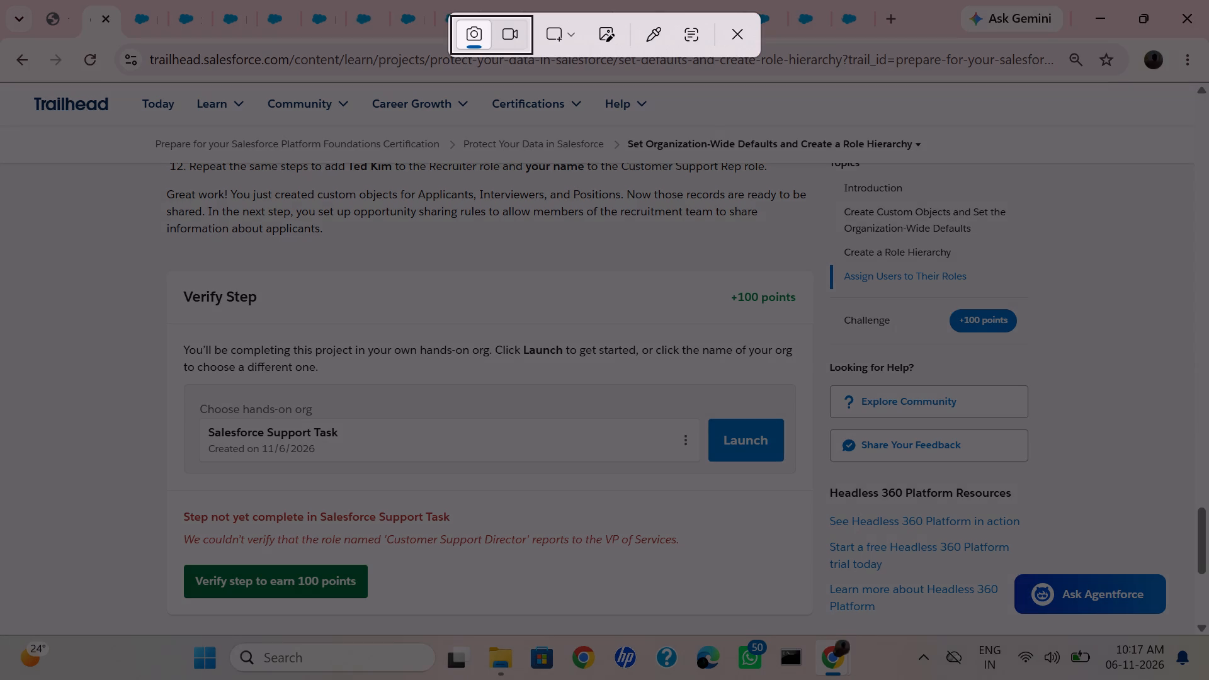
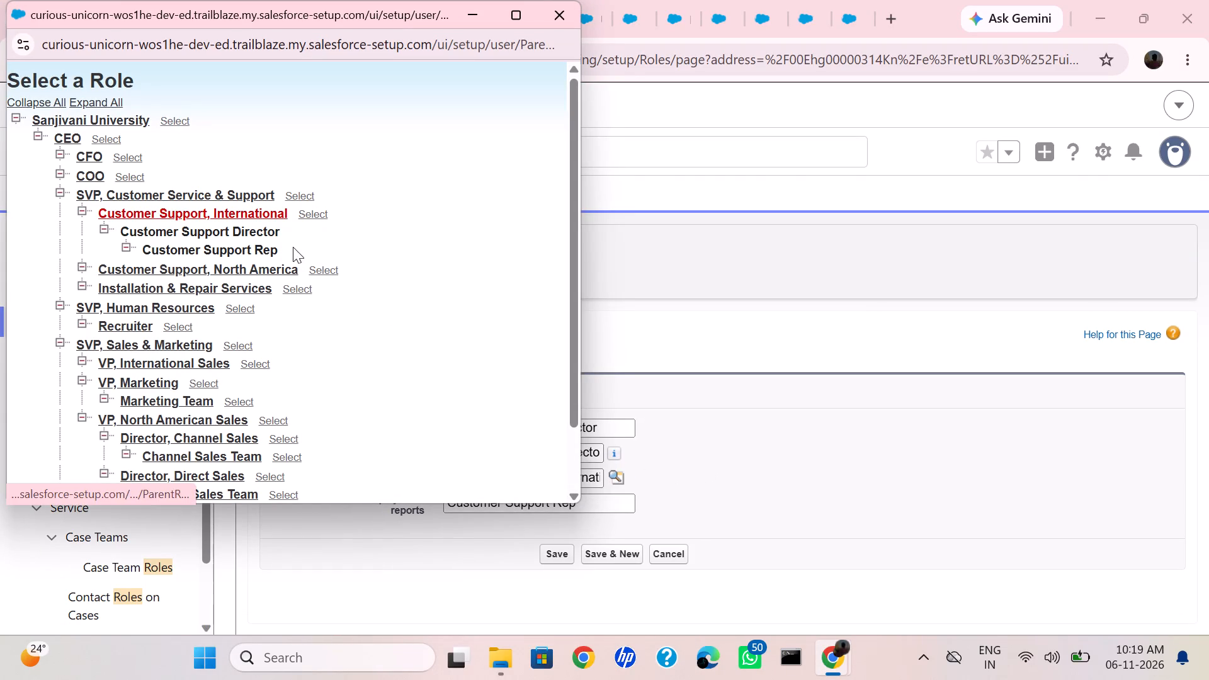
# Examine the roles under Customer Support, International in the parent role lookup for the Customer Support Director role.
pyautogui.scroll(-2, 259, 365)
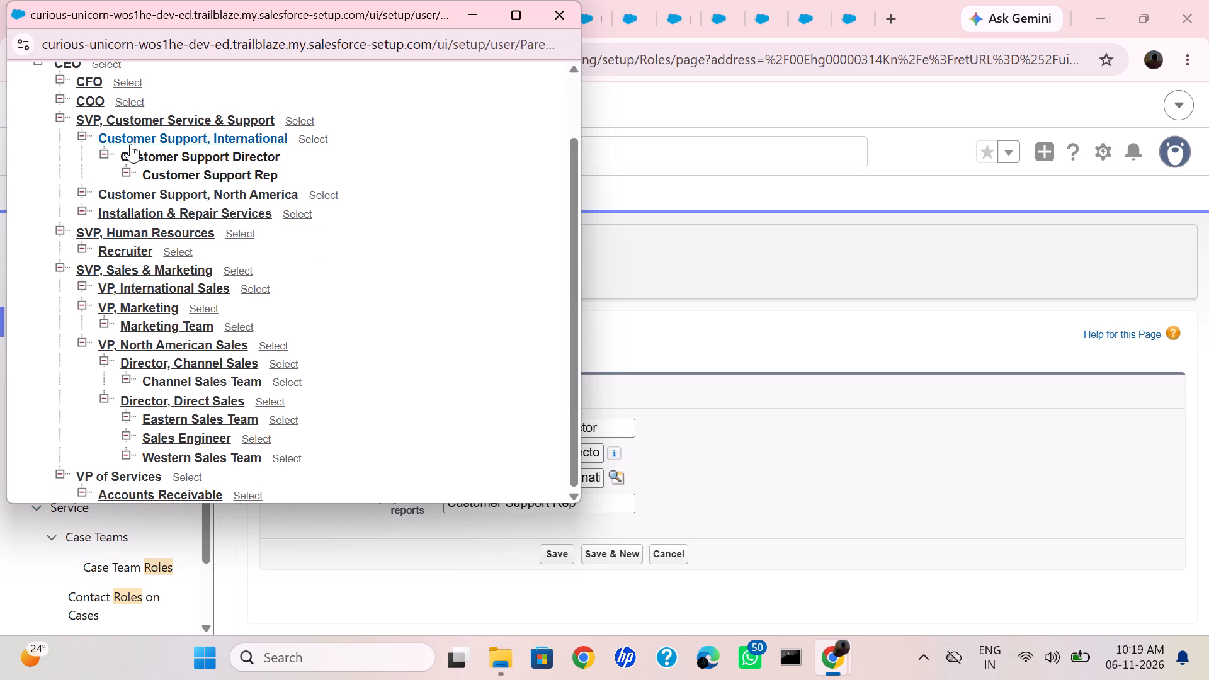
pyautogui.click(213, 162)
pyautogui.click(259, 159)
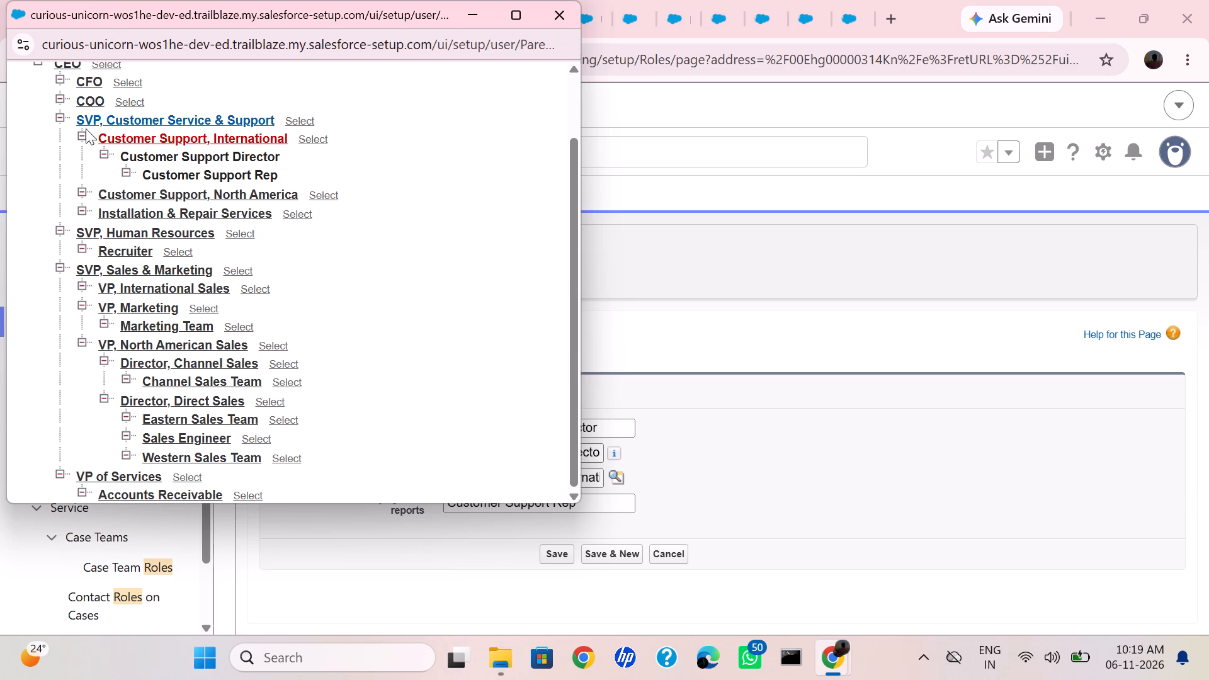
pyautogui.click(81, 135)
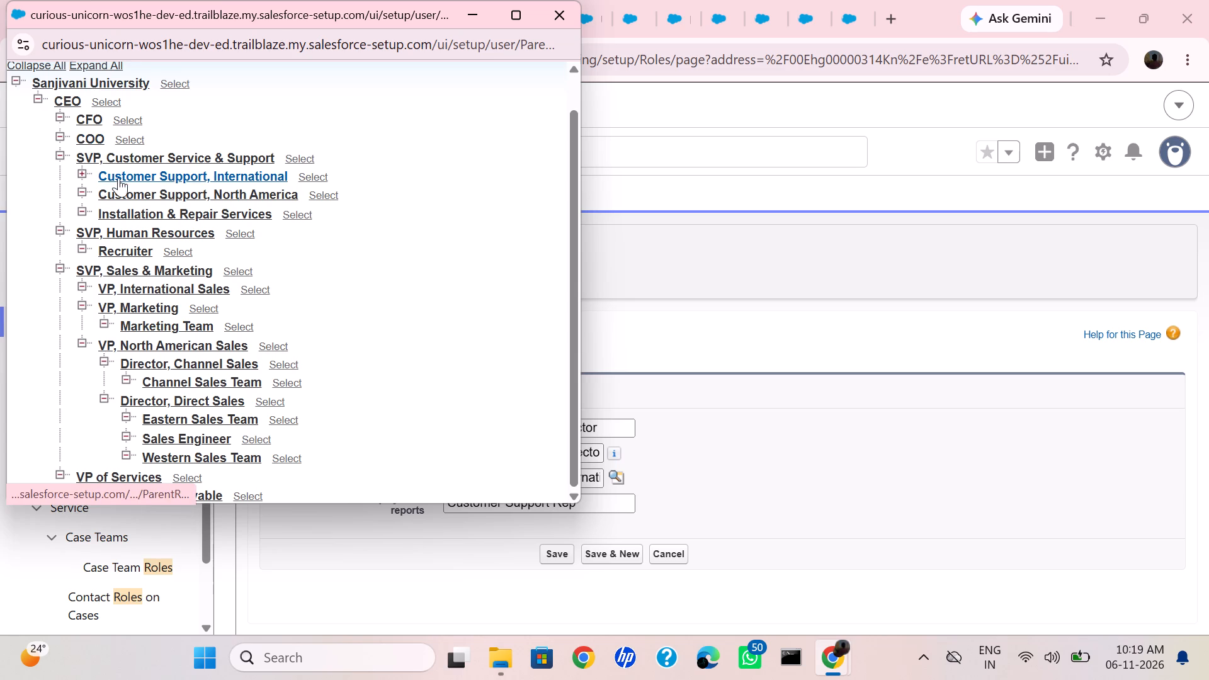
pyautogui.click(79, 174)
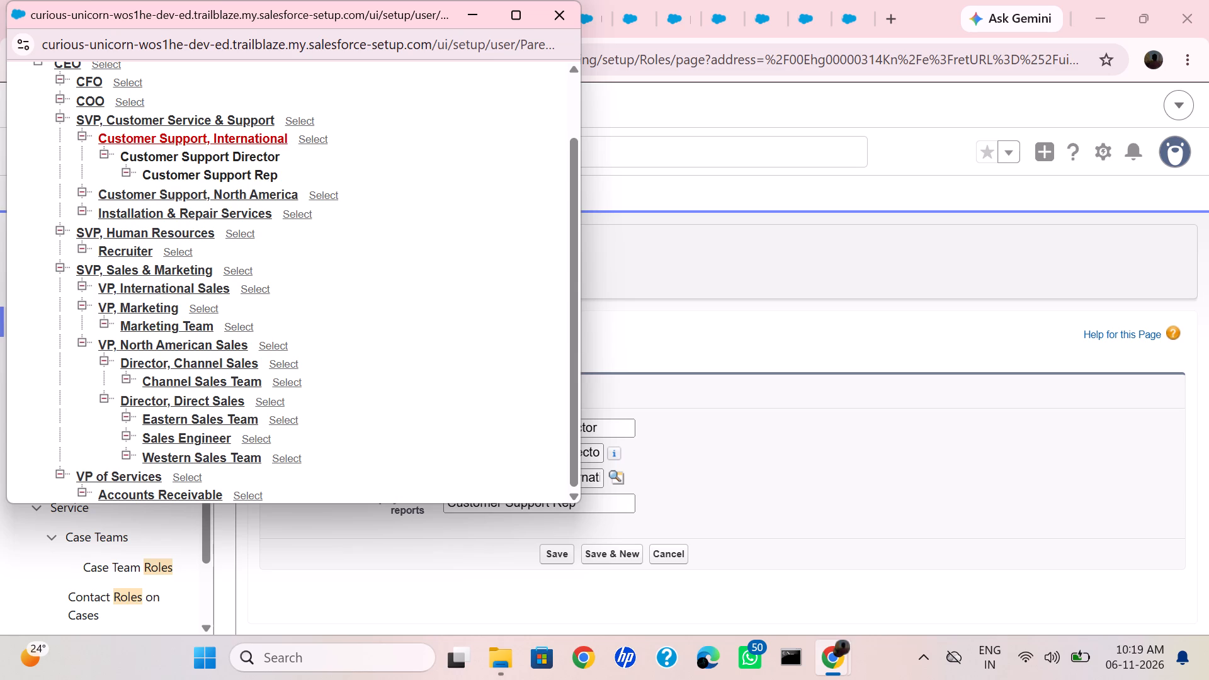
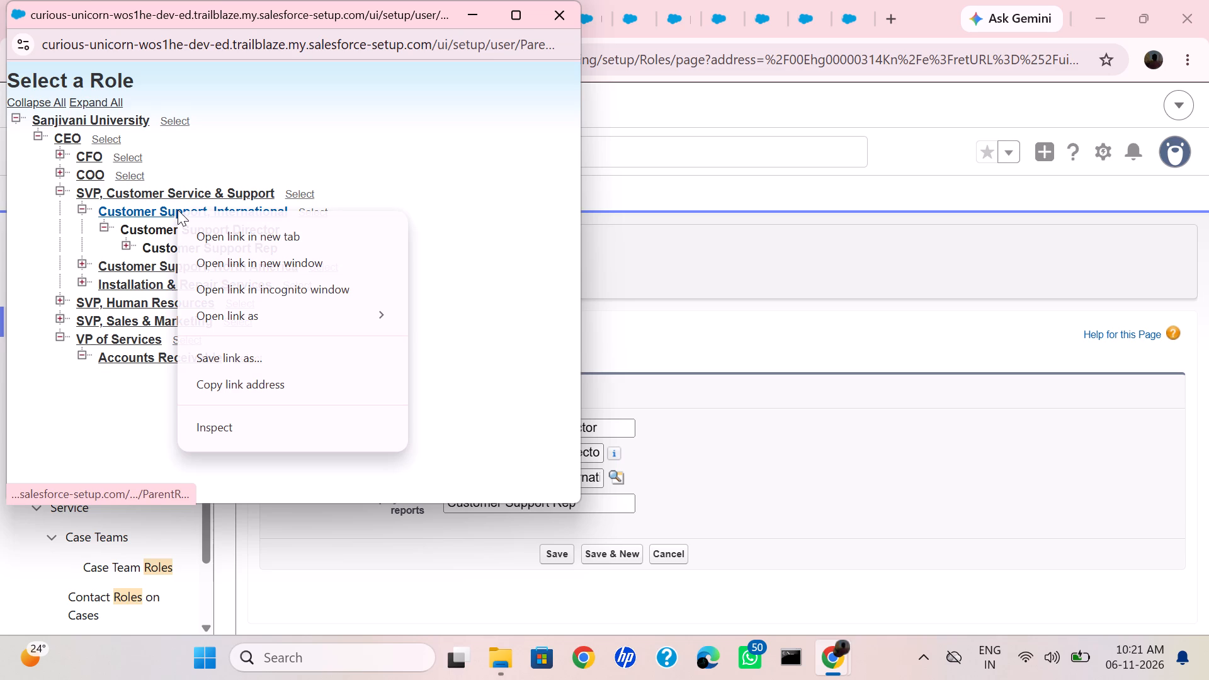
# Choose Customer Support, International as the role that the Customer Support Director role reports to.
pyautogui.click(492, 195)
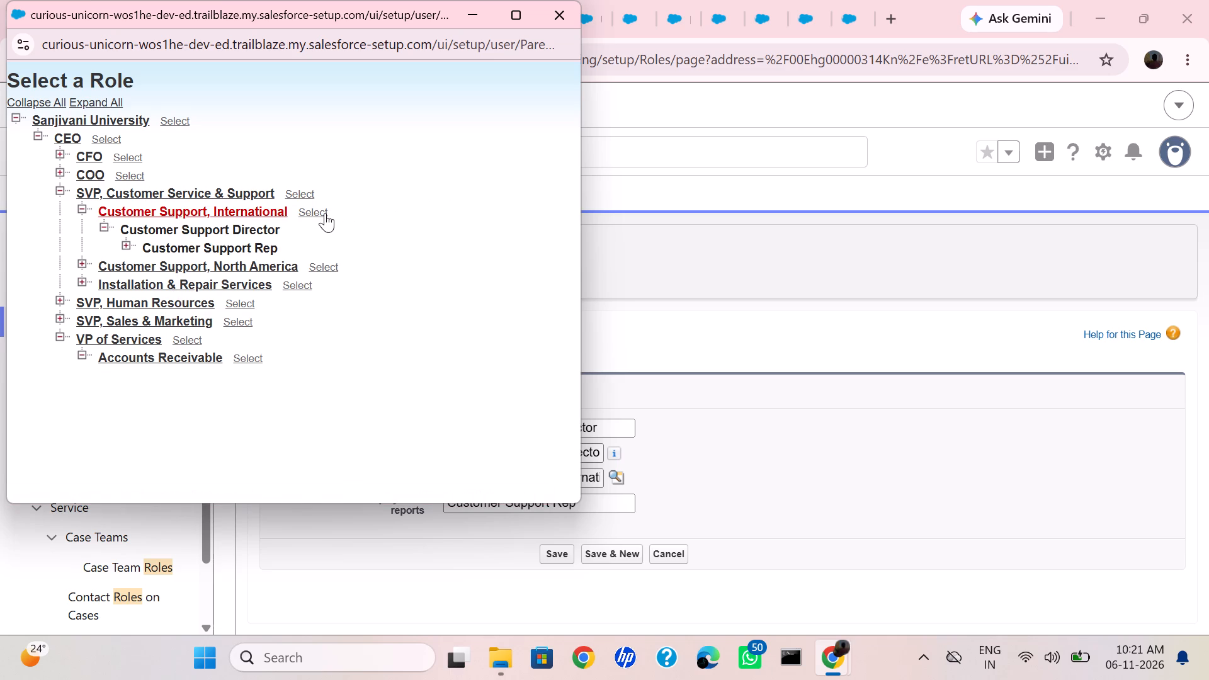
pyautogui.click(324, 211)
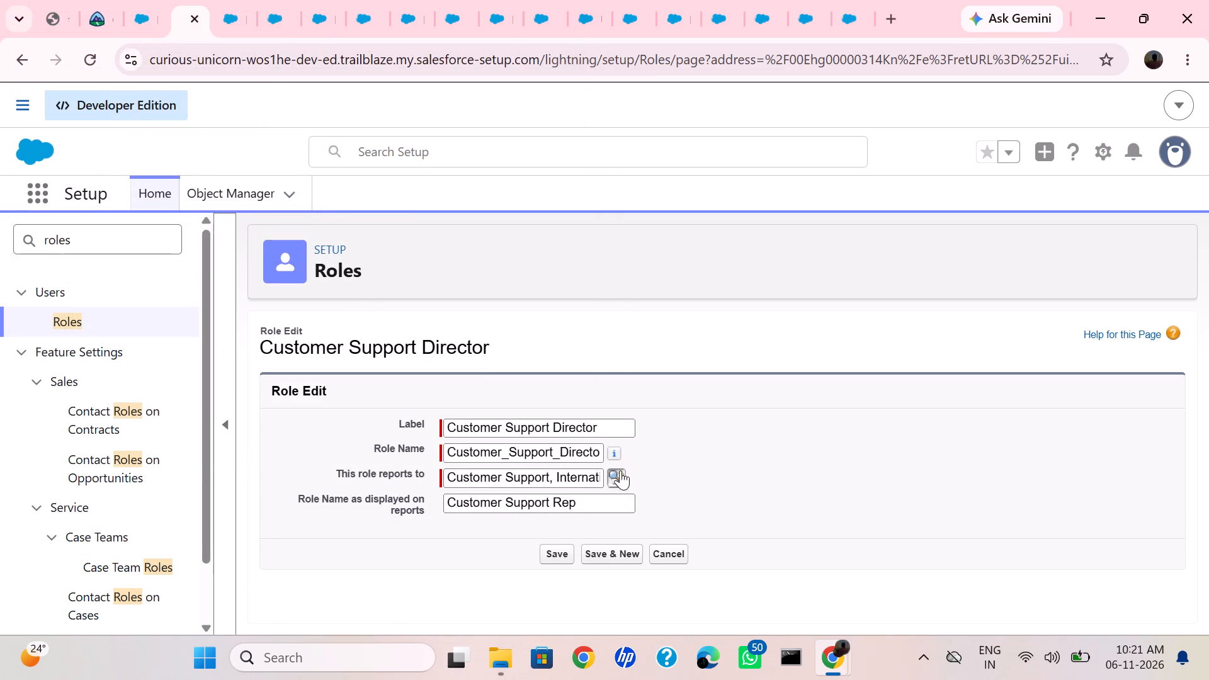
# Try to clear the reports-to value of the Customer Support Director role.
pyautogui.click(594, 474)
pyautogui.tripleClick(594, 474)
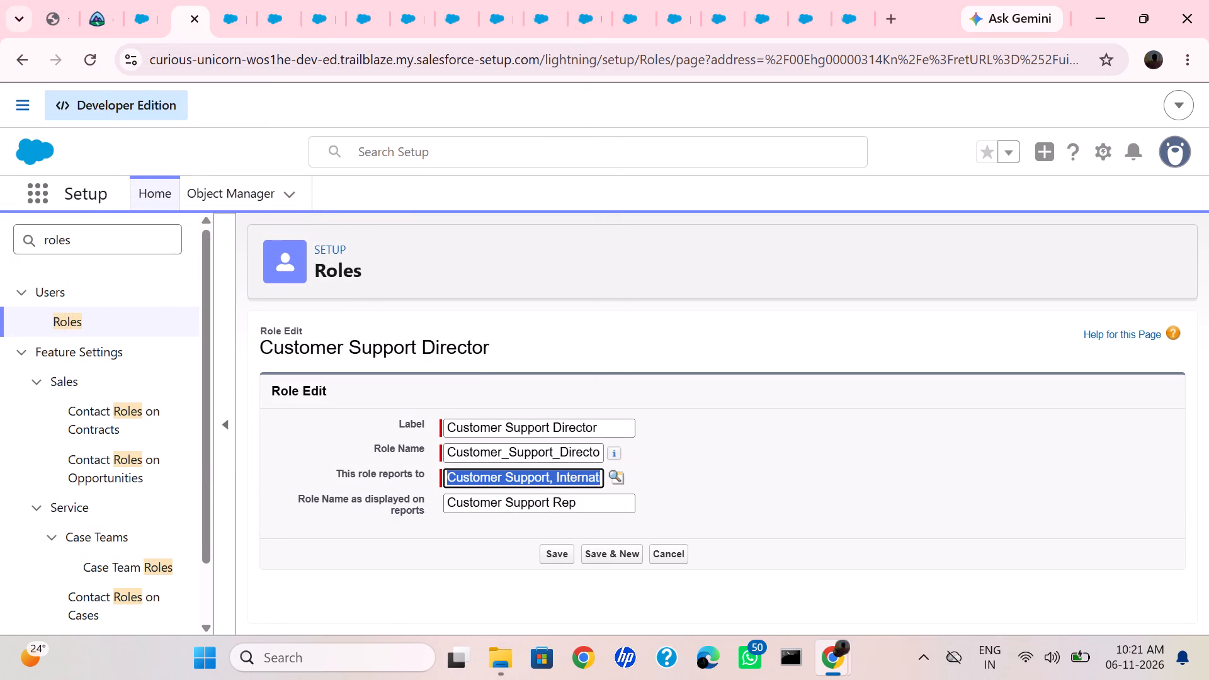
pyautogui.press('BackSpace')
# Examine the branches under SVP, Customer Service & Support in the parent role lookup, down to Customer Support Rep.
pyautogui.click(613, 473)
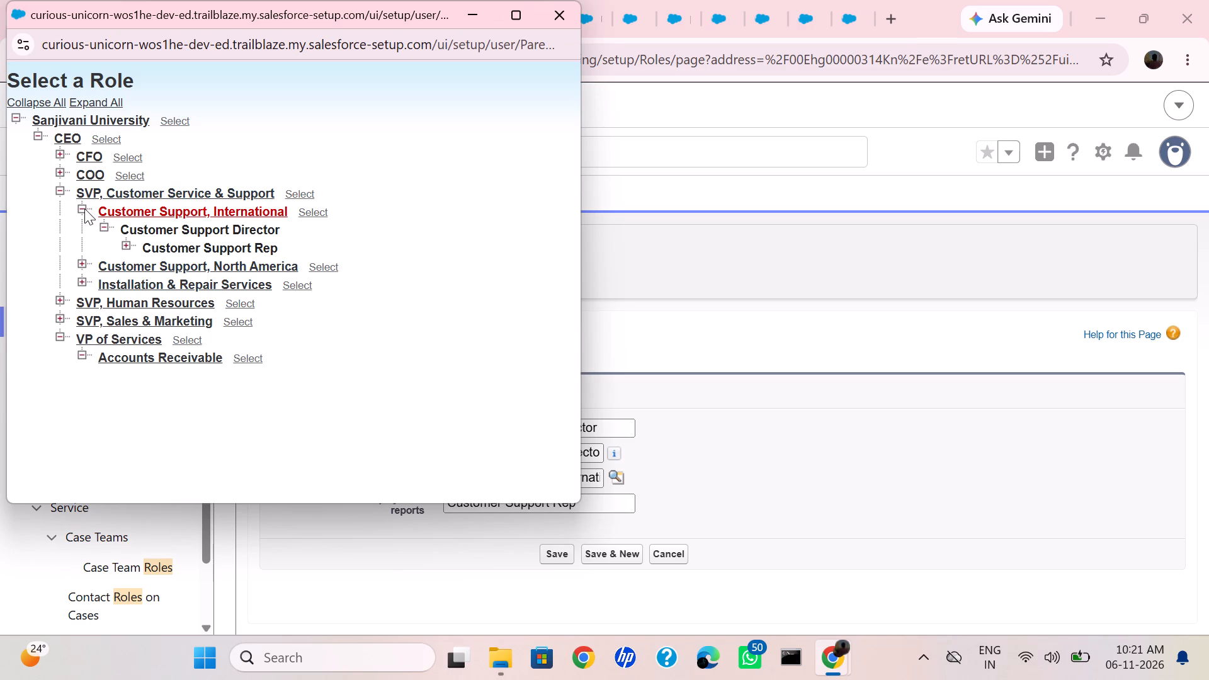
pyautogui.click(82, 206)
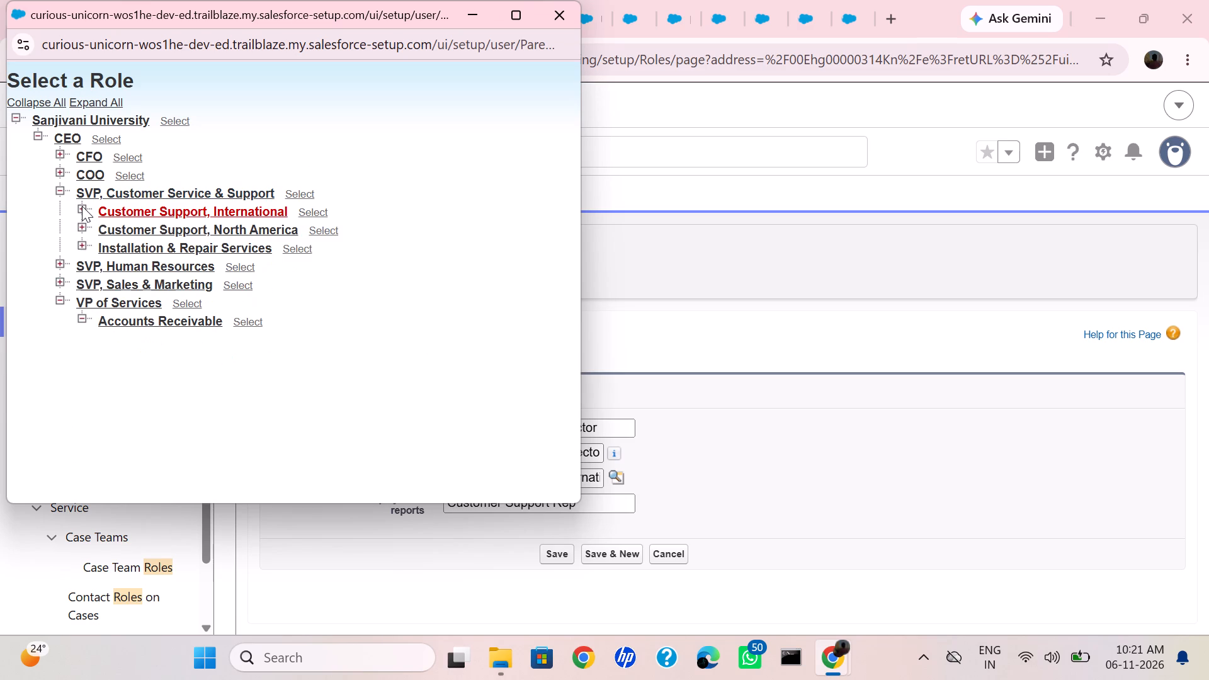
pyautogui.click(59, 192)
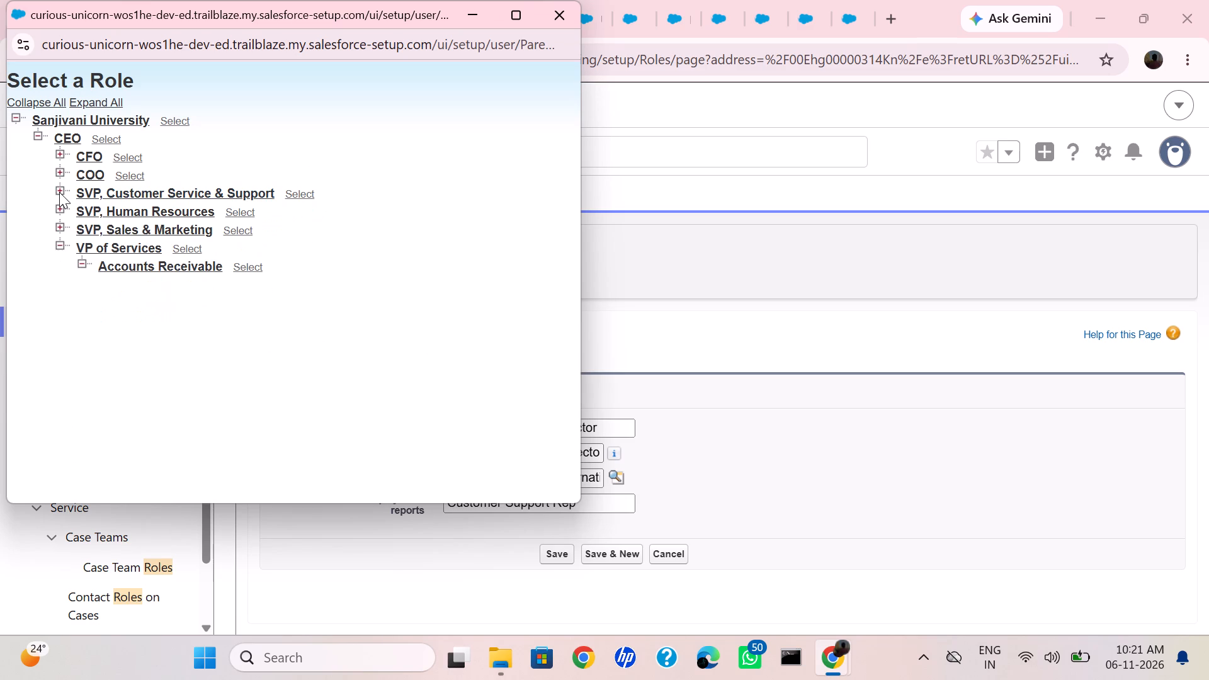
pyautogui.click(59, 189)
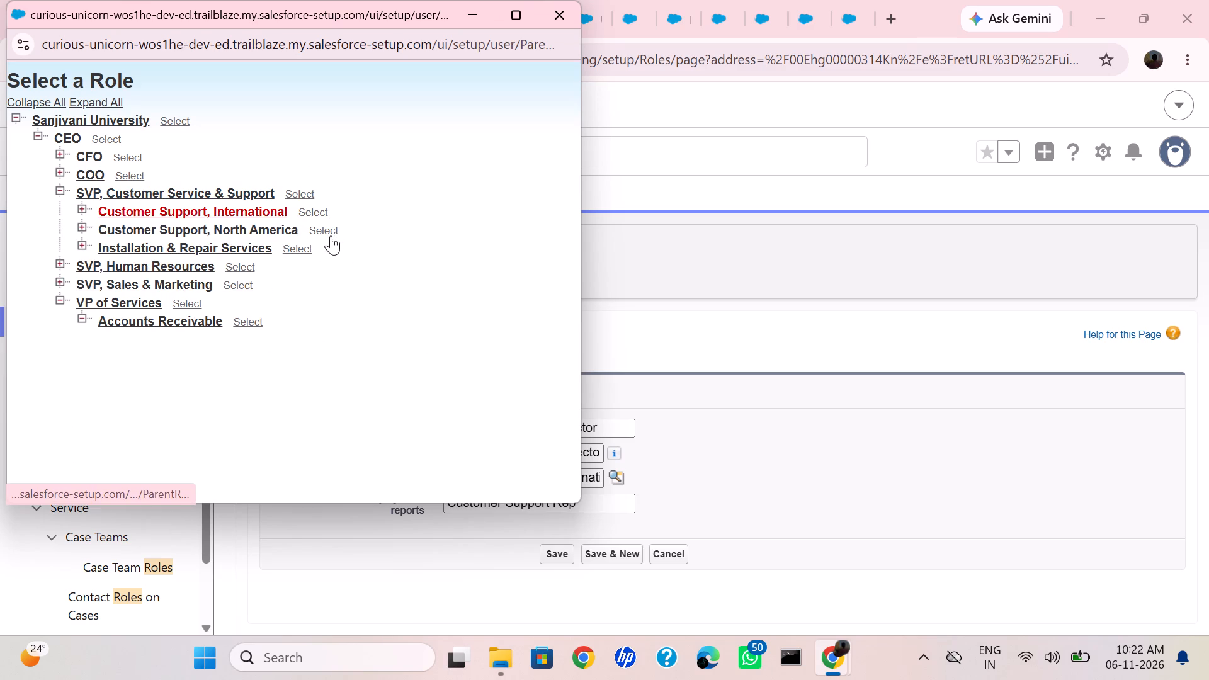
pyautogui.click(80, 207)
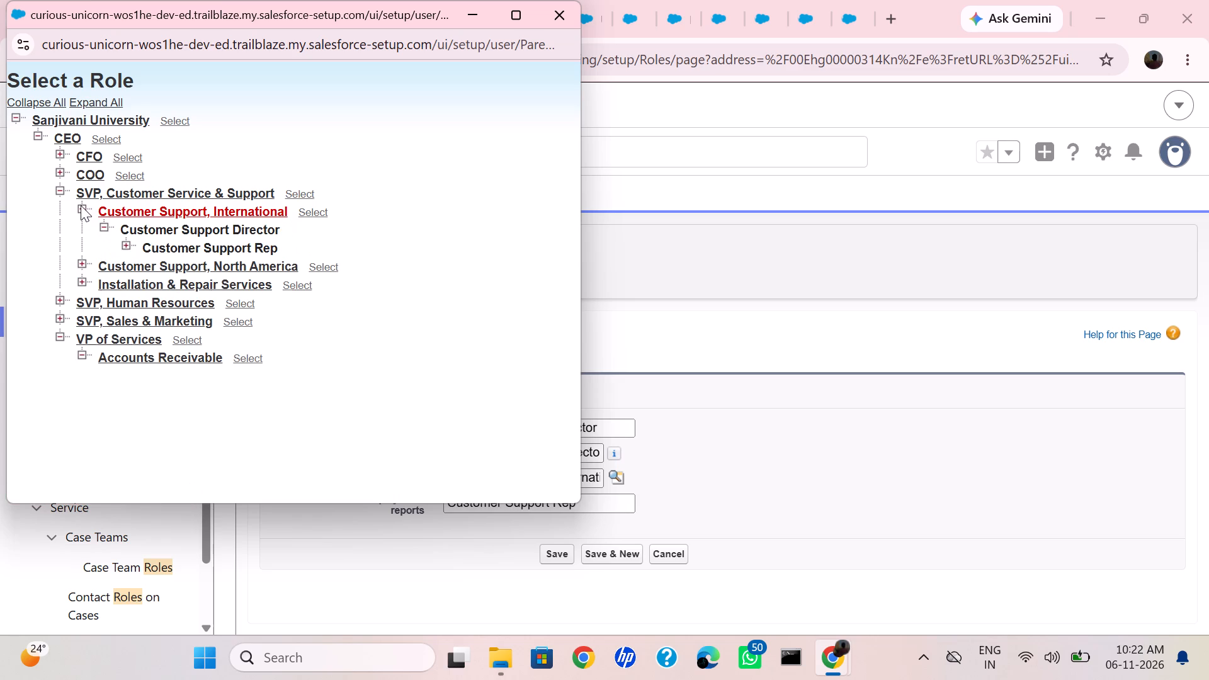
pyautogui.click(127, 251)
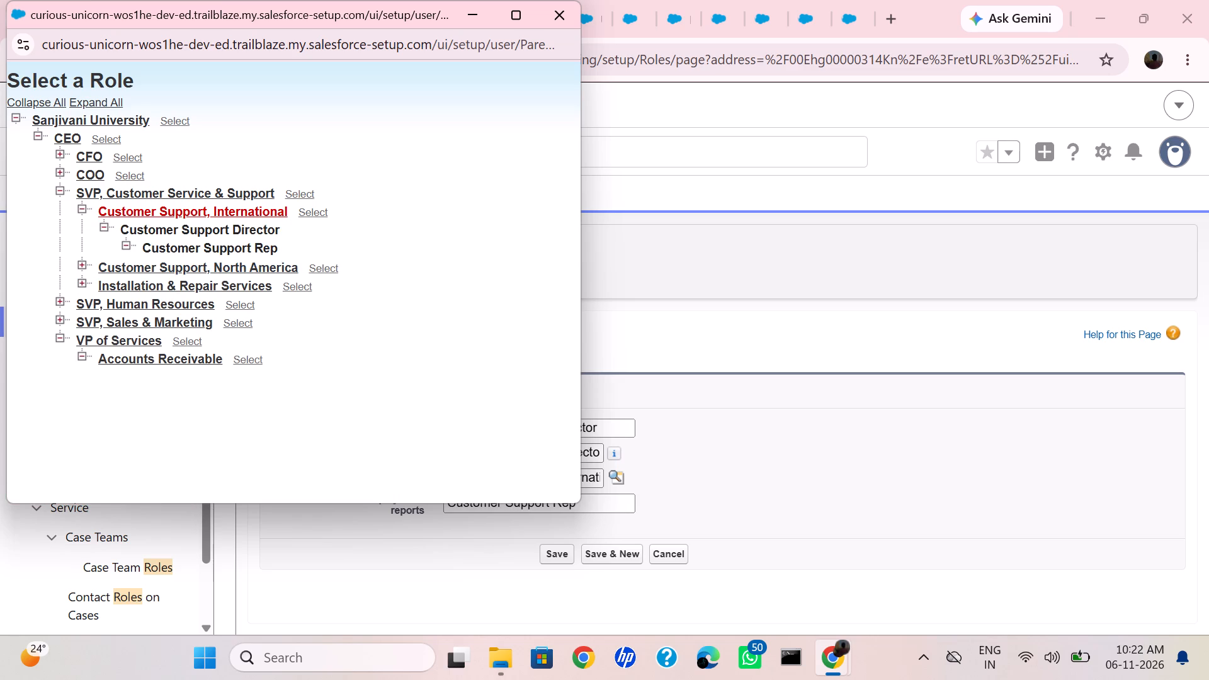
pyautogui.click(101, 227)
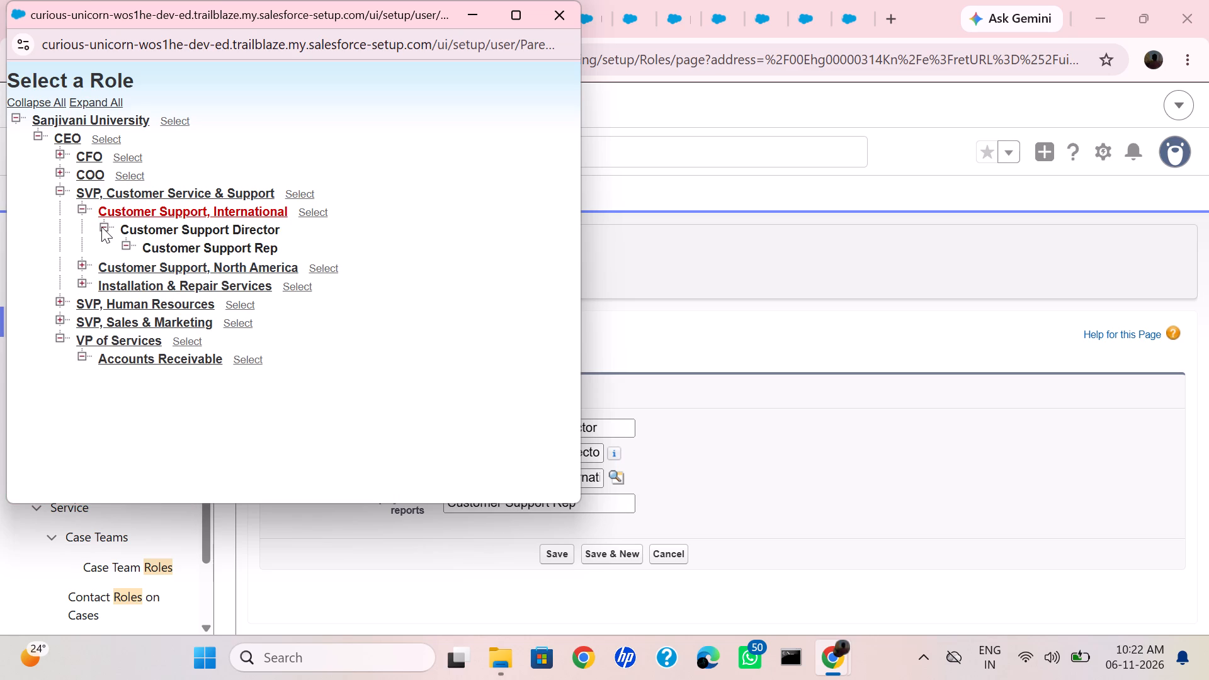
pyautogui.click(101, 227)
# Copy the Customer Support Director role name from the role tree in the lookup.
pyautogui.tripleClick(172, 229)
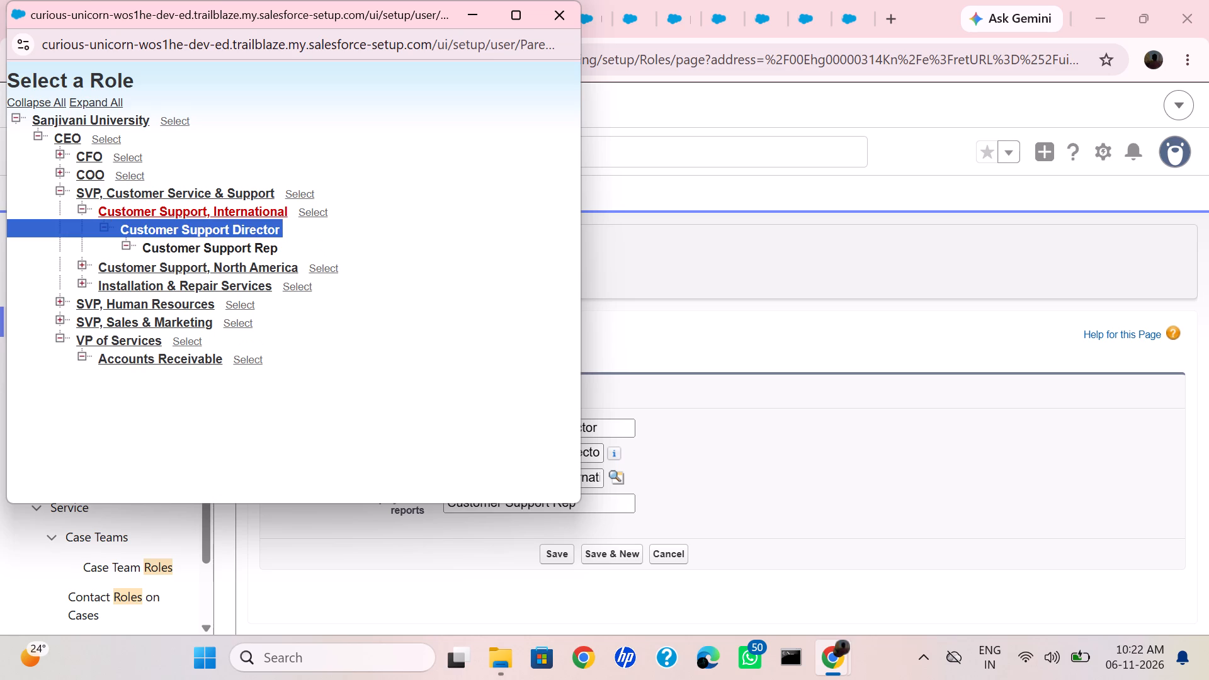
pyautogui.hotkey('ctrl', 'c')
# Capture a screenshot of the role tree with Customer Support Director highlighted.
pyautogui.press('Print')
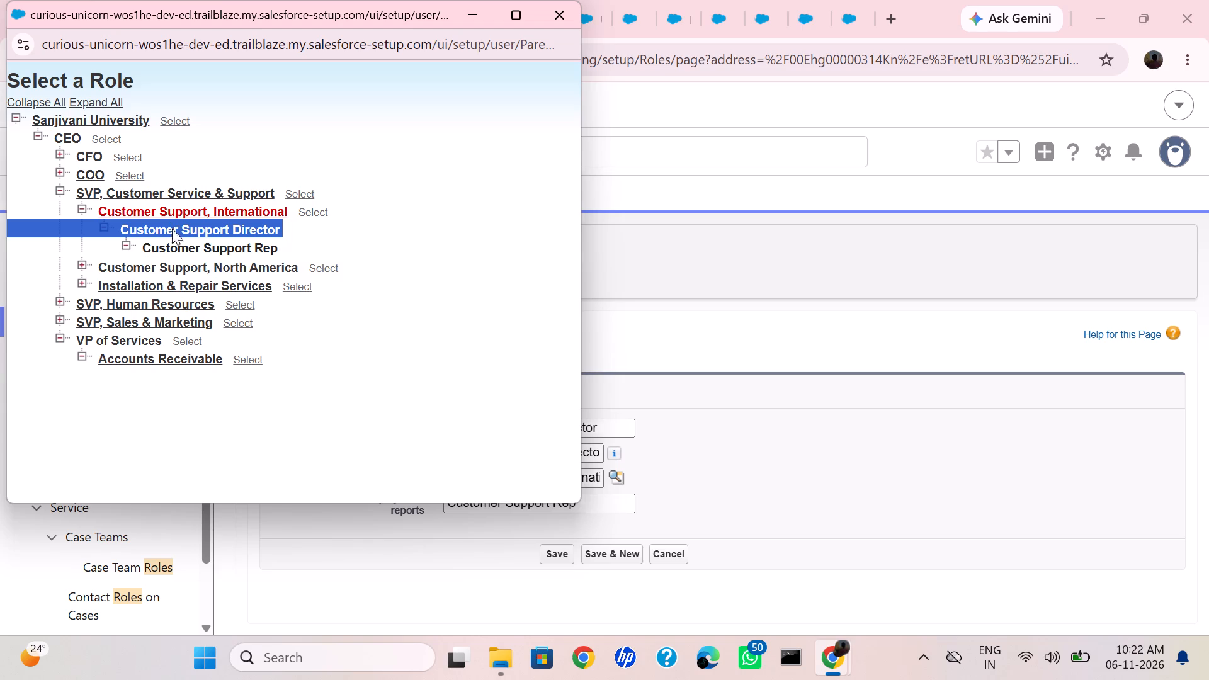
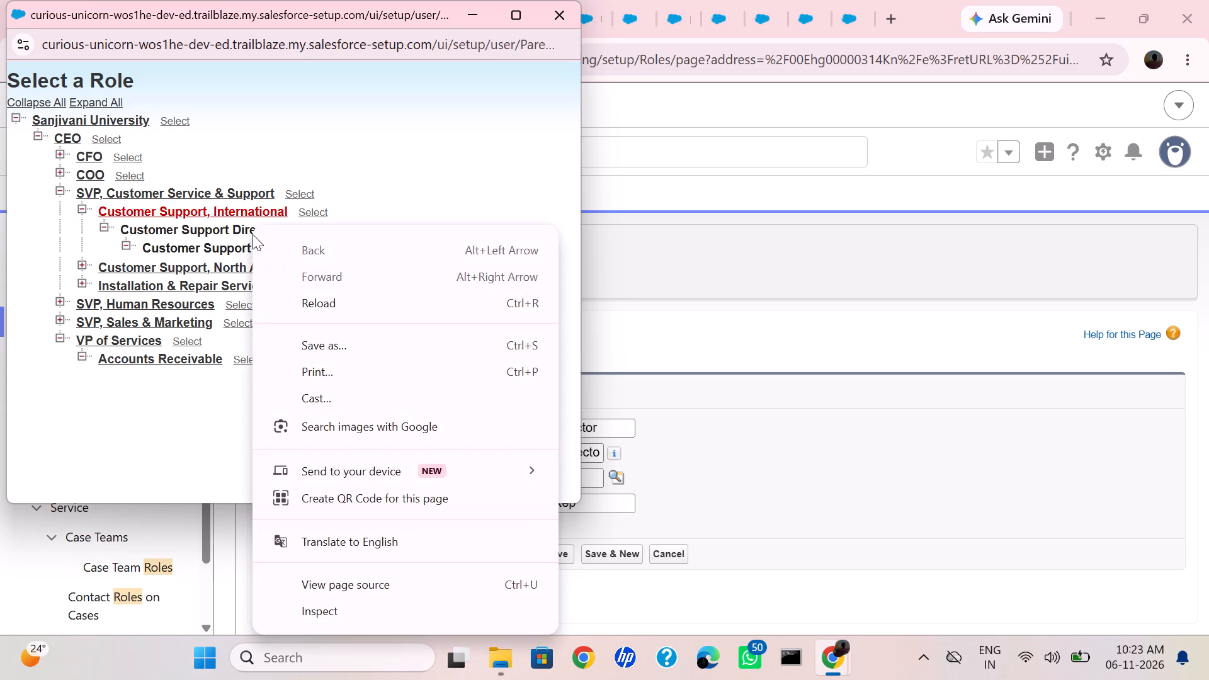
# Save the Select a Role lookup page as ParentRolePickerPage.htm and check the recent download history.
pyautogui.click(349, 343)
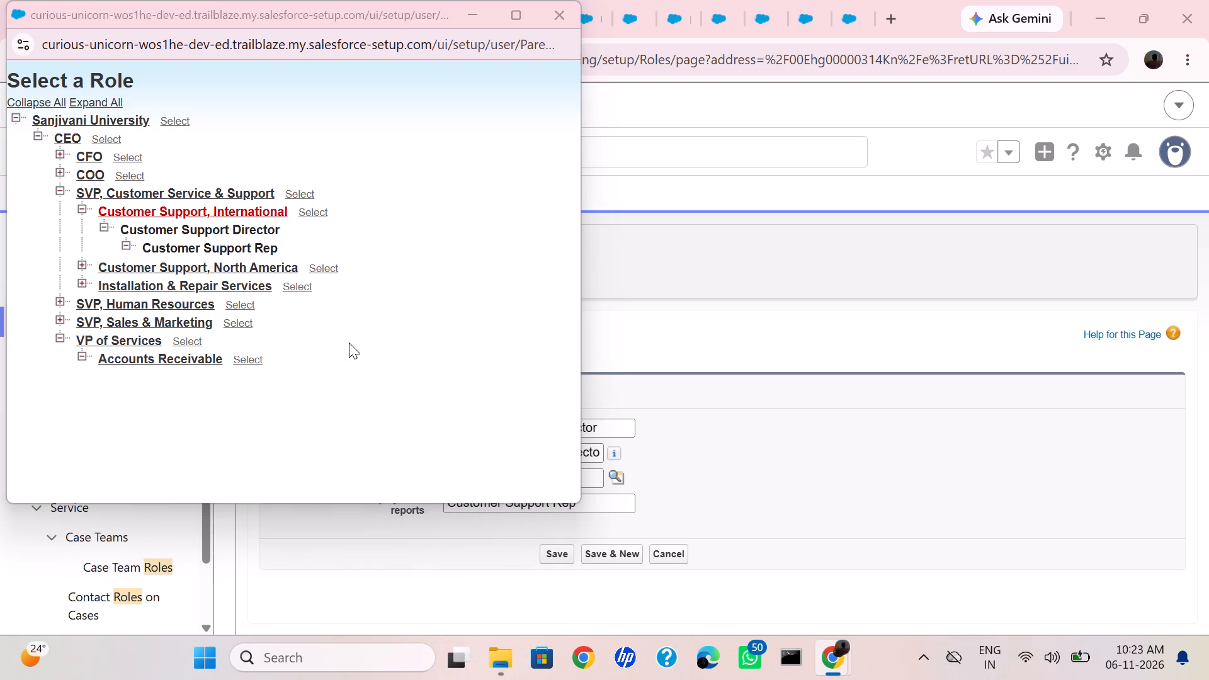
pyautogui.click(450, 411)
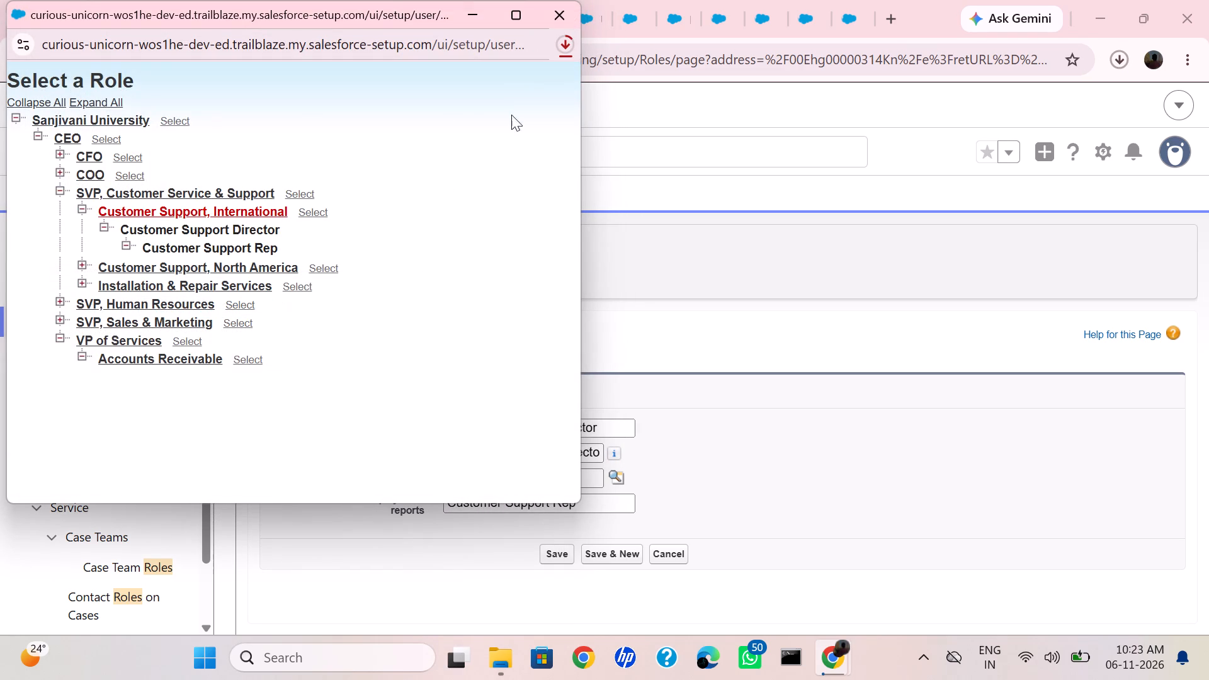
pyautogui.click(563, 49)
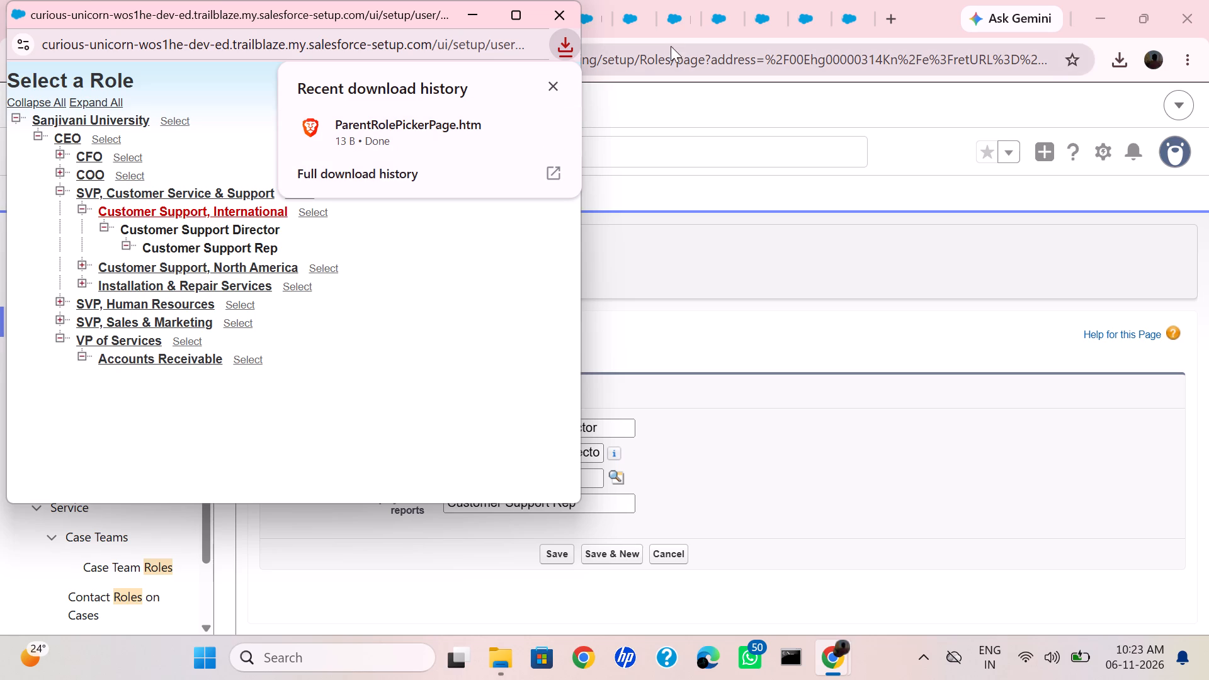
pyautogui.click(555, 84)
# Switch to the Restrict Login Hours browser window containing the ChatGPT conversation.
pyautogui.hotkey('alt', 'Tab')
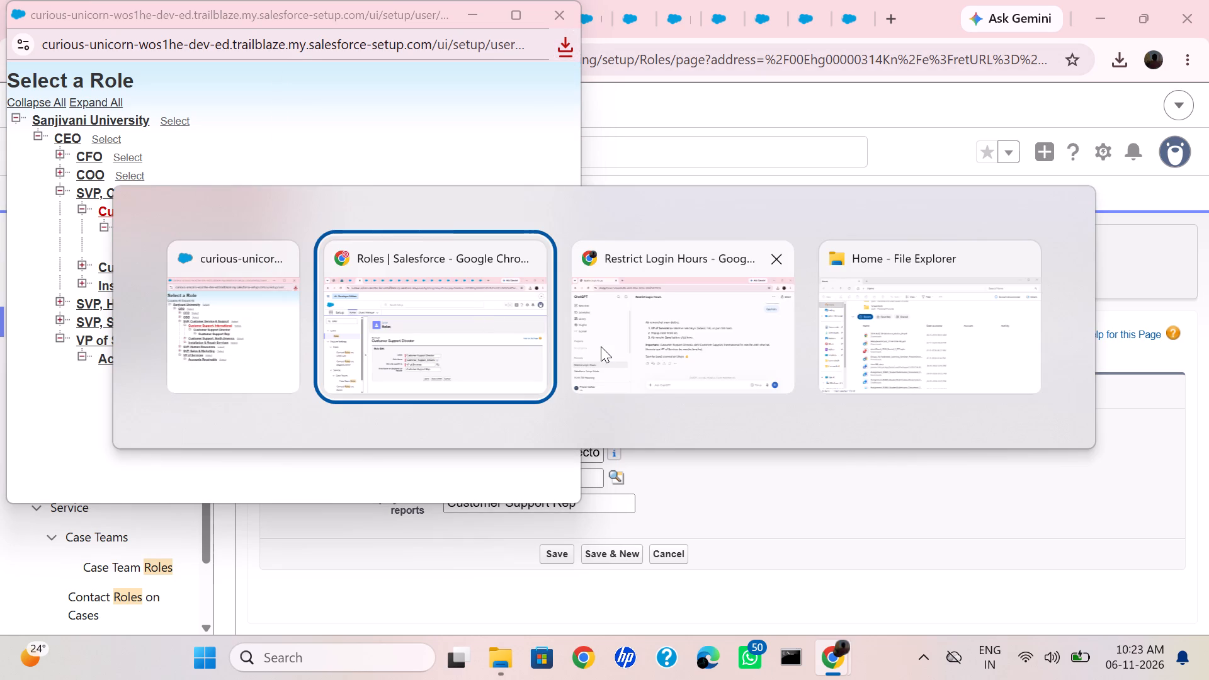
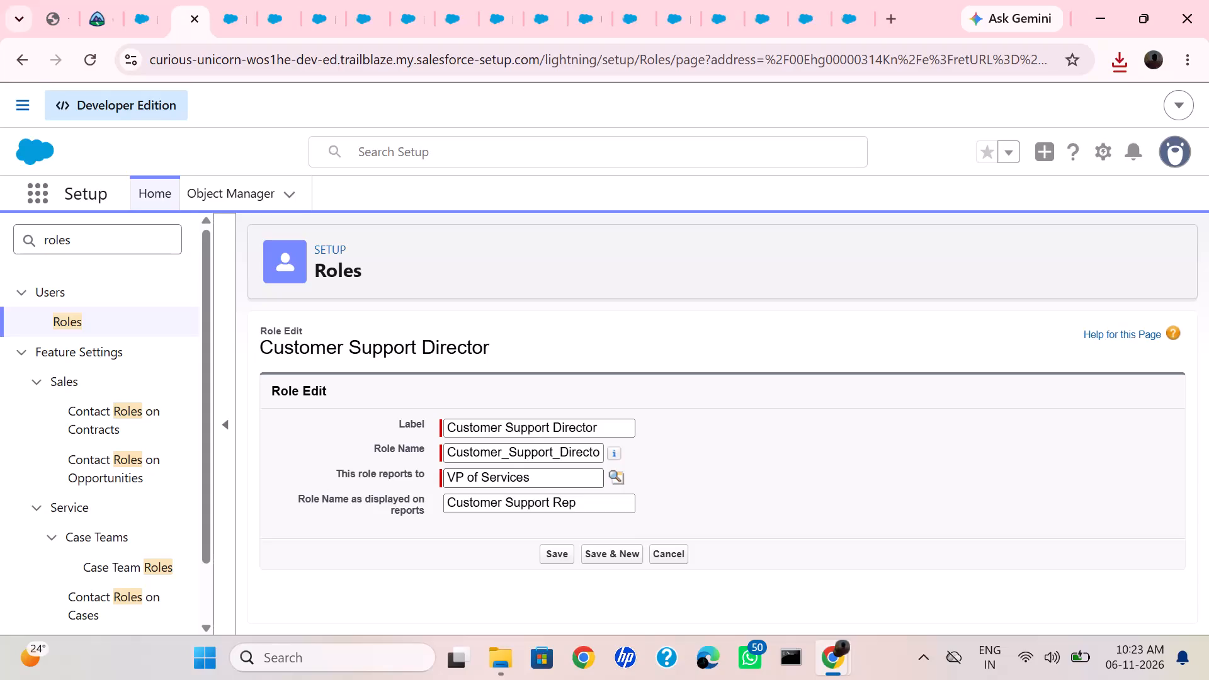
# Capture a screen snip of the Customer Support Director role edit form.
pyautogui.click(231, 306)
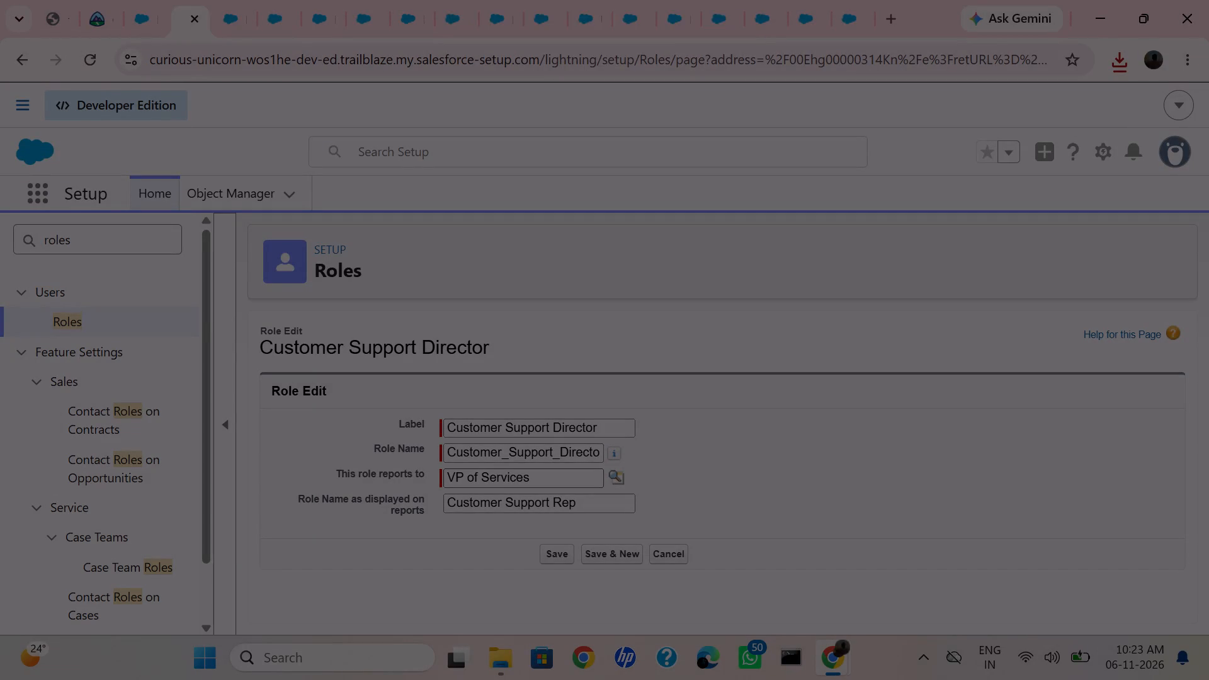
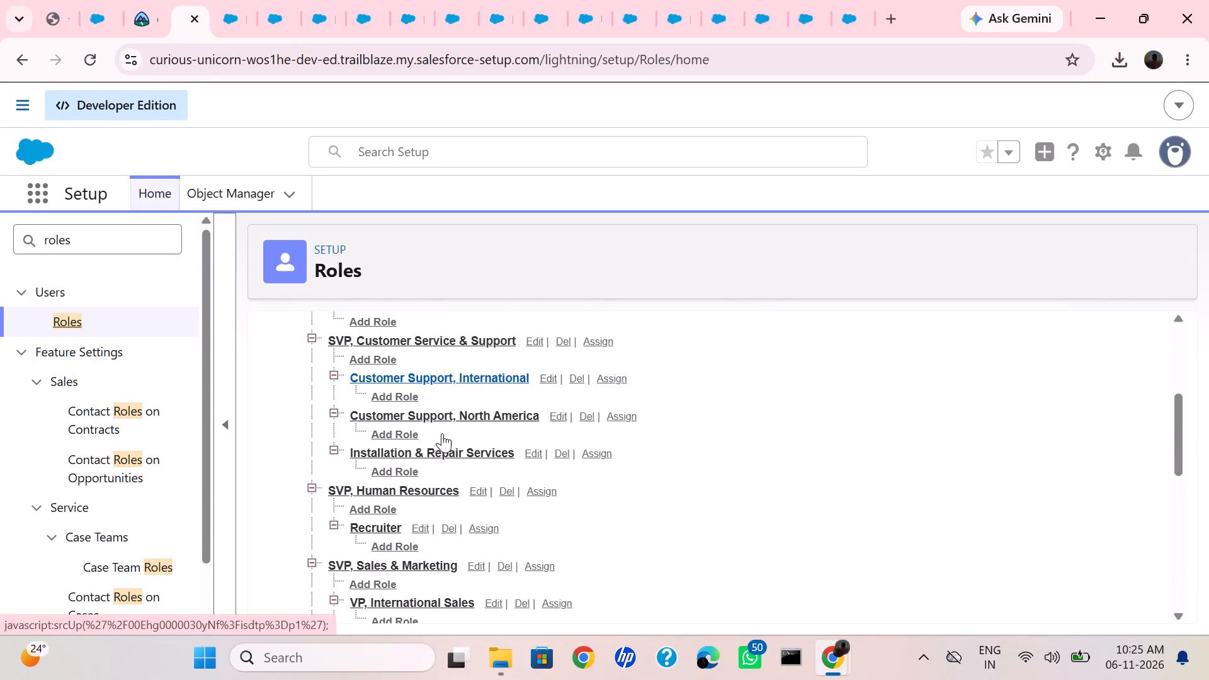
# Locate the VP of Services role and its subordinate roles in the role hierarchy.
pyautogui.scroll(-1, 442, 433)
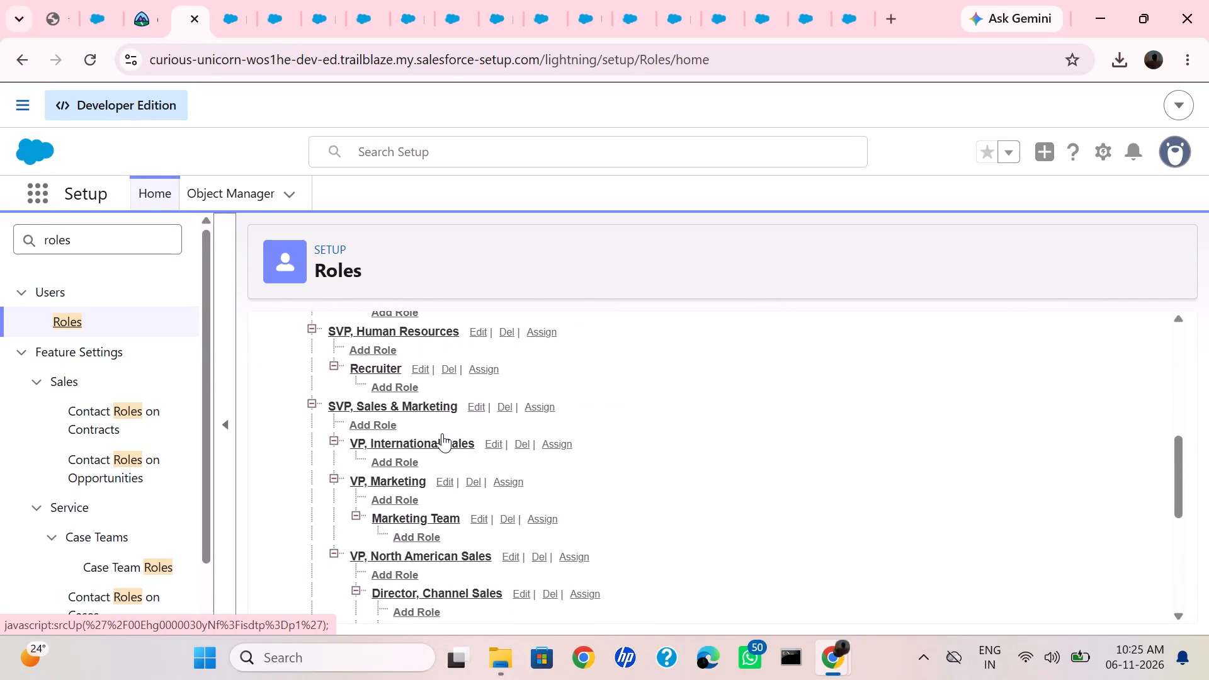
pyautogui.scroll(-1, 442, 433)
pyautogui.scroll(-1, 427, 583)
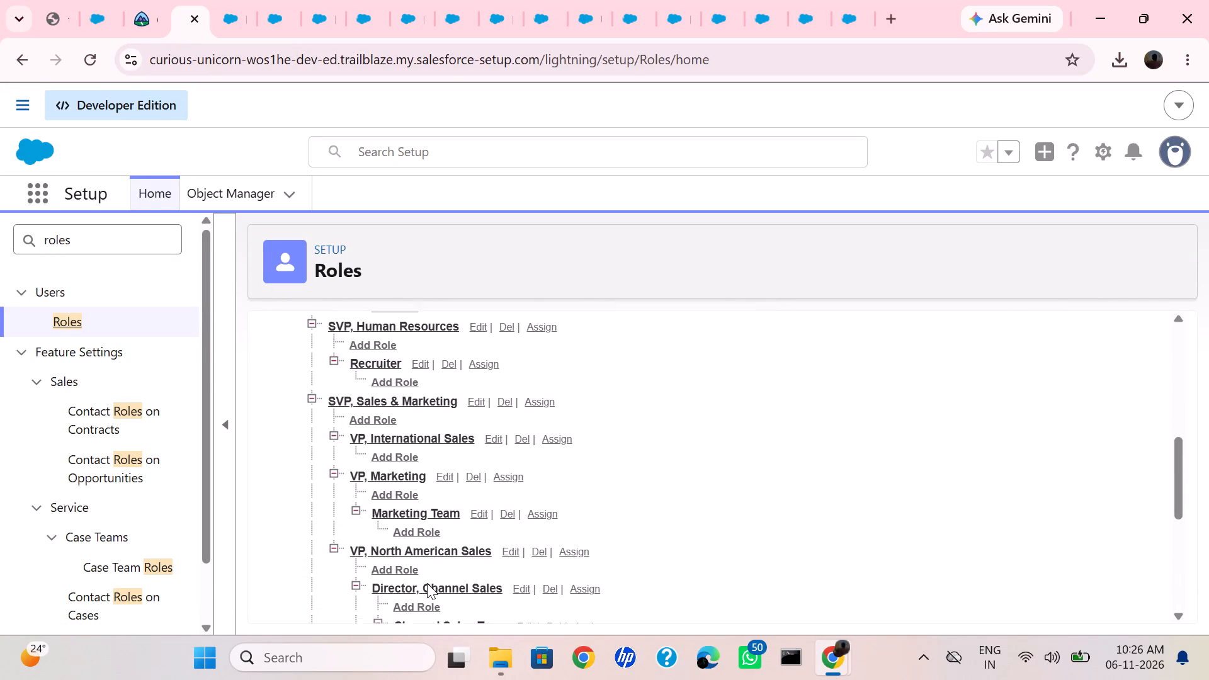
pyautogui.scroll(-3, 427, 583)
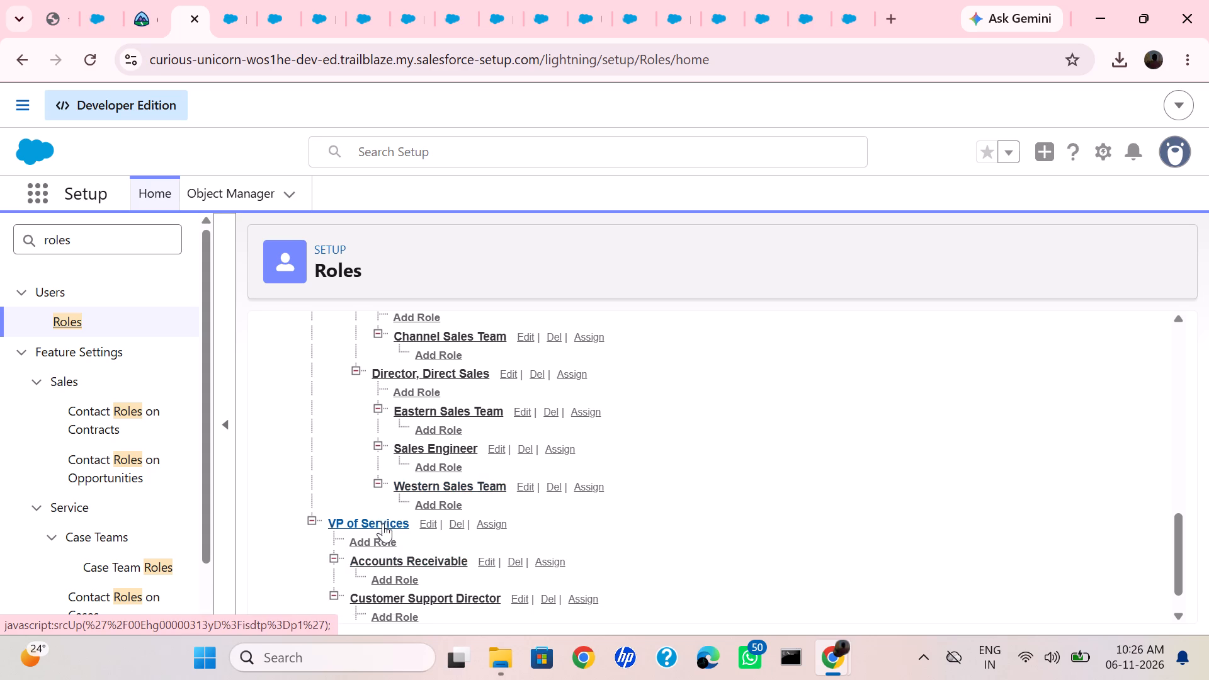
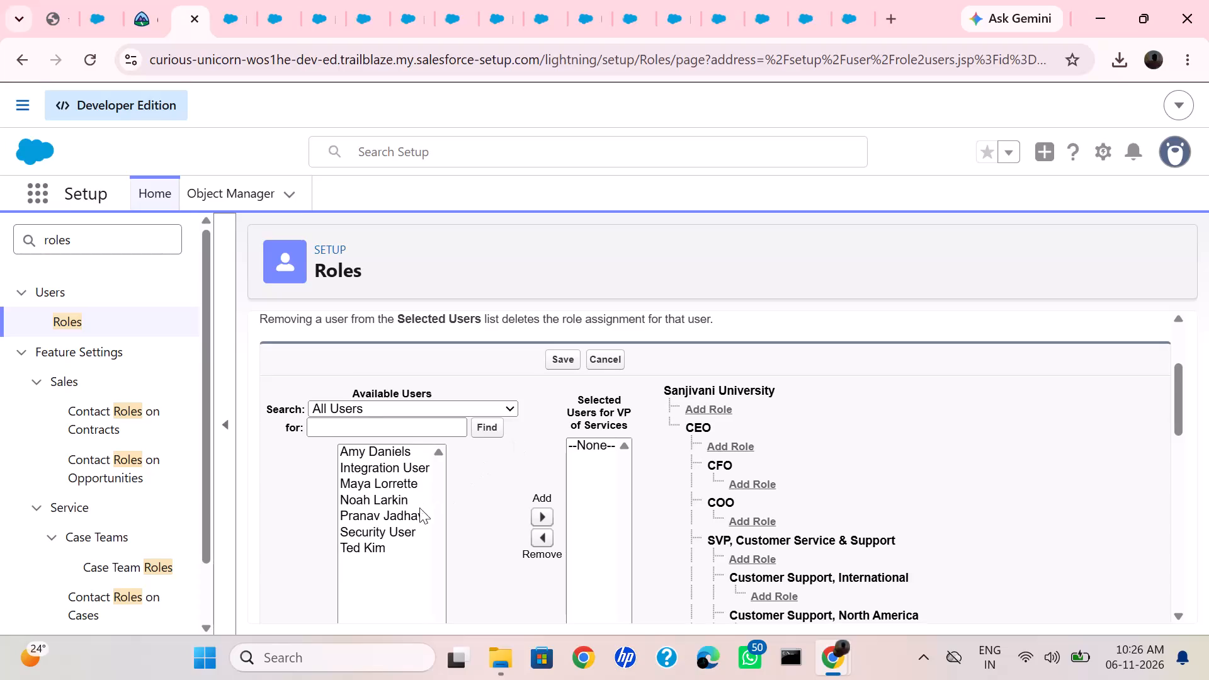
# Search for "noha" among the available users for the VP of Services role.
pyautogui.click(361, 428)
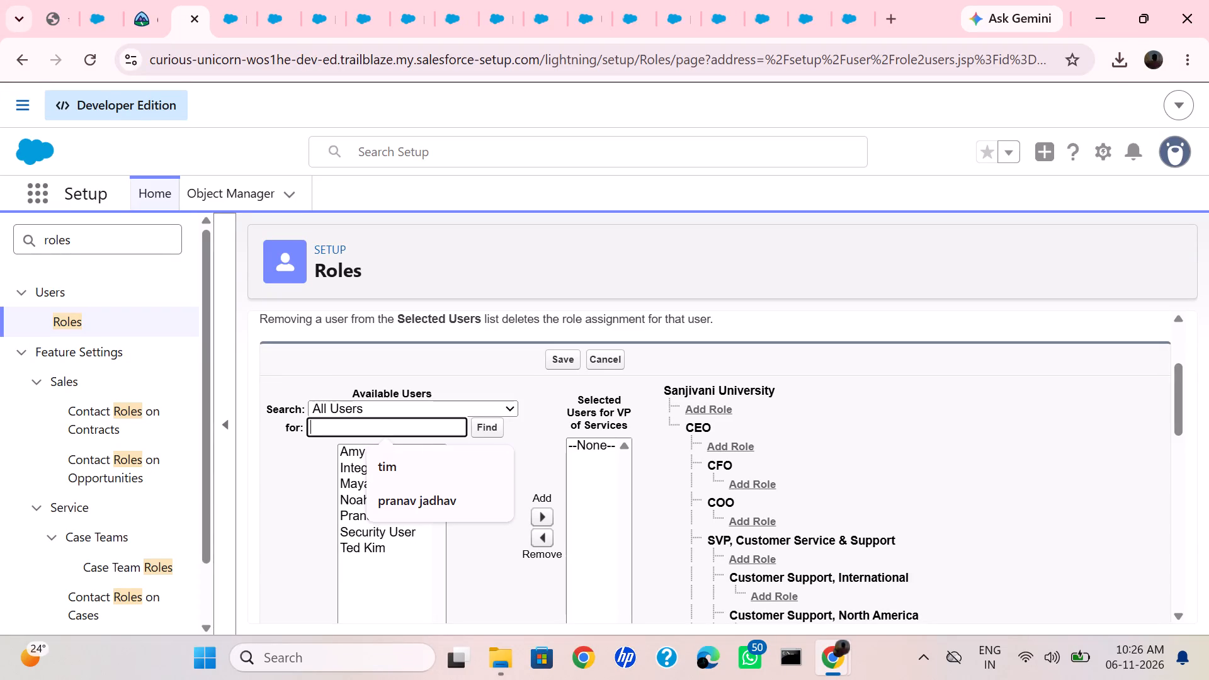
pyautogui.write('noha')
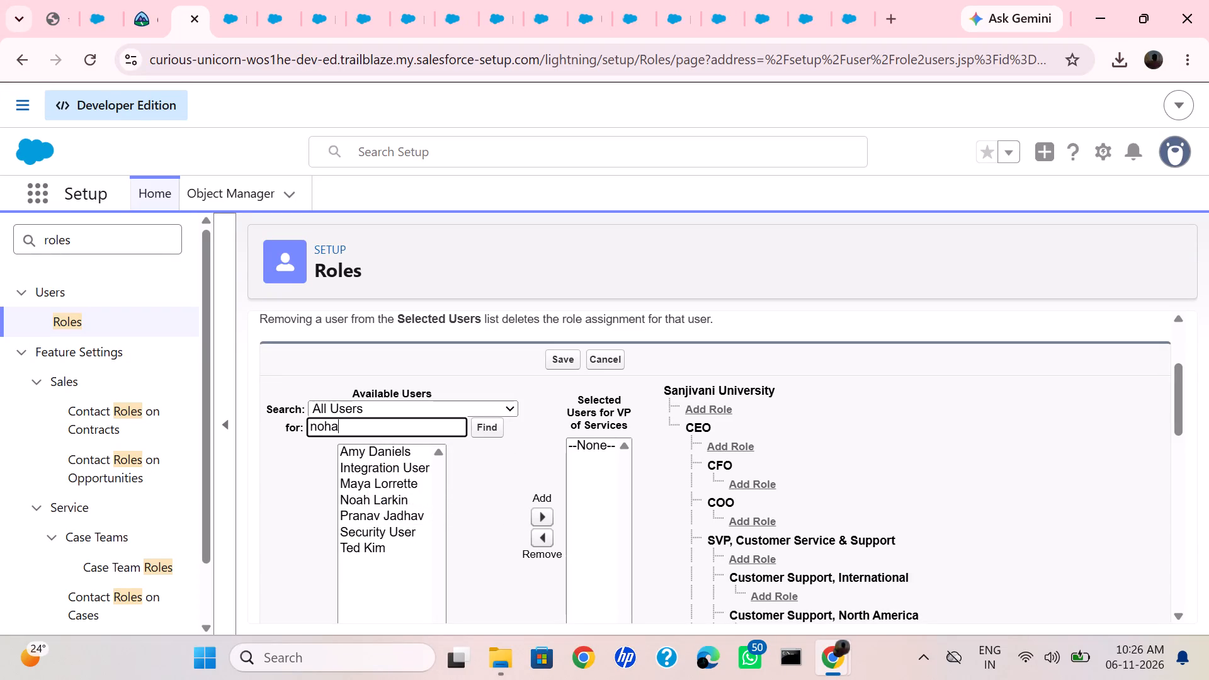
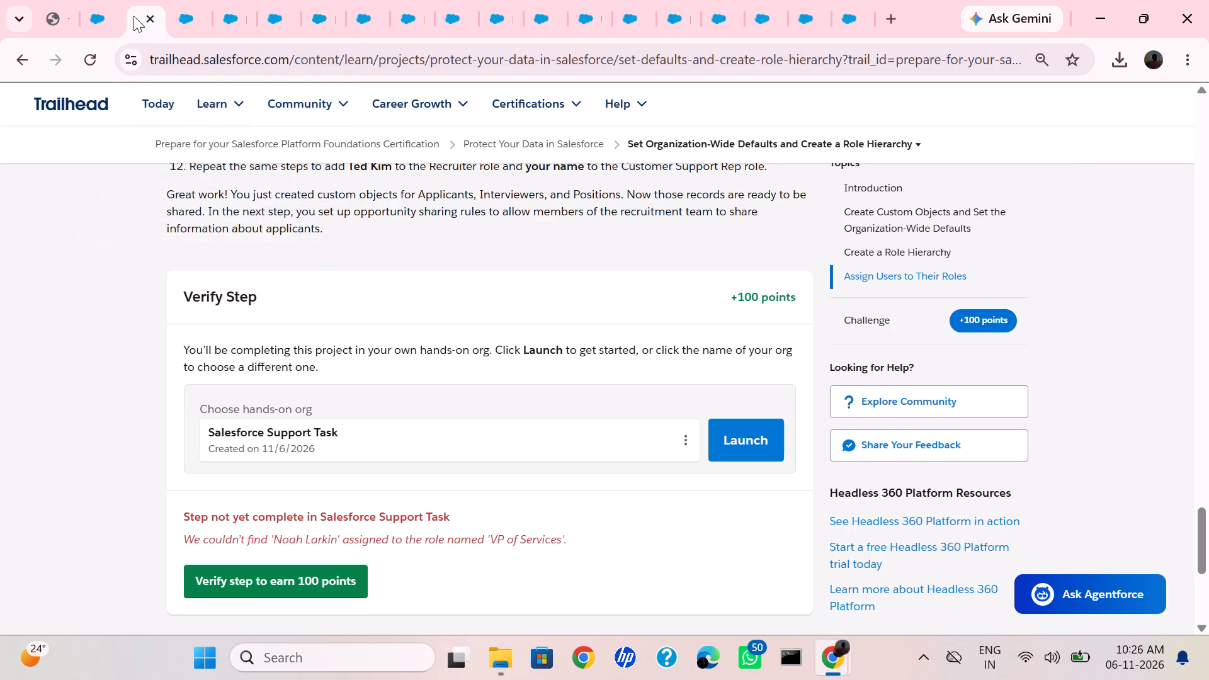
# Rerun the verification of the organization-wide defaults and role hierarchy step for the Salesforce Support Task org.
pyautogui.click(232, 566)
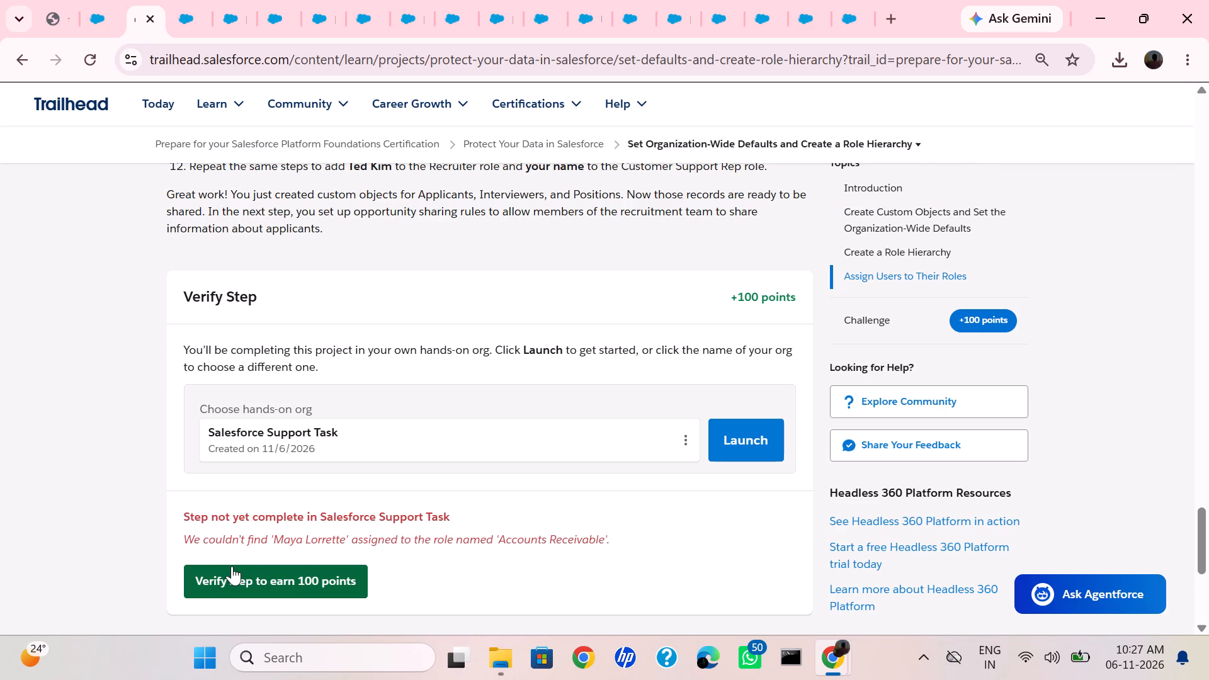
# Capture a rectangular screenshot of the Verify Step section, including the org selection and the verification feedback.
pyautogui.press('Print')
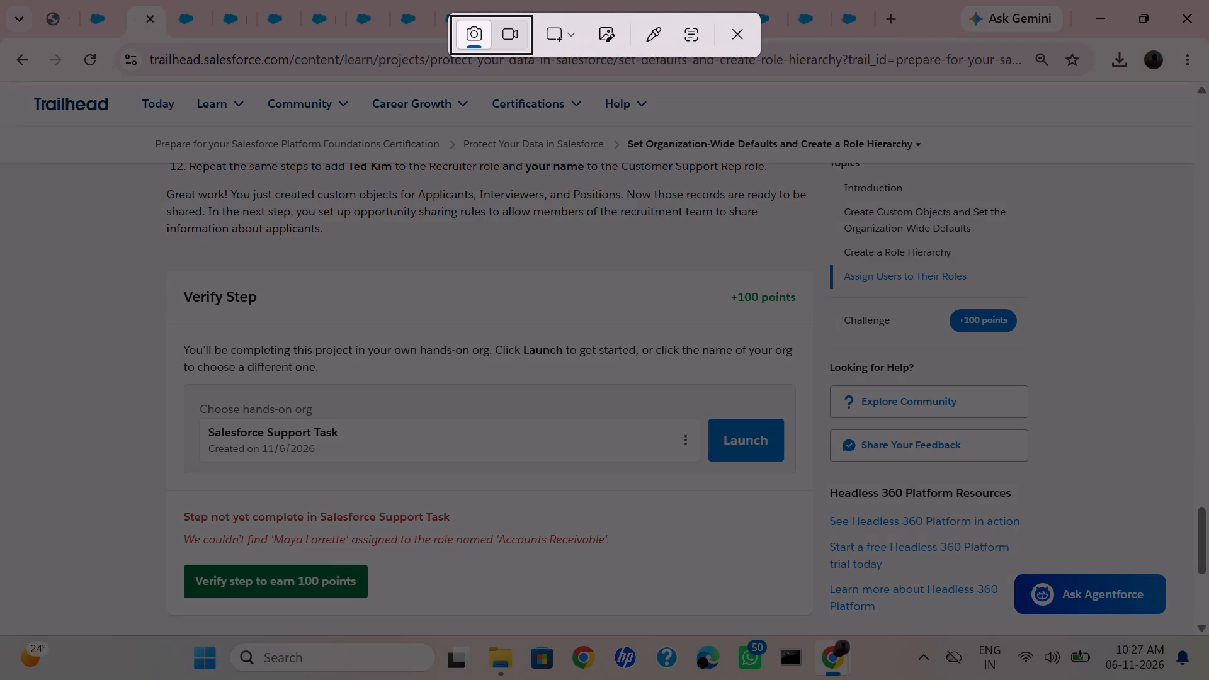
pyautogui.moveTo(140, 259); pyautogui.dragTo(800, 644)
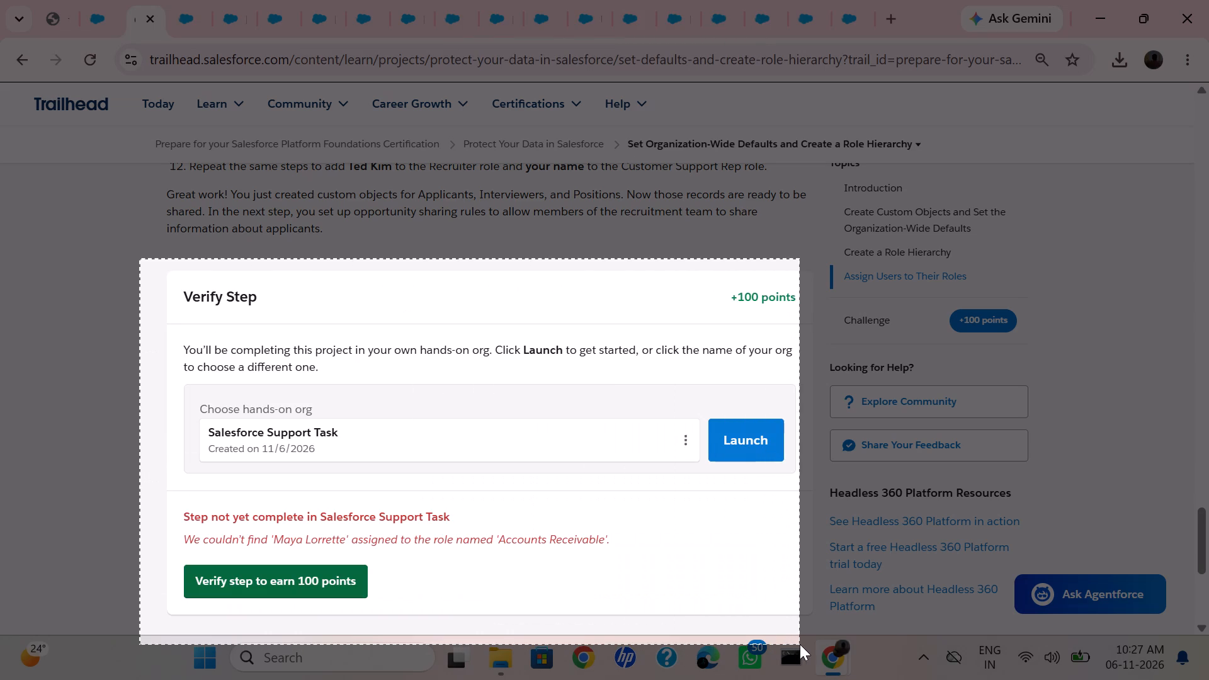
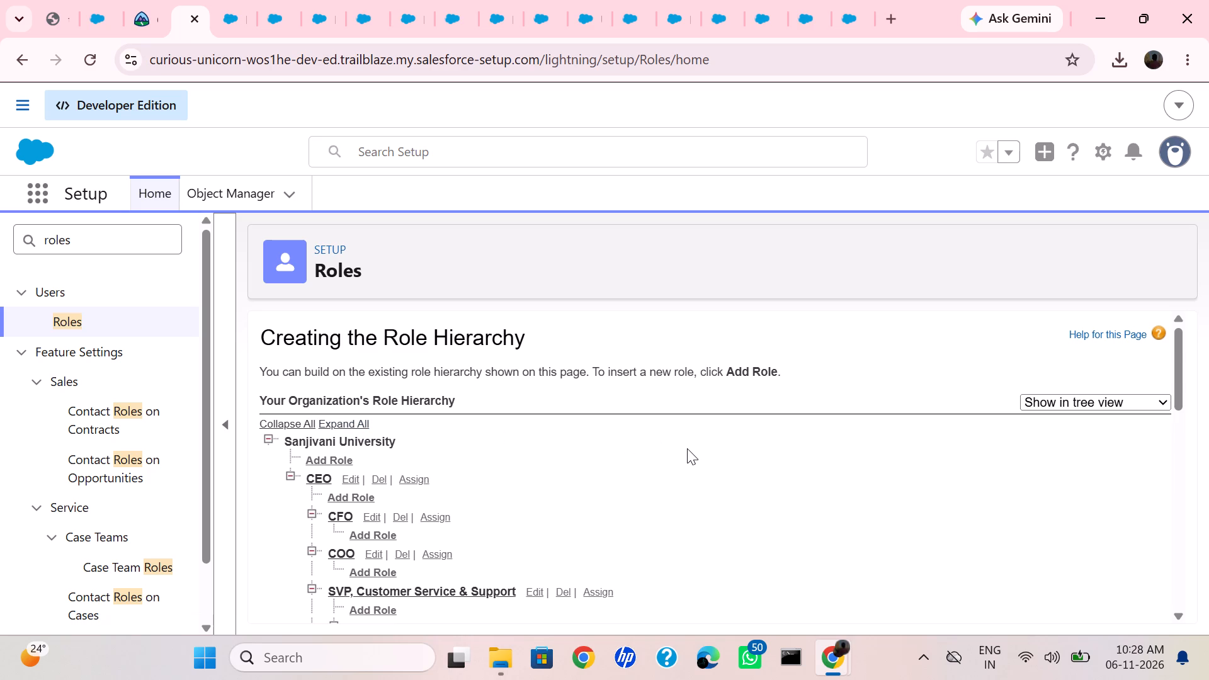
# Examine the role hierarchy tree under the CEO role in Salesforce Setup.
pyautogui.scroll(-1, 687, 448)
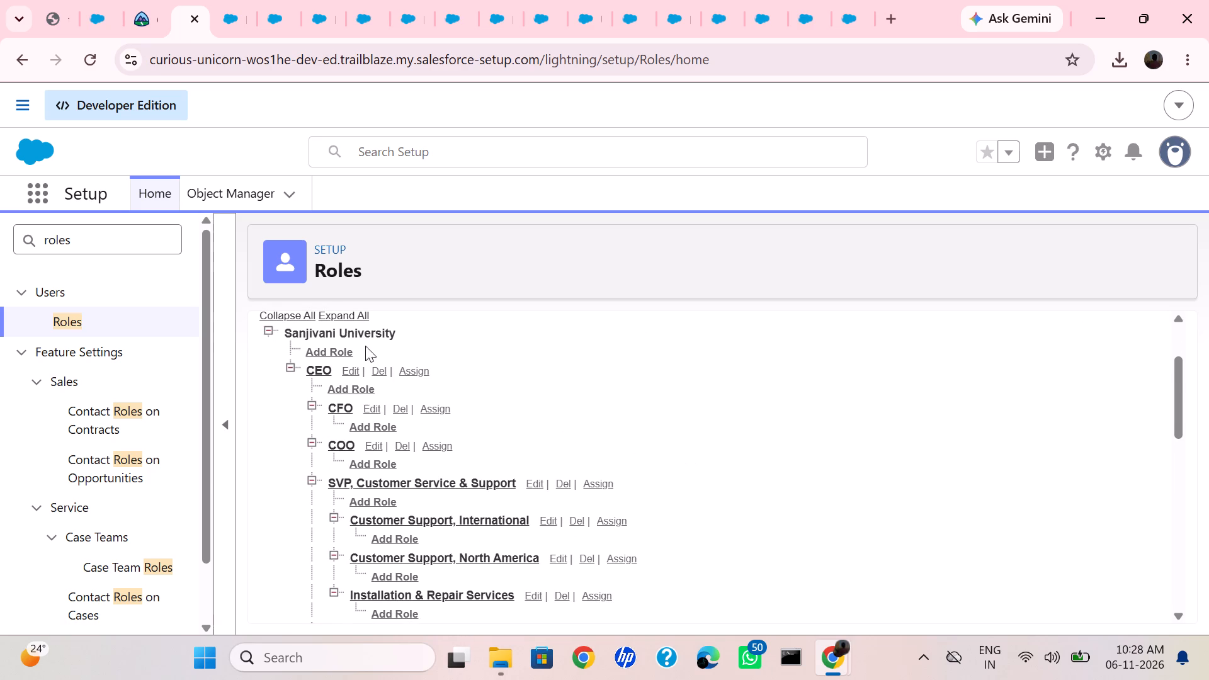
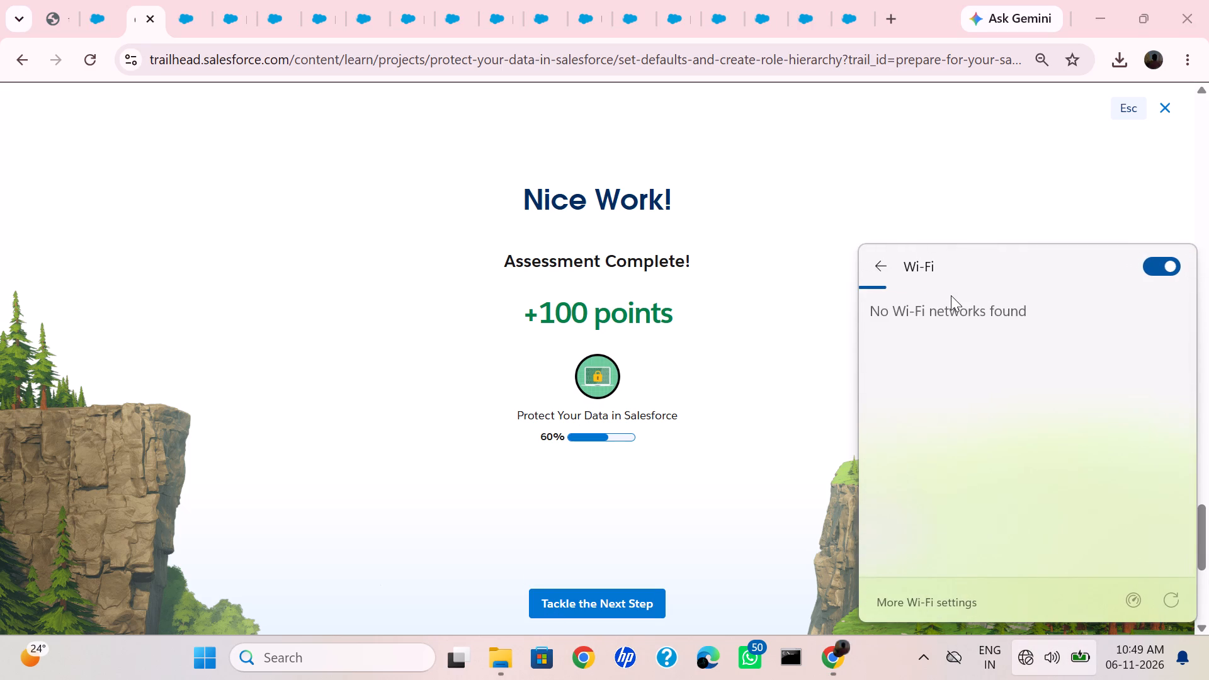
# Reconnect the computer to the pj Wi-Fi network and return to the completed Trailhead assessment.
pyautogui.click(990, 331)
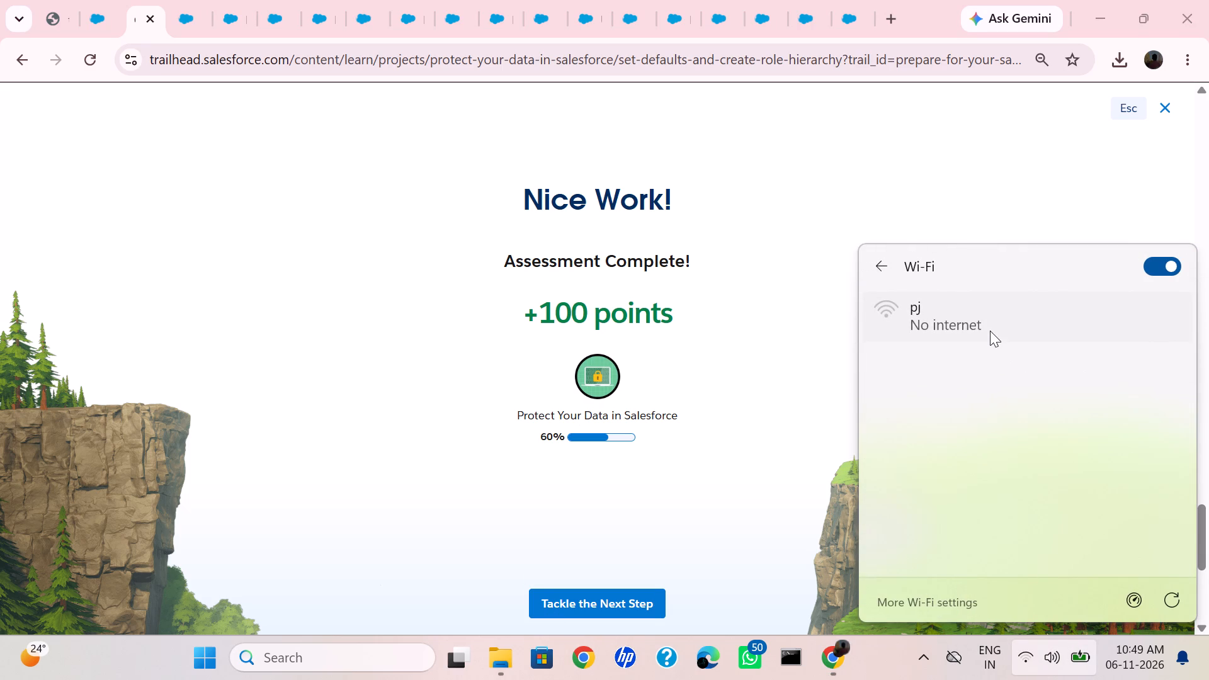
pyautogui.click(767, 434)
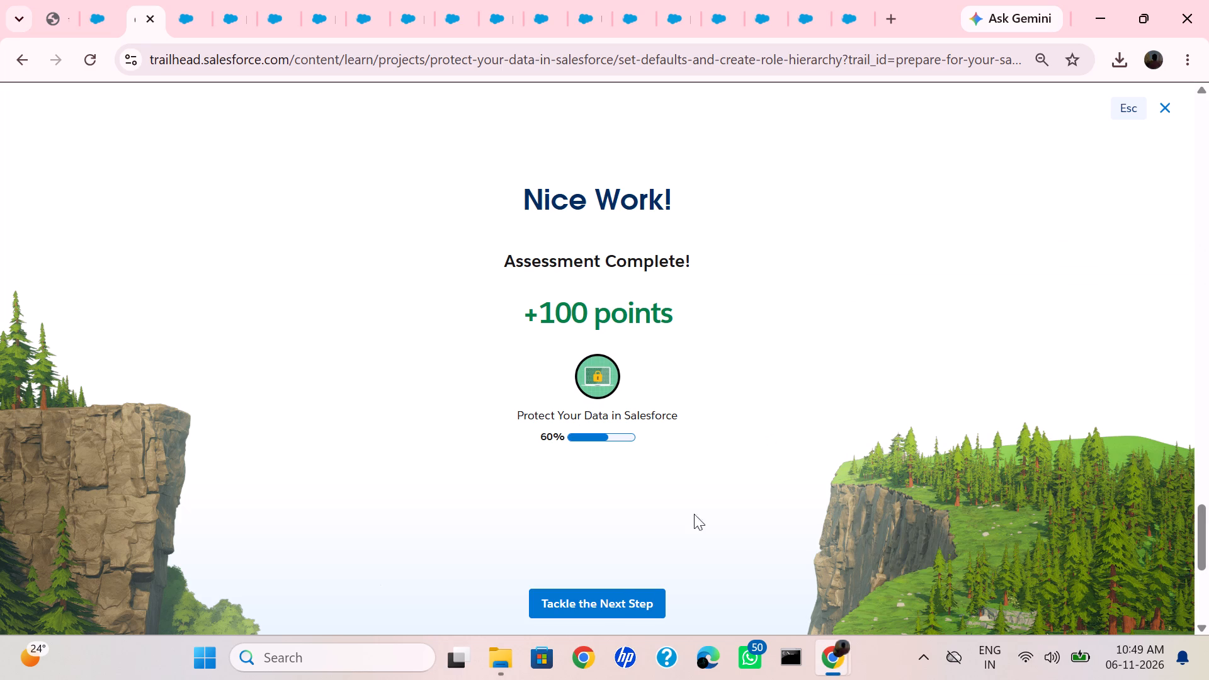
# Proceed to the Create Sharing Rules step of the Protect Your Data in Salesforce project.
pyautogui.click(595, 606)
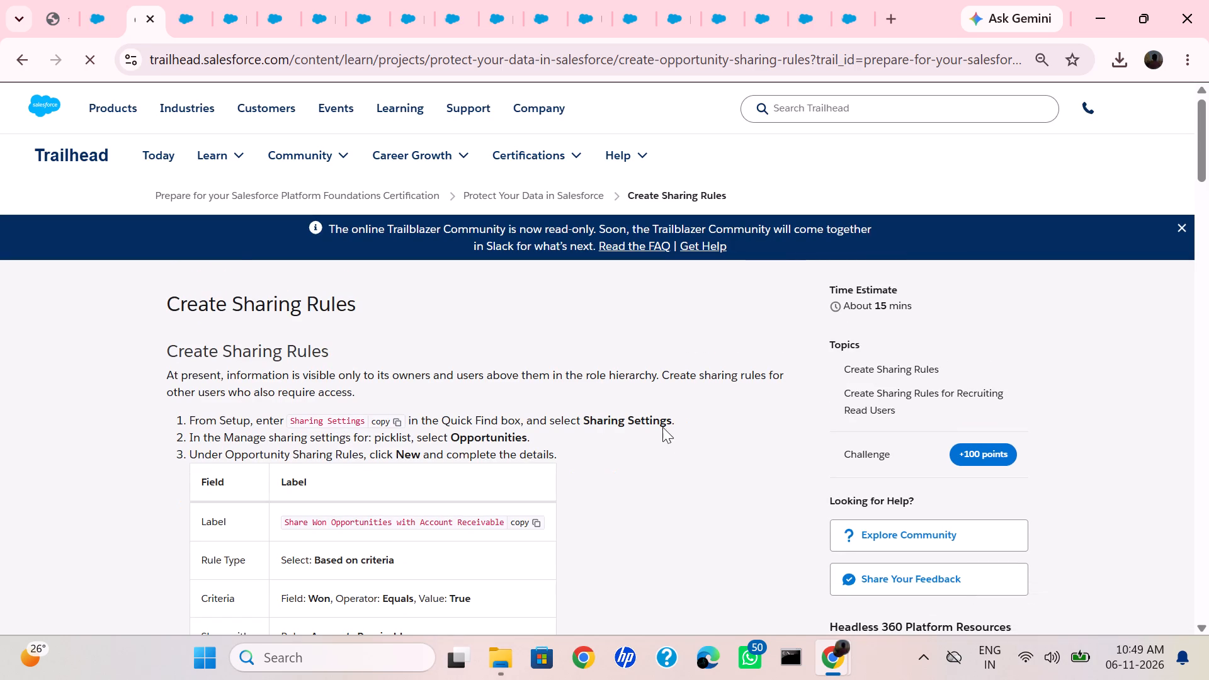
# Select all the instruction text from the Create Sharing Rules subheading through the sentence just before the Verify Step section.
pyautogui.scroll(-13, 581, 381)
pyautogui.scroll(1, 581, 381)
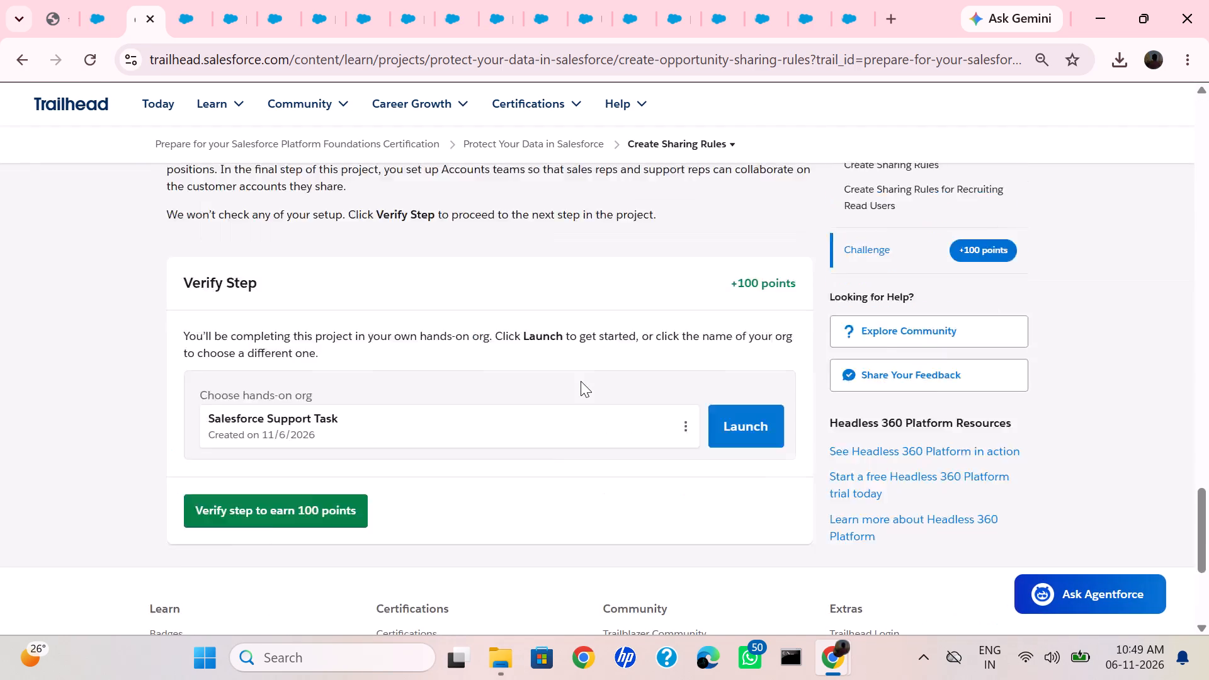
pyautogui.scroll(12, 581, 381)
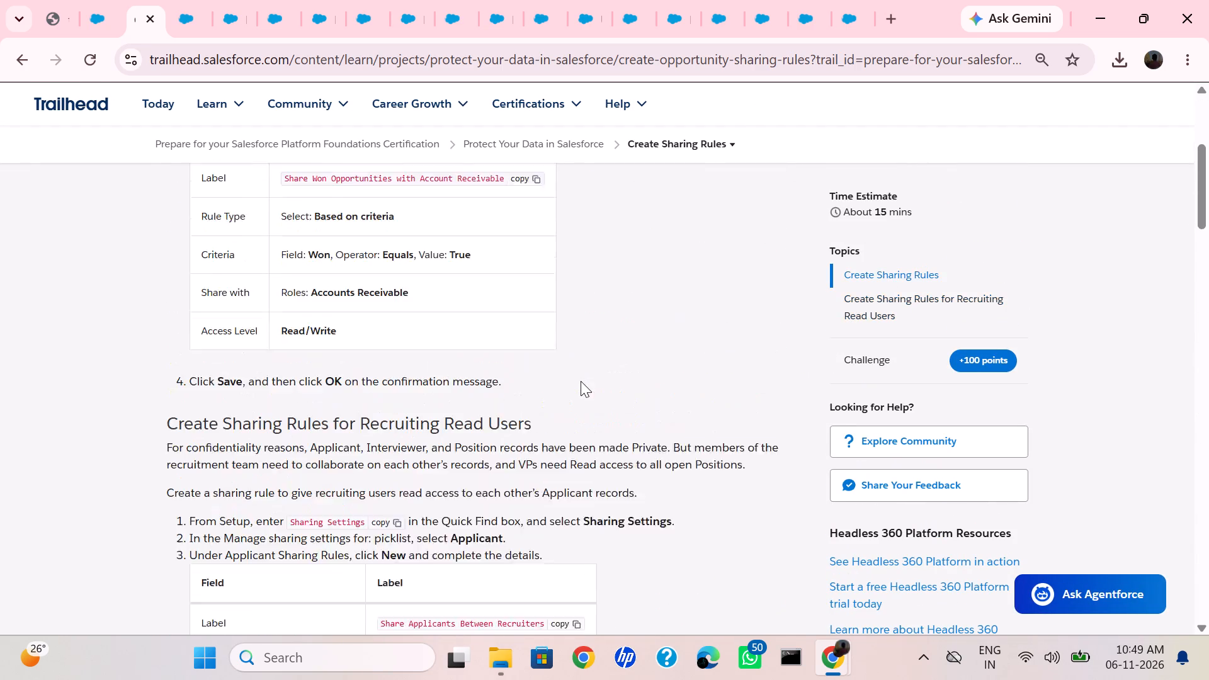
pyautogui.scroll(4, 581, 381)
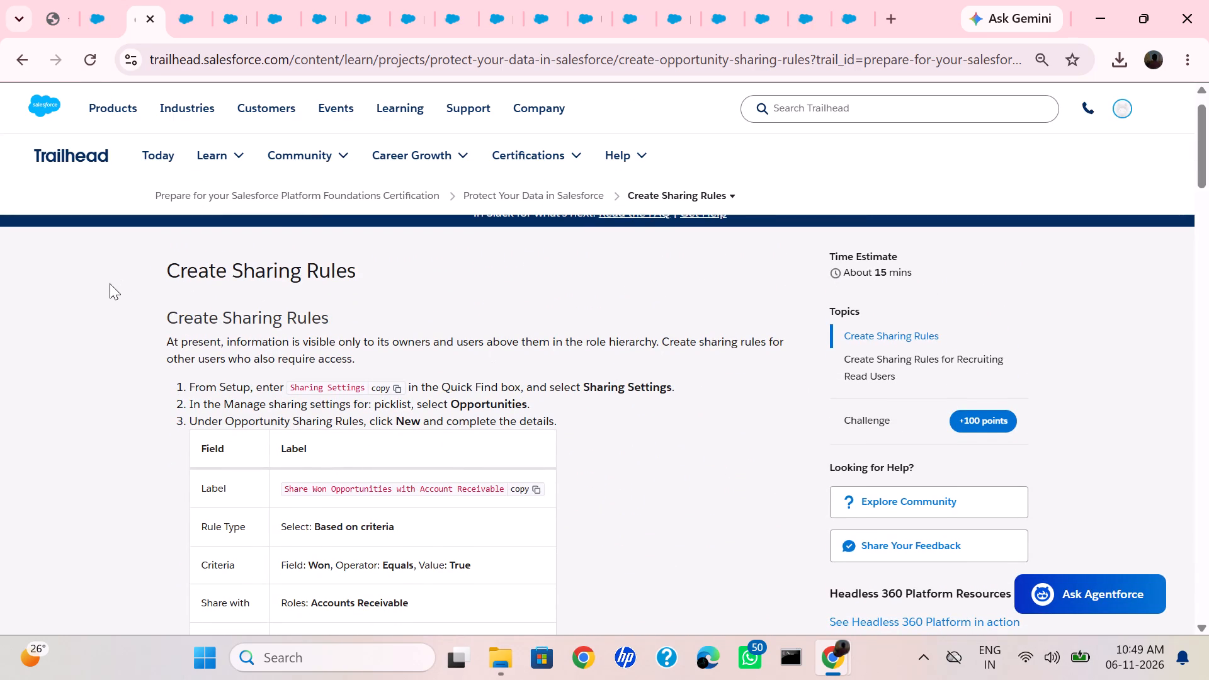
pyautogui.moveTo(166, 310); pyautogui.dragTo(530, 615)
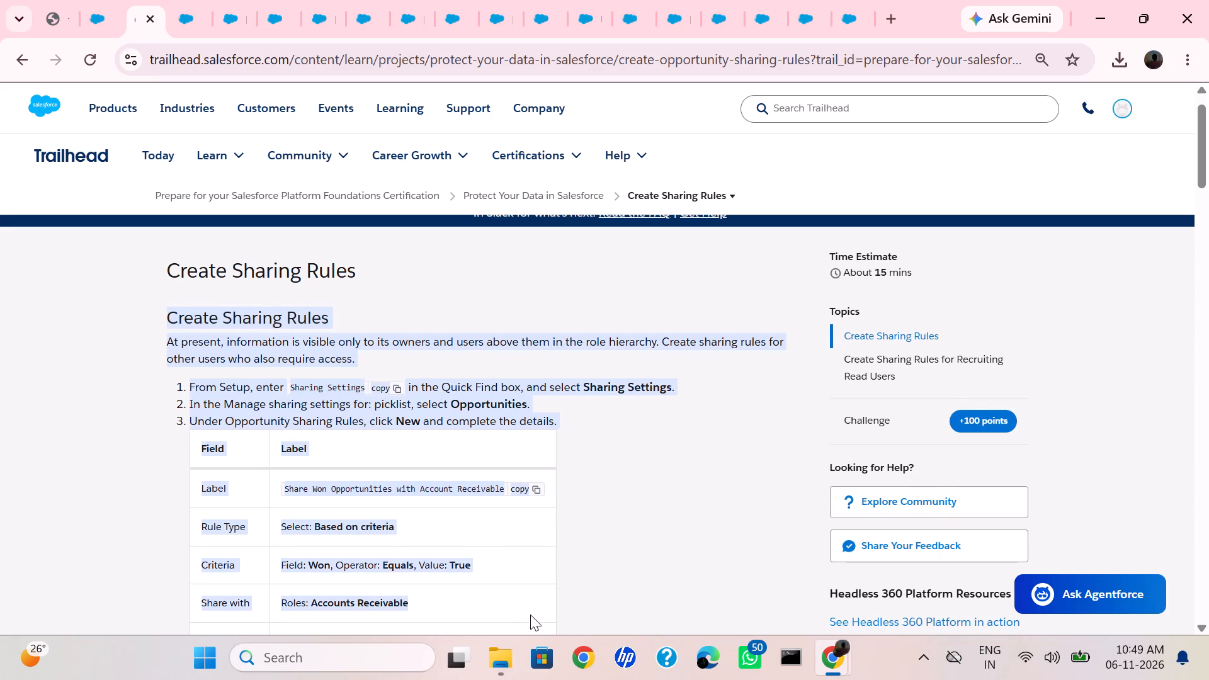
pyautogui.moveTo(530, 615); pyautogui.dragTo(543, 627)
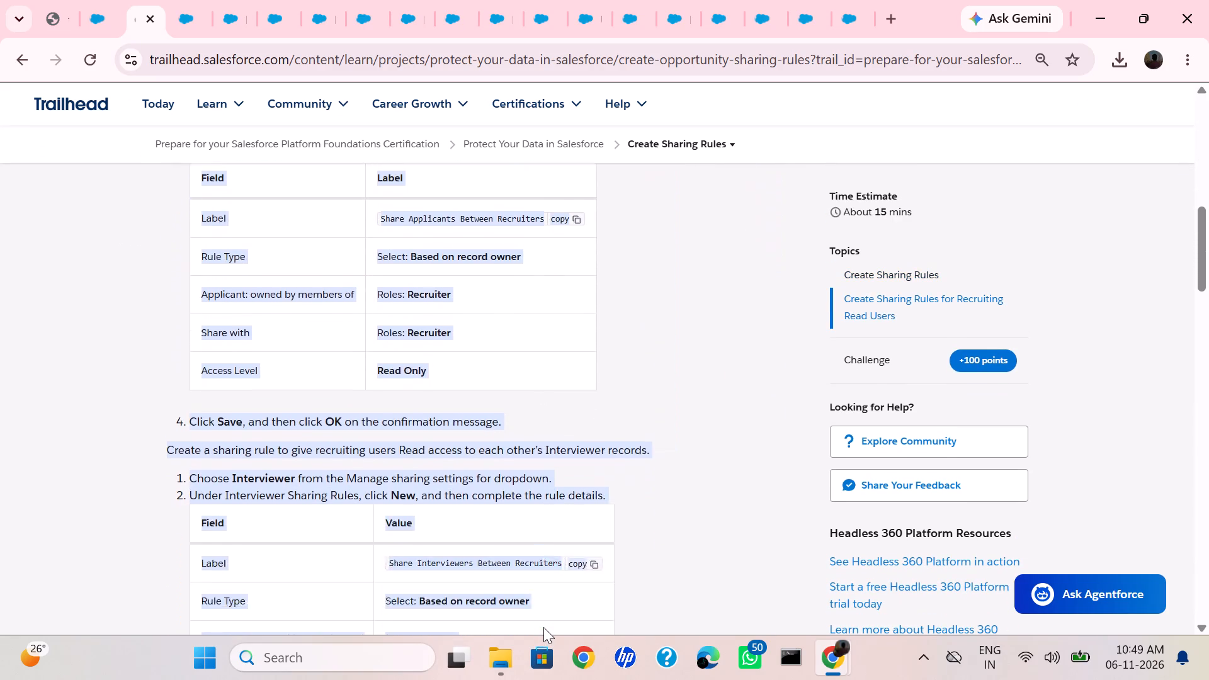
pyautogui.moveTo(543, 627); pyautogui.dragTo(387, 318)
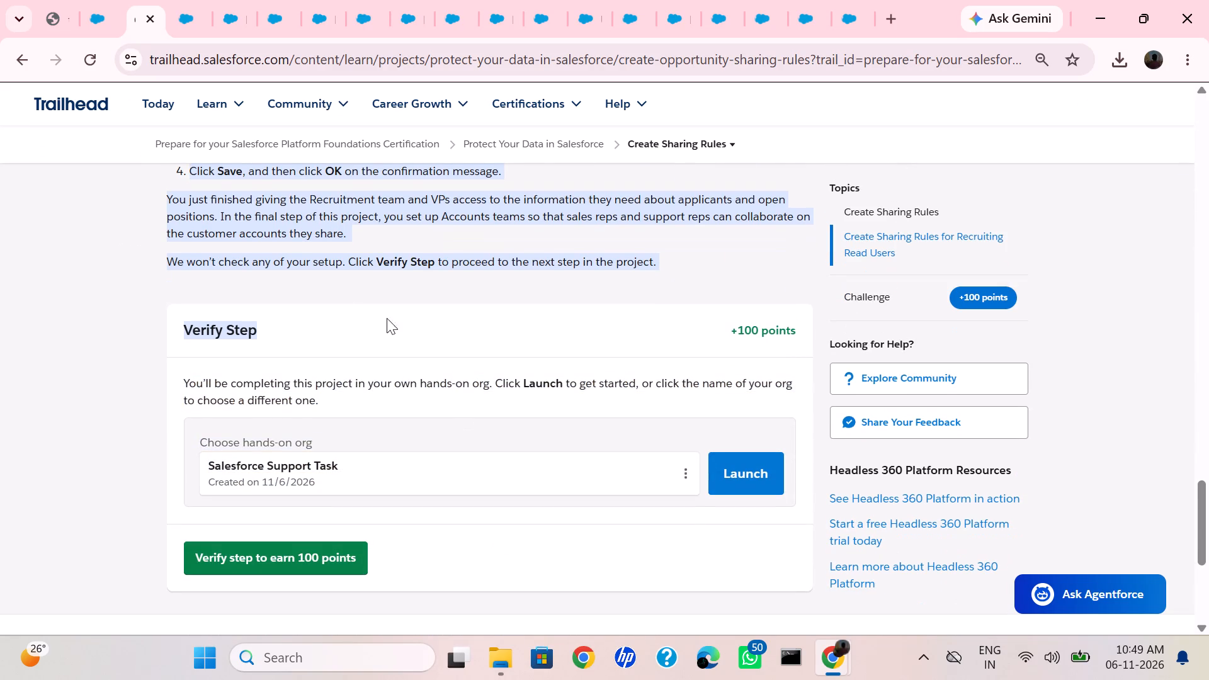
pyautogui.moveTo(387, 318); pyautogui.dragTo(698, 257)
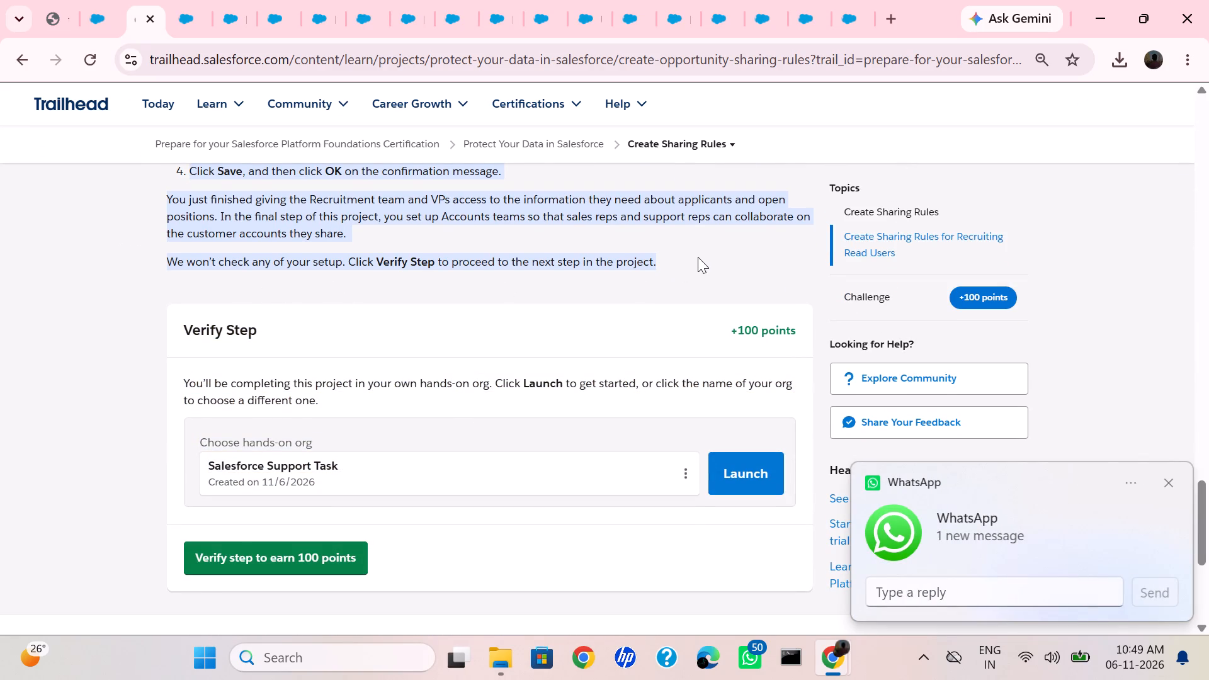
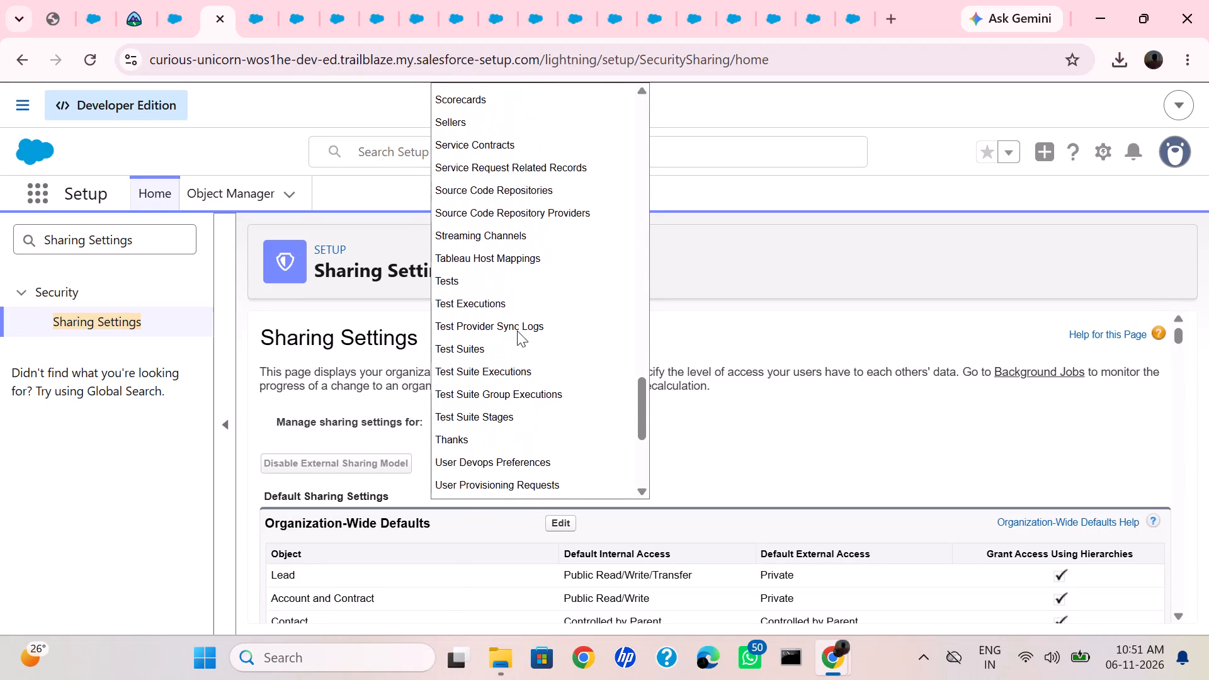
# Look through the objects available for managing sharing settings and display the sharing settings for Orders.
pyautogui.scroll(-14, 517, 331)
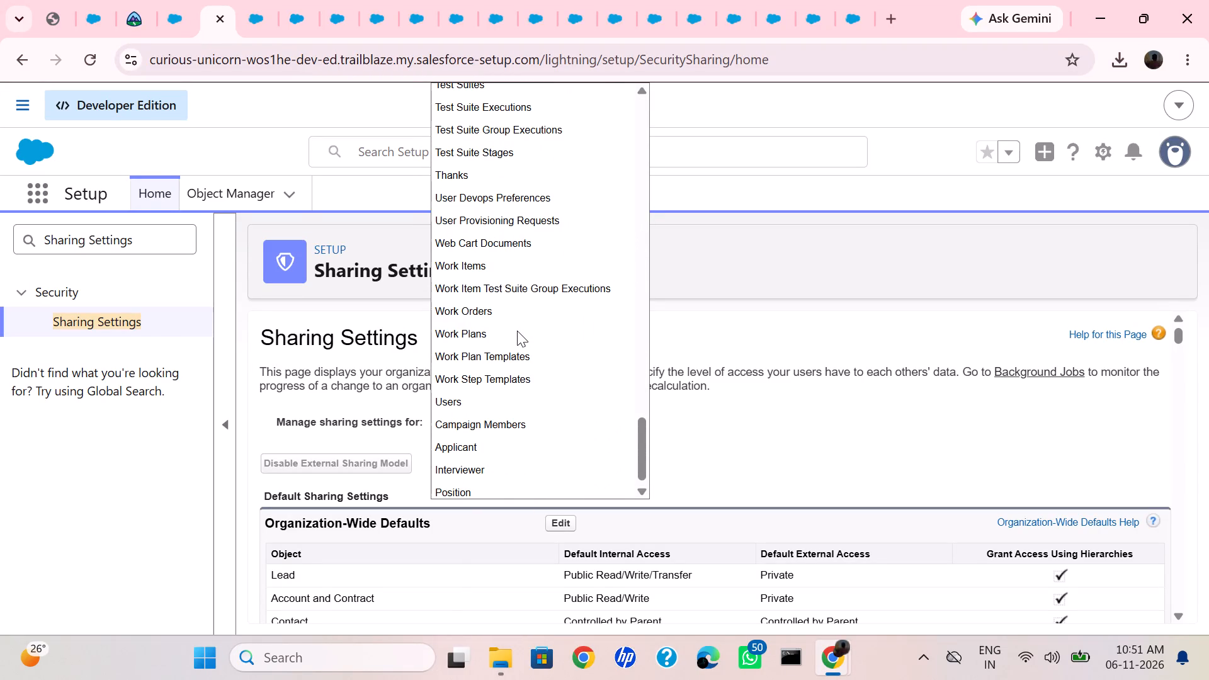
pyautogui.scroll(6, 517, 331)
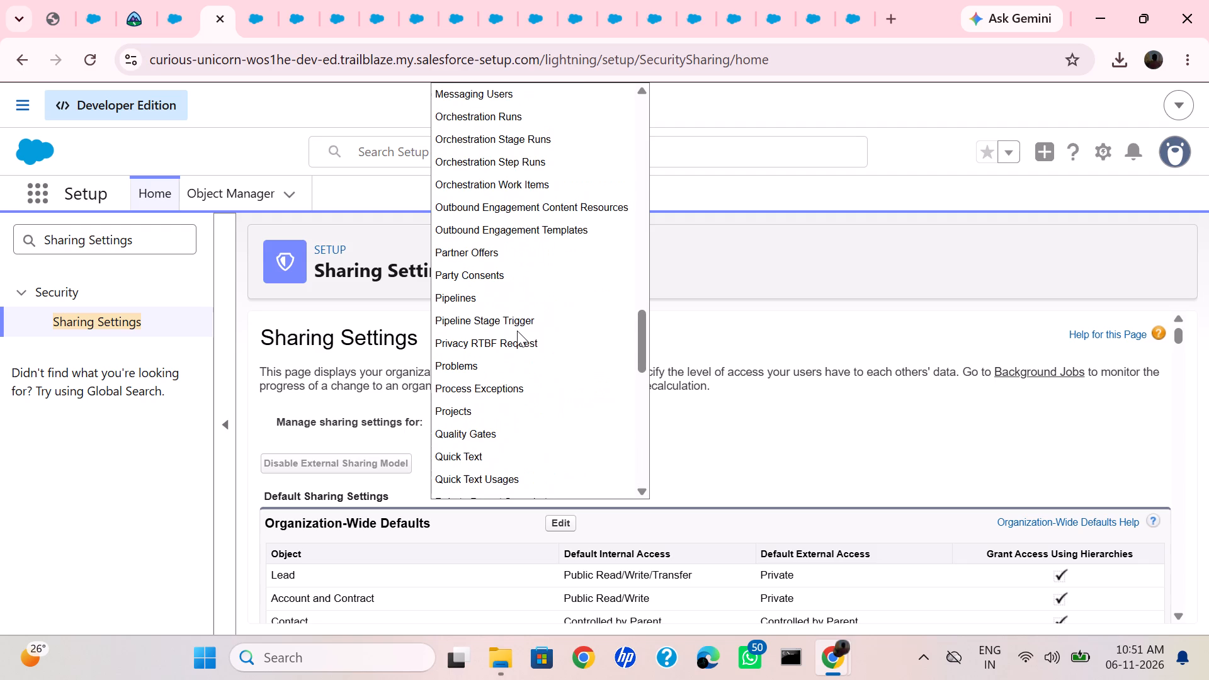
pyautogui.scroll(1, 481, 201)
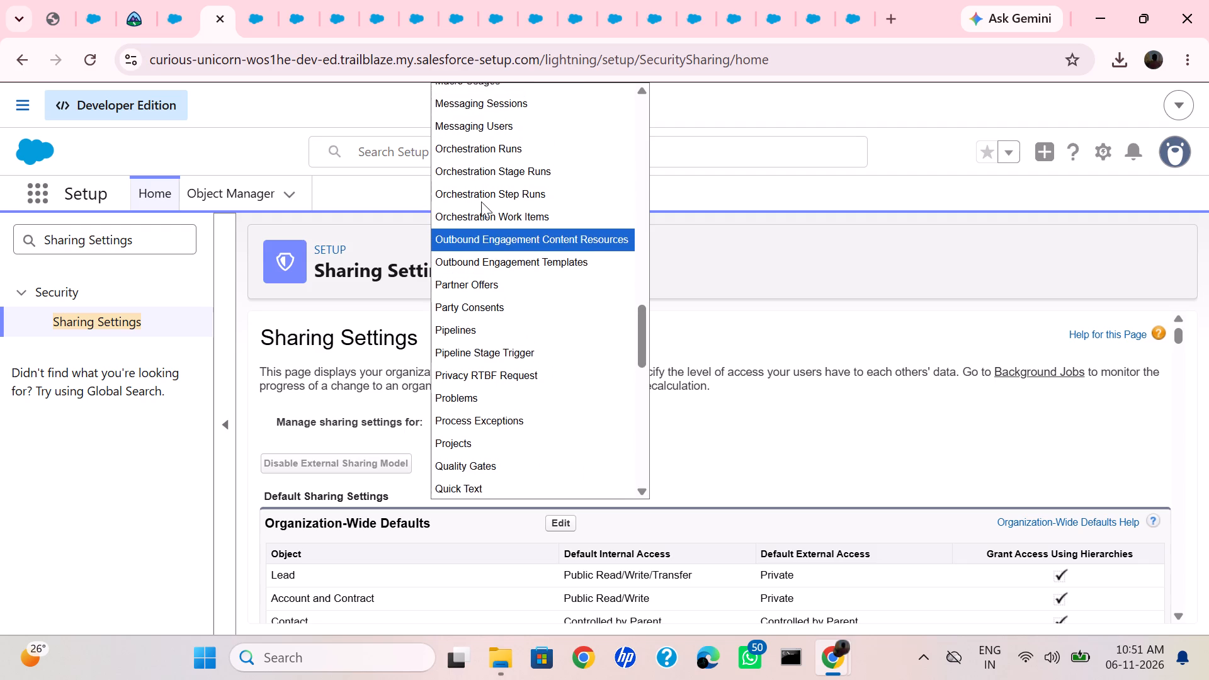
pyautogui.scroll(1, 481, 201)
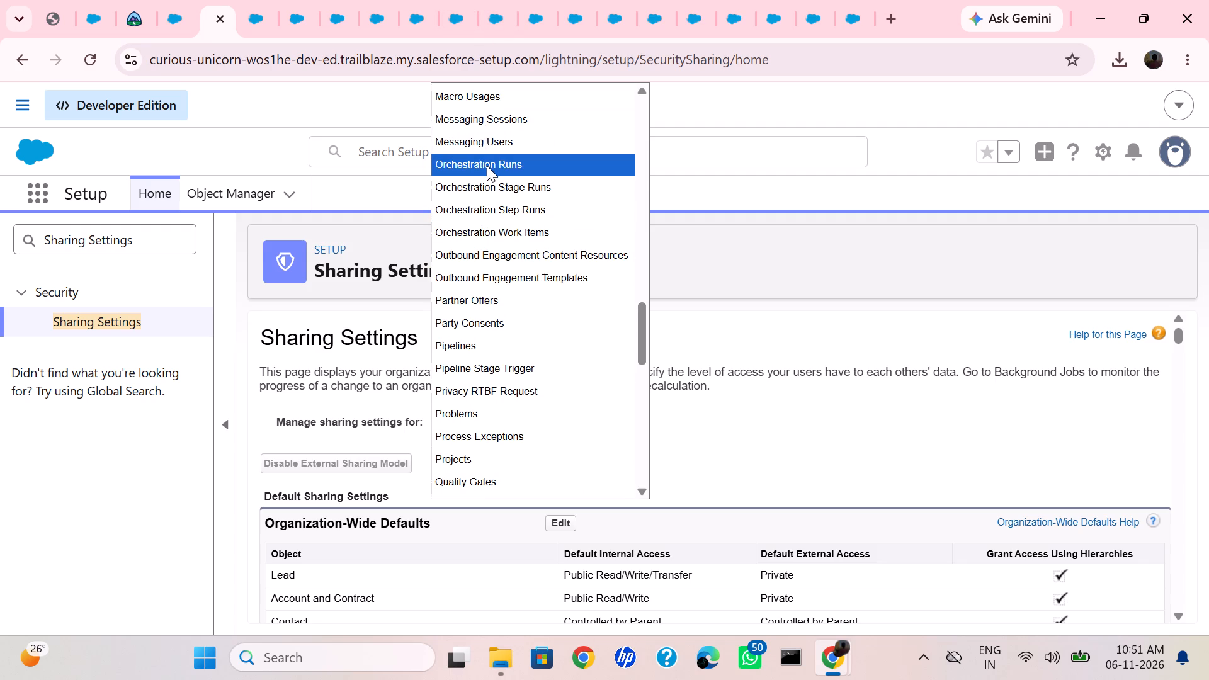
pyautogui.scroll(3, 496, 176)
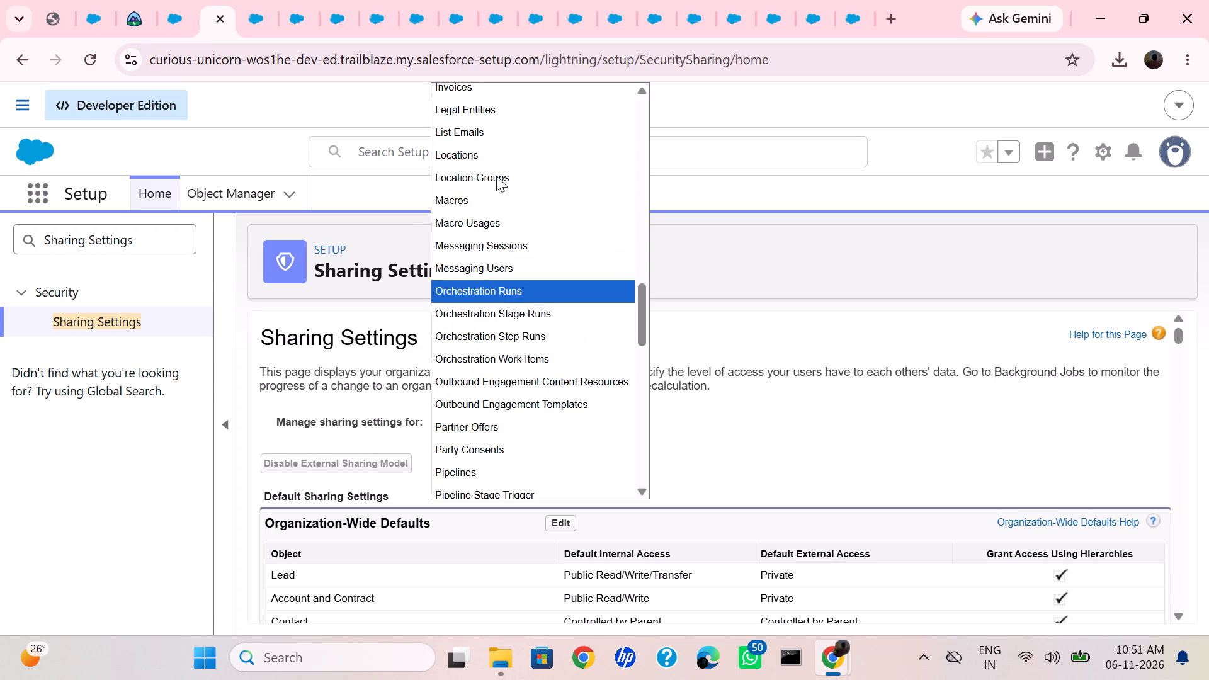
pyautogui.scroll(5, 496, 176)
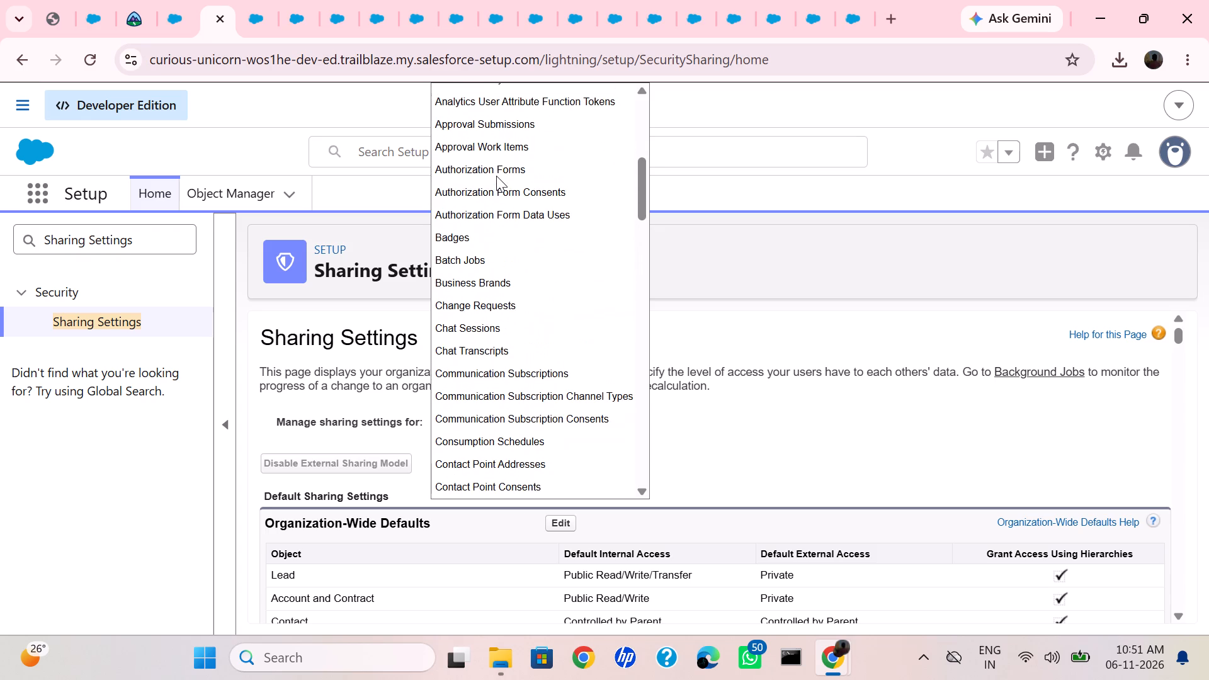
pyautogui.scroll(3, 496, 176)
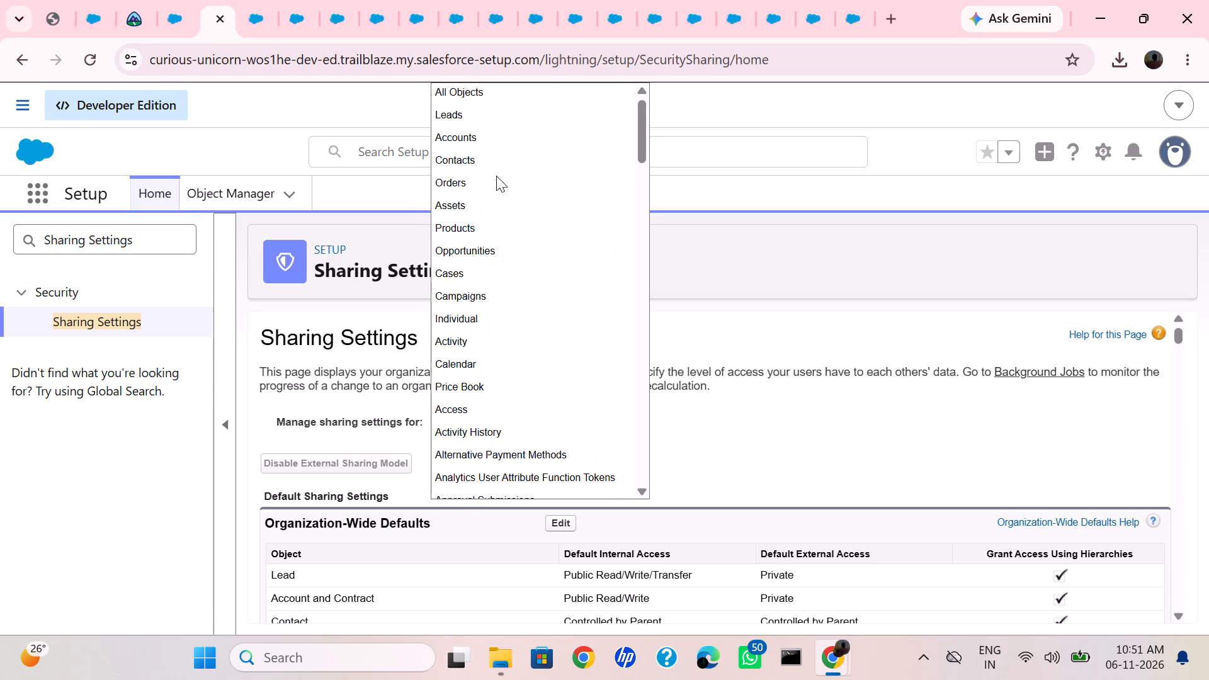
pyautogui.scroll(5, 496, 176)
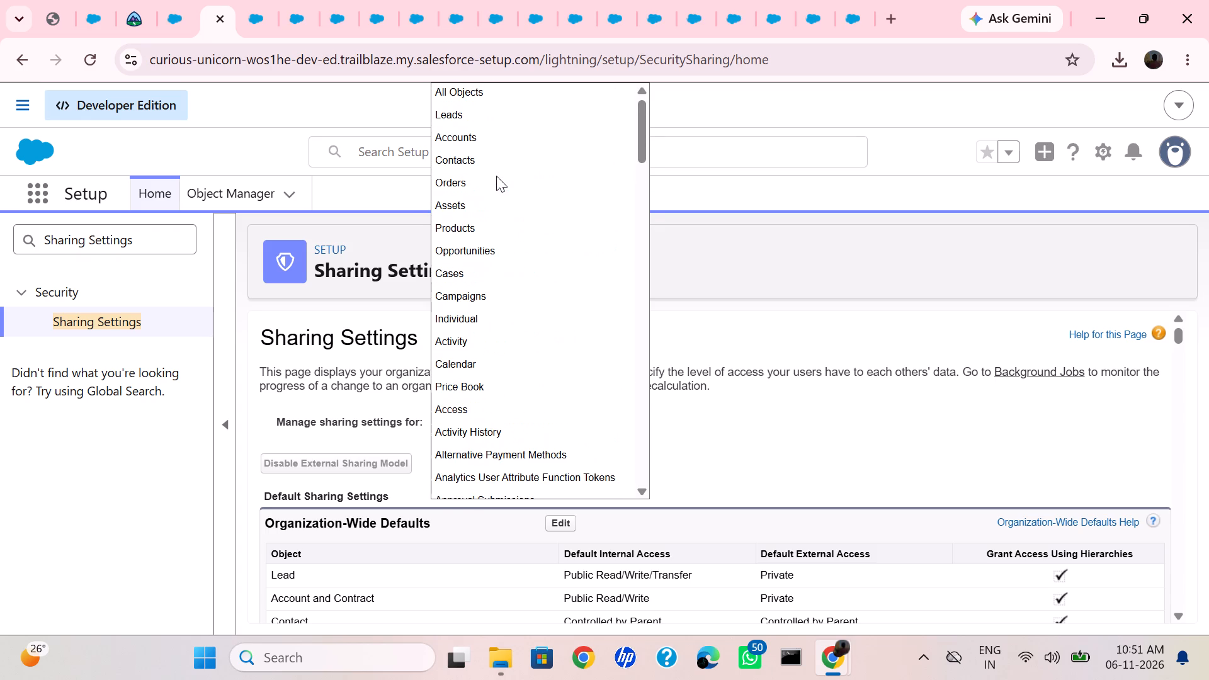
pyautogui.click(496, 176)
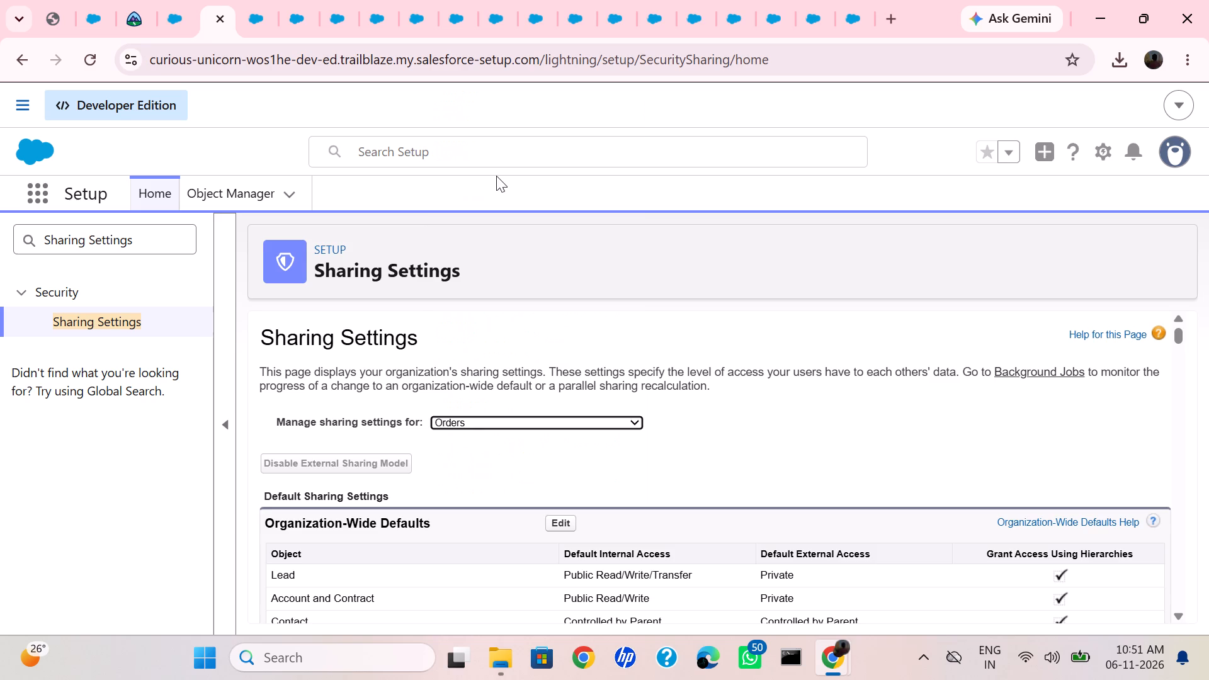
# Open the choice of object whose sharing settings are managed.
pyautogui.click(521, 416)
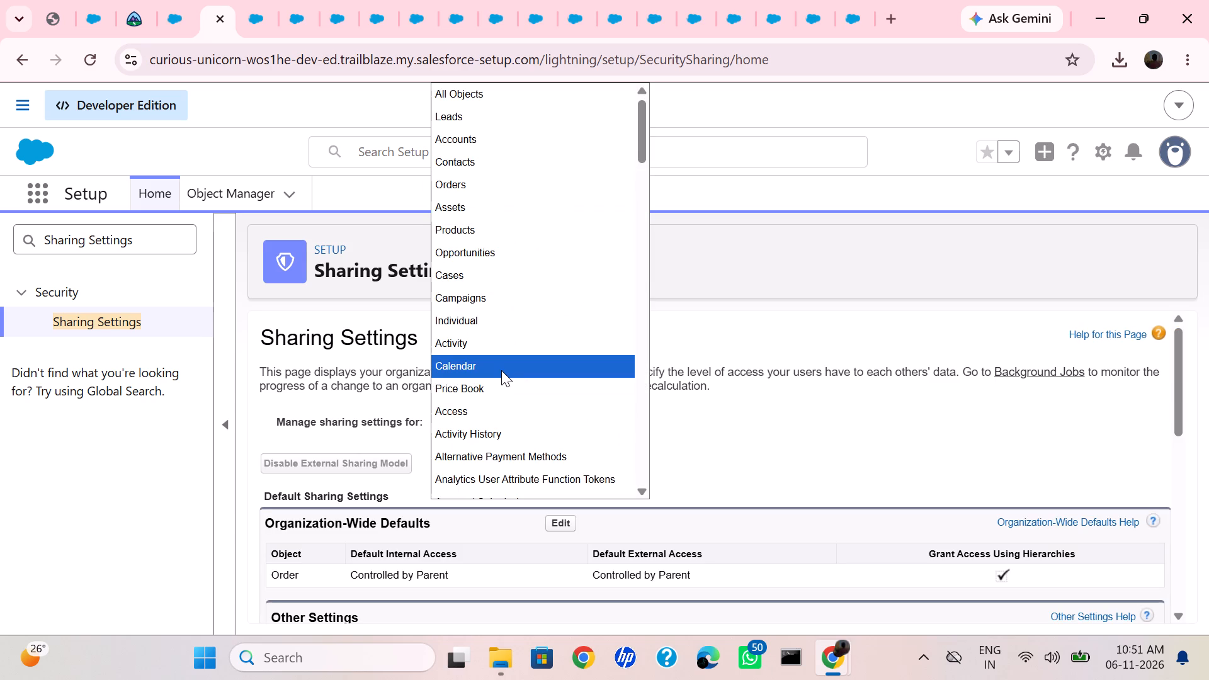
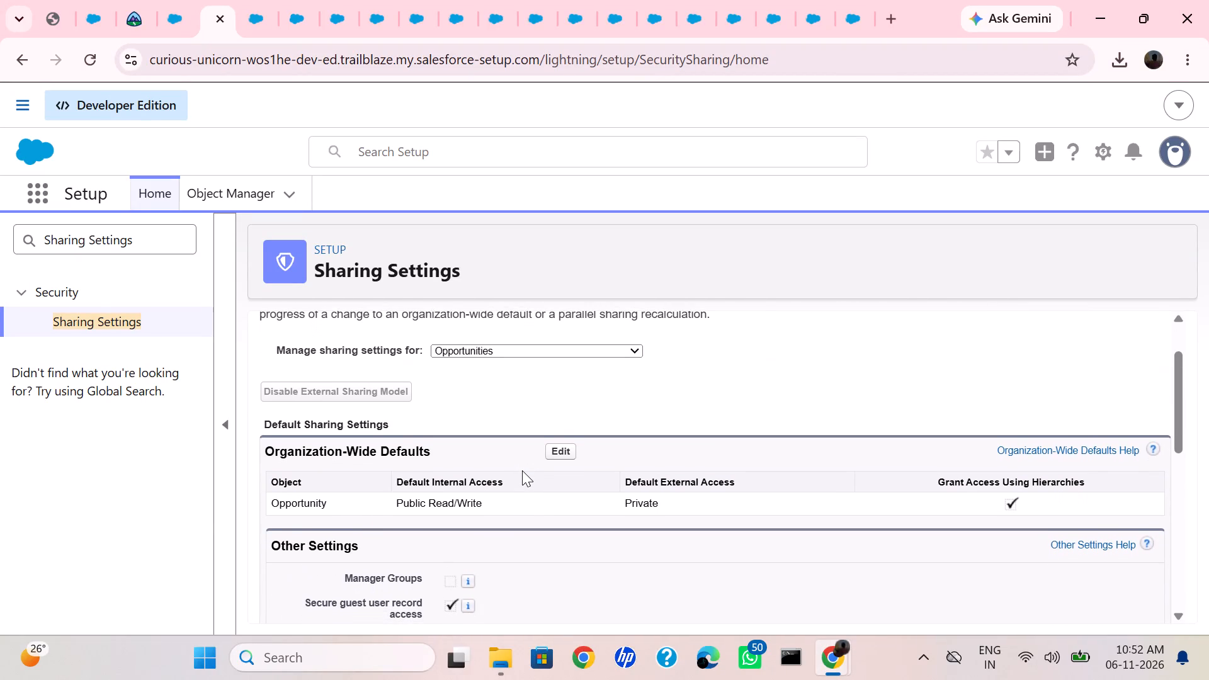
# Examine the Opportunity organization-wide defaults, other sharing settings, sharing rules and the profiles that override Opportunity sharing.
pyautogui.scroll(-2, 522, 470)
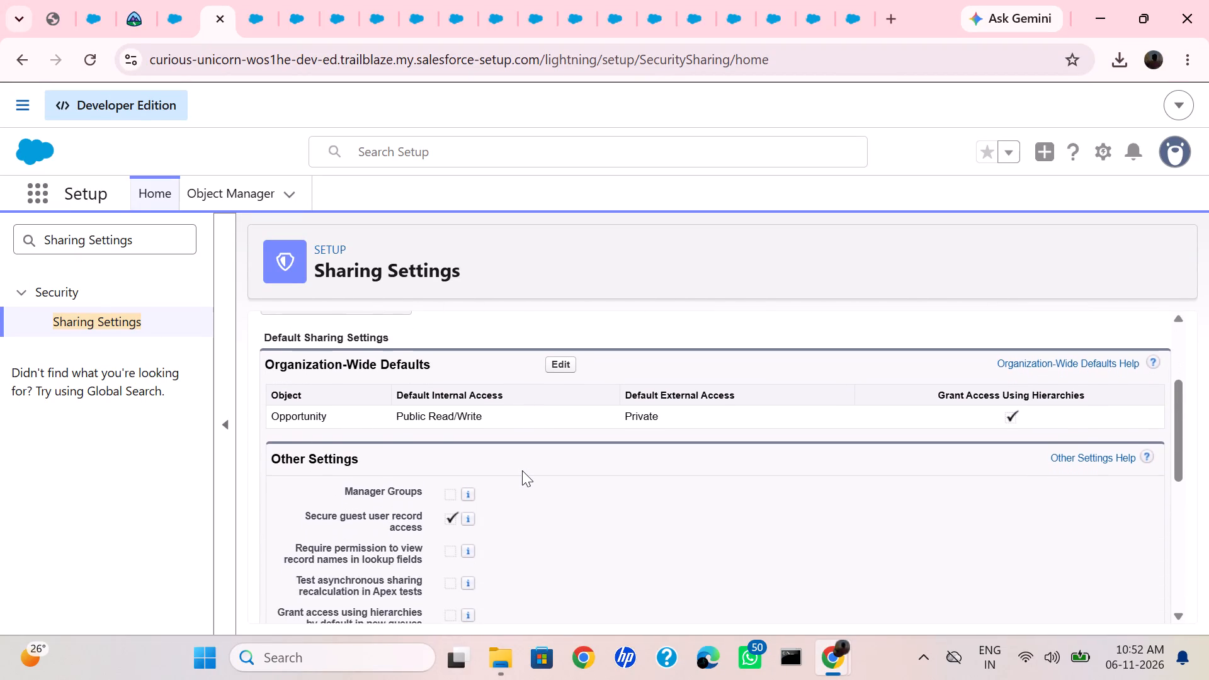
pyautogui.scroll(-1, 522, 470)
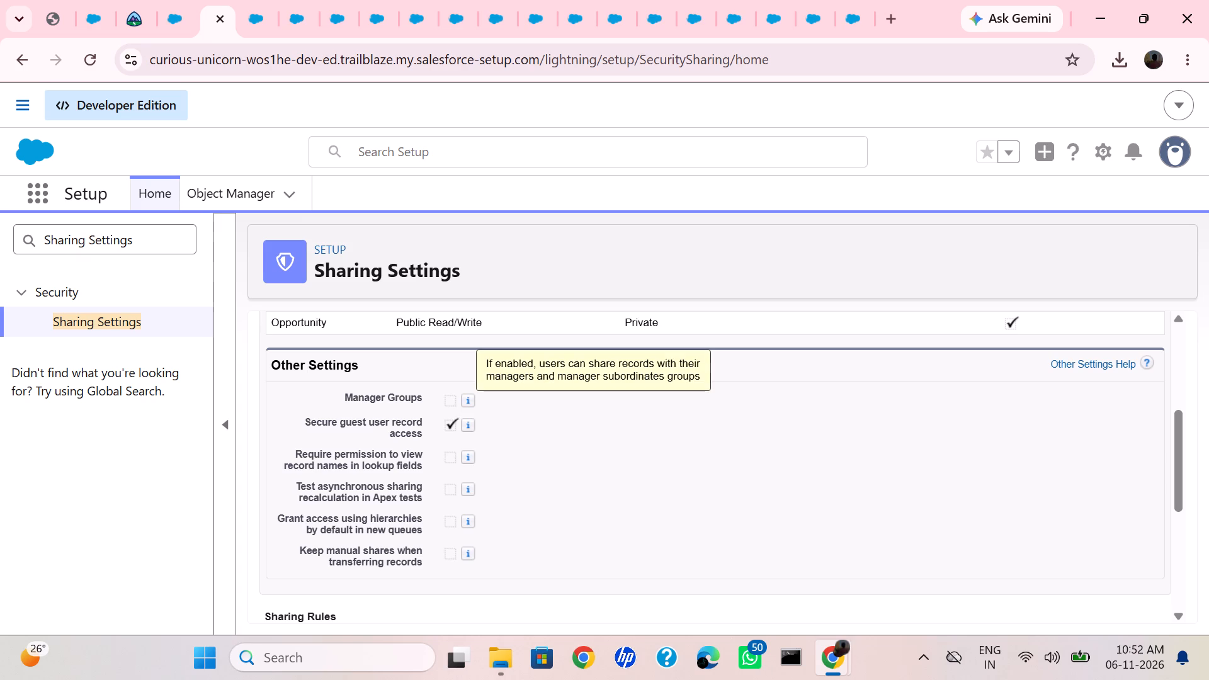
pyautogui.scroll(-1, 878, 458)
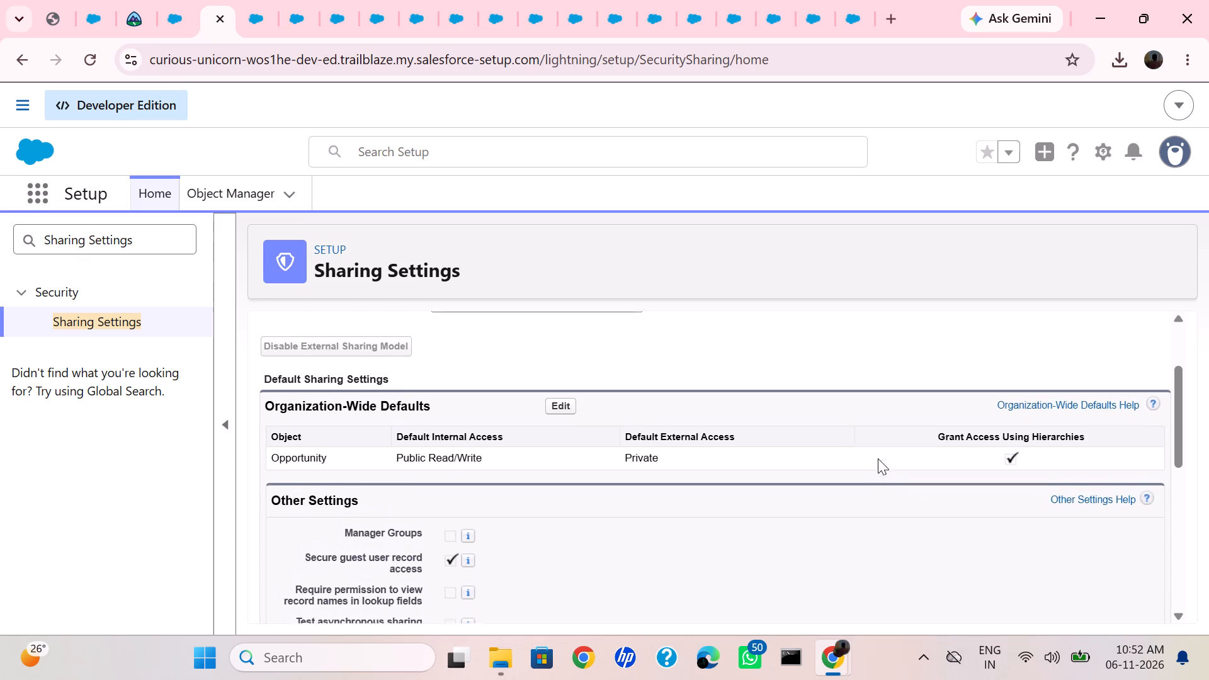
pyautogui.scroll(-3, 878, 458)
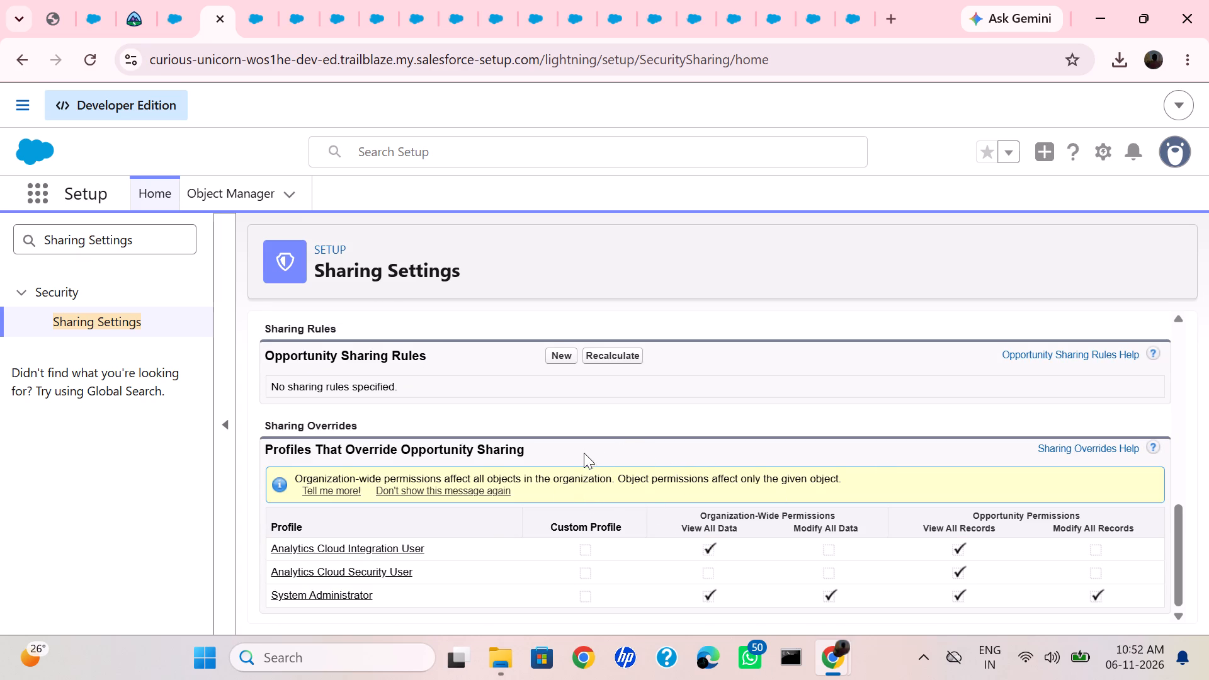
pyautogui.click(831, 574)
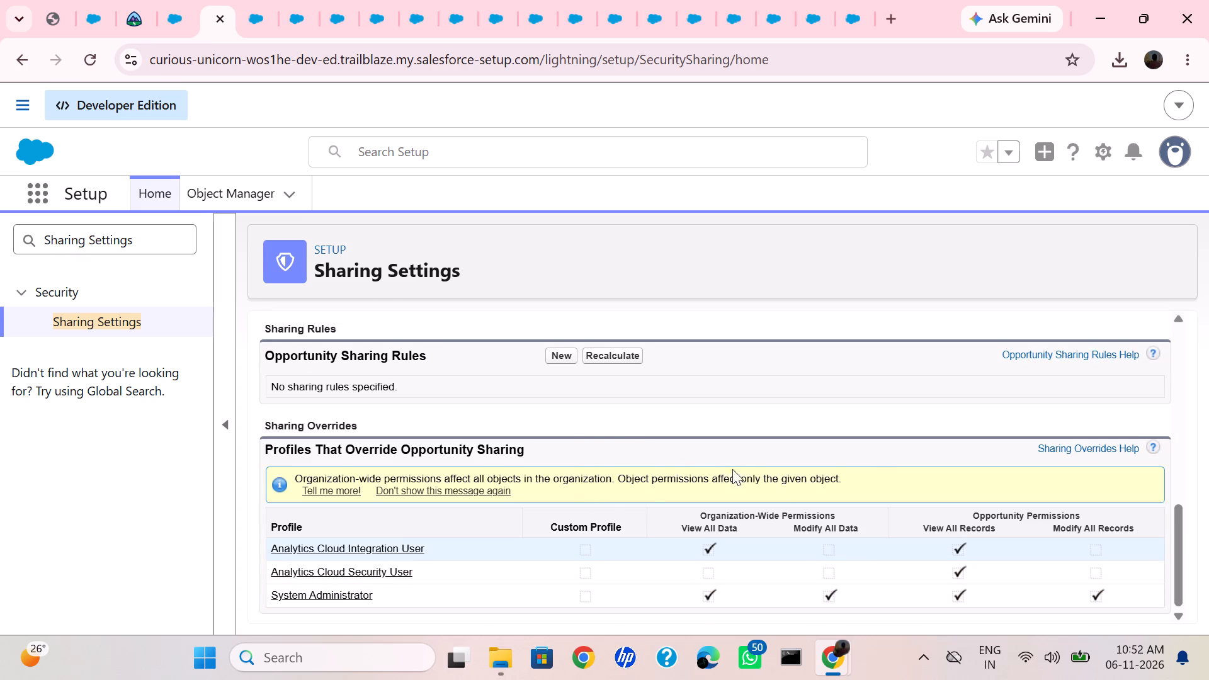
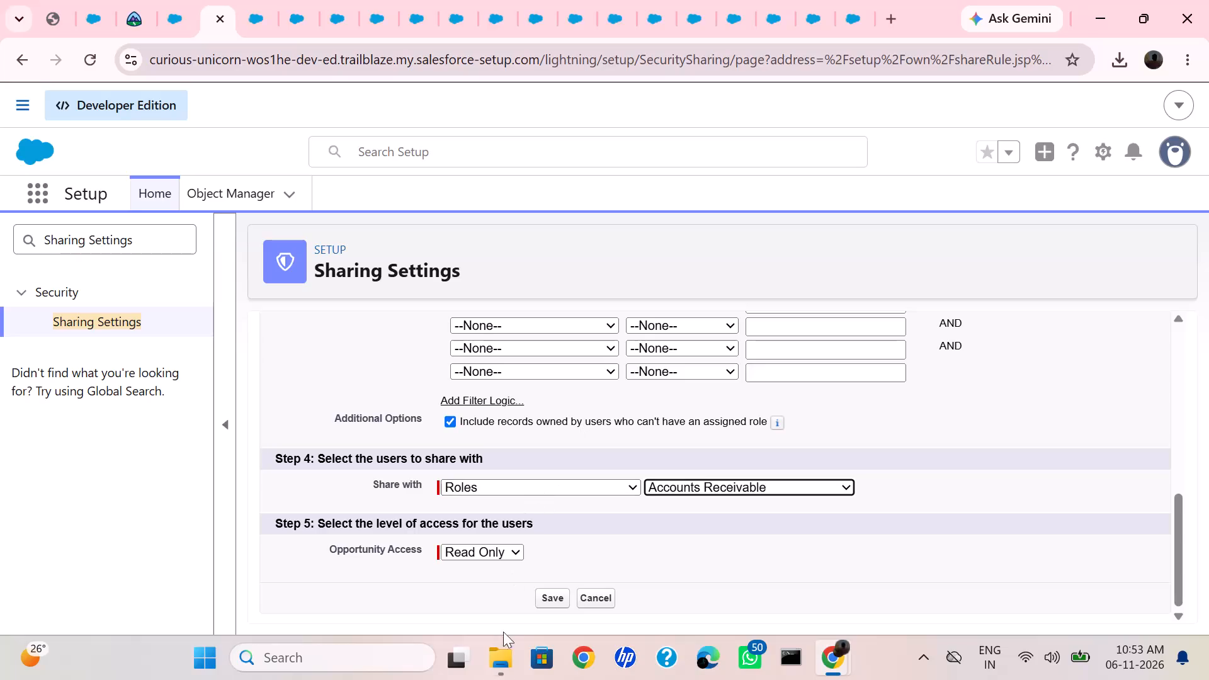
# Open the Opportunity access level options for the sharing rule that shares with the Accounts Receivable role.
pyautogui.click(488, 559)
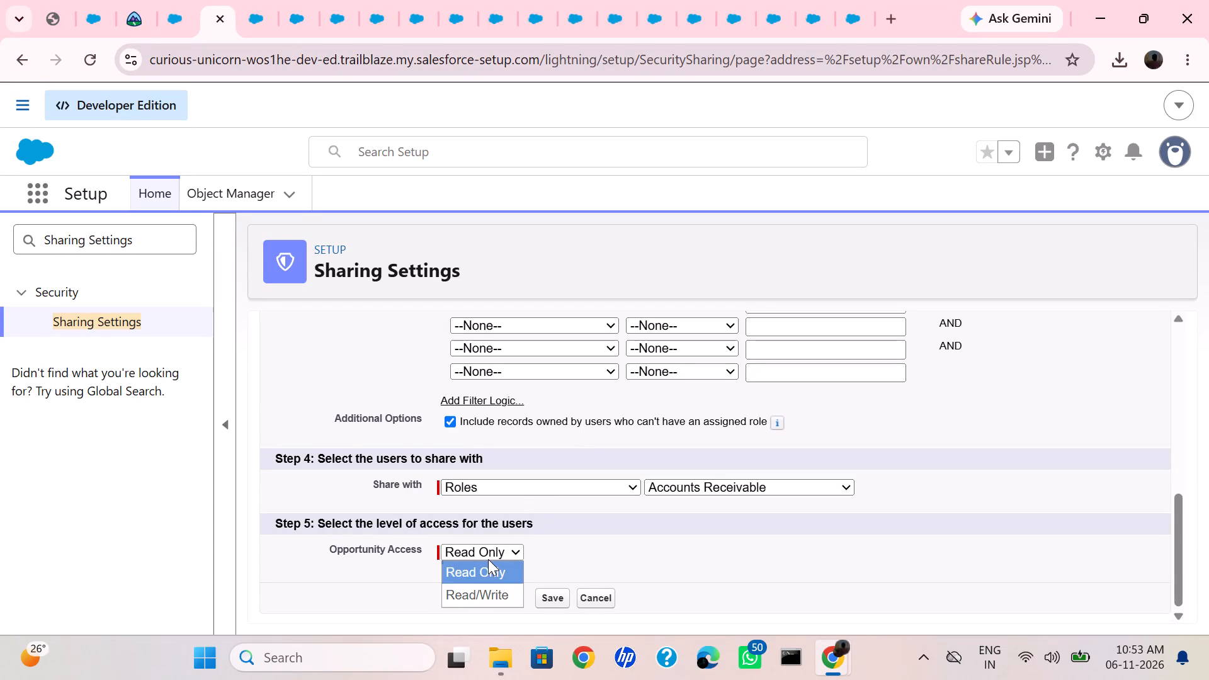
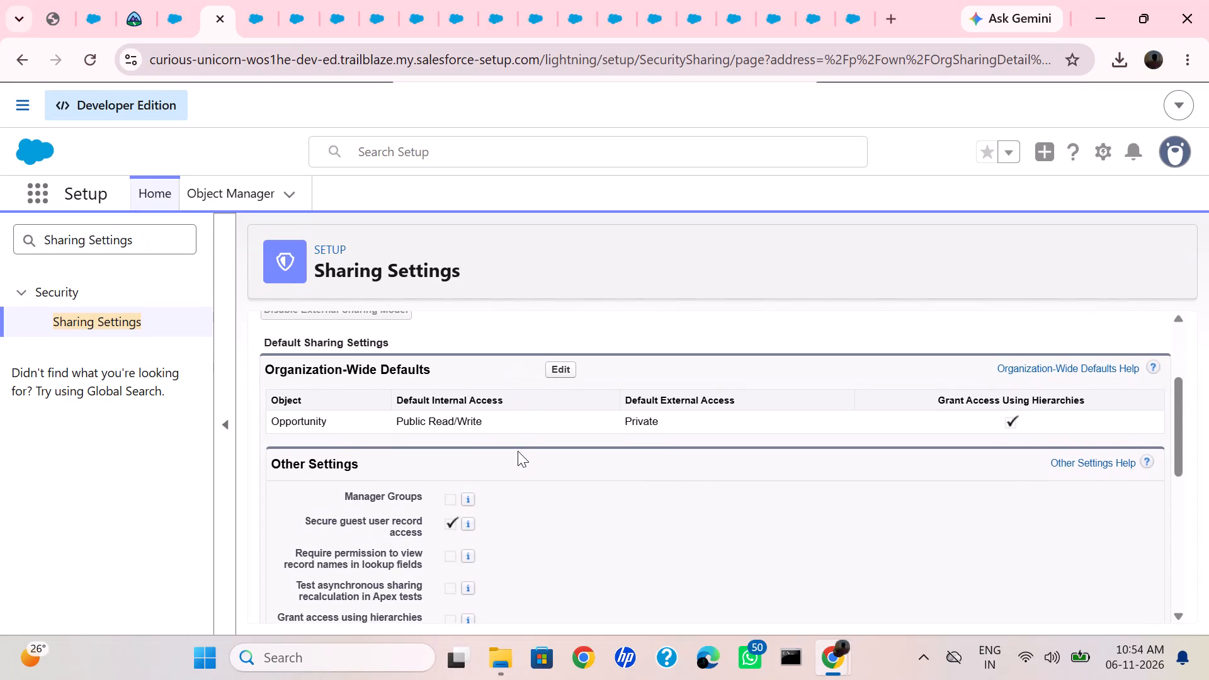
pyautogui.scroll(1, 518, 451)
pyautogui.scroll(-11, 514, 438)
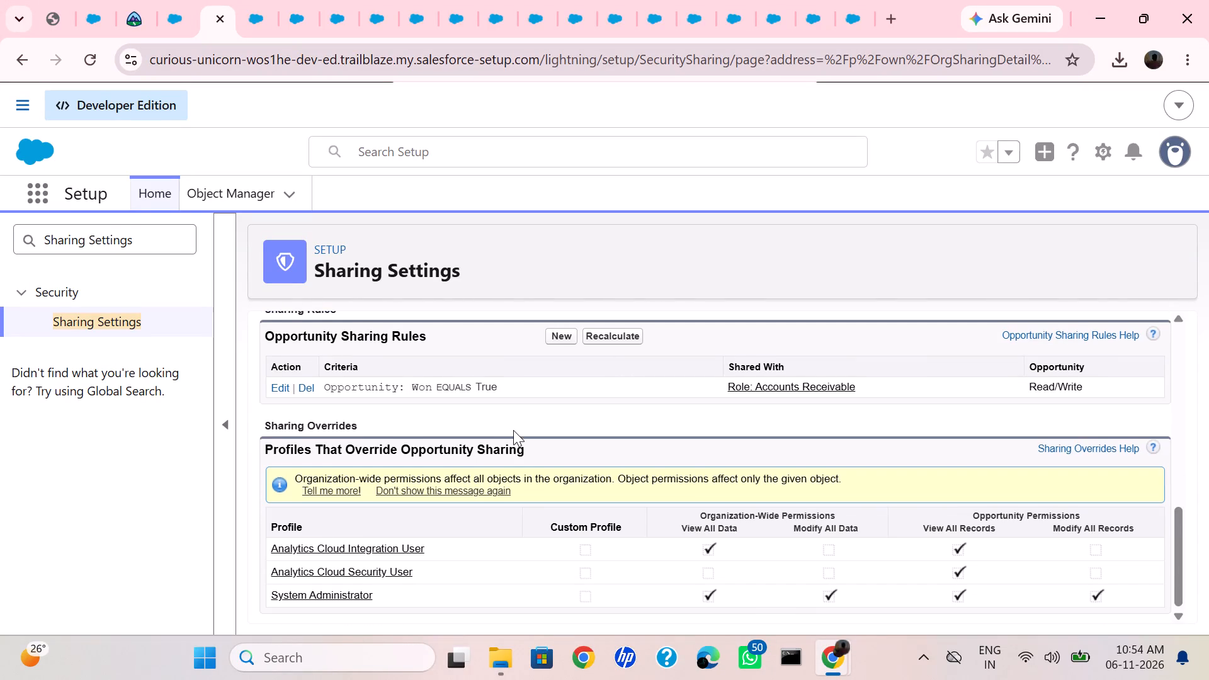
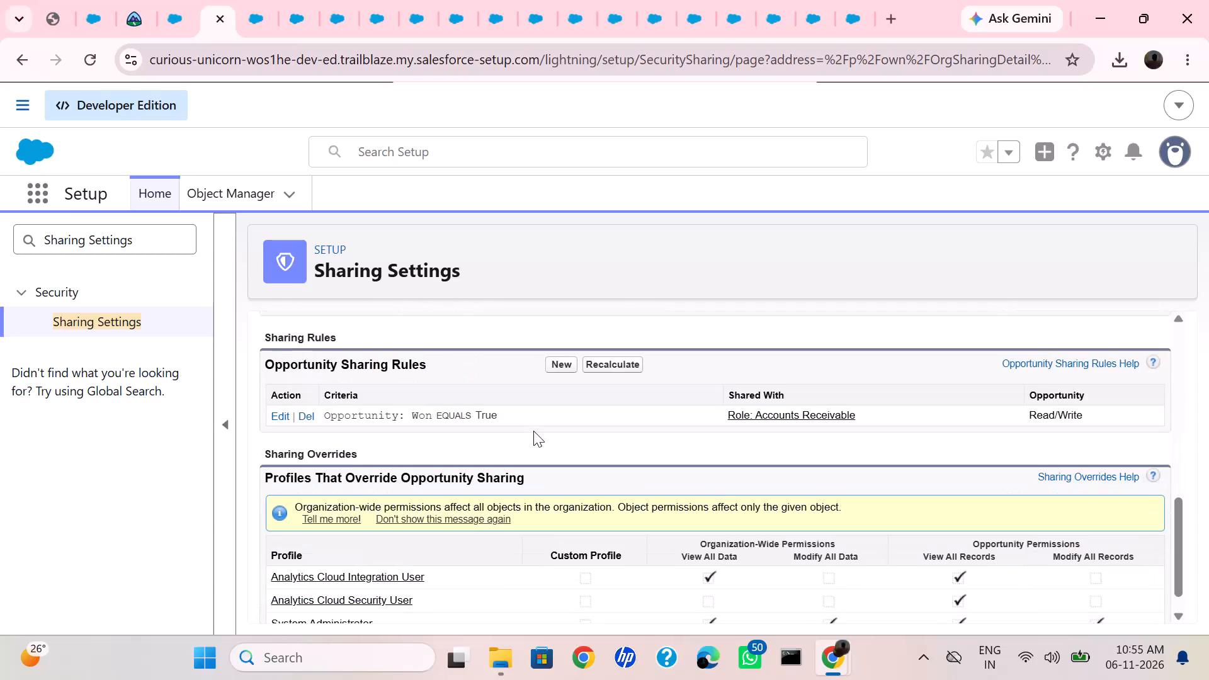
# Review the organization-wide default access settings for the Opportunity object in Sharing Settings.
pyautogui.scroll(3, 533, 431)
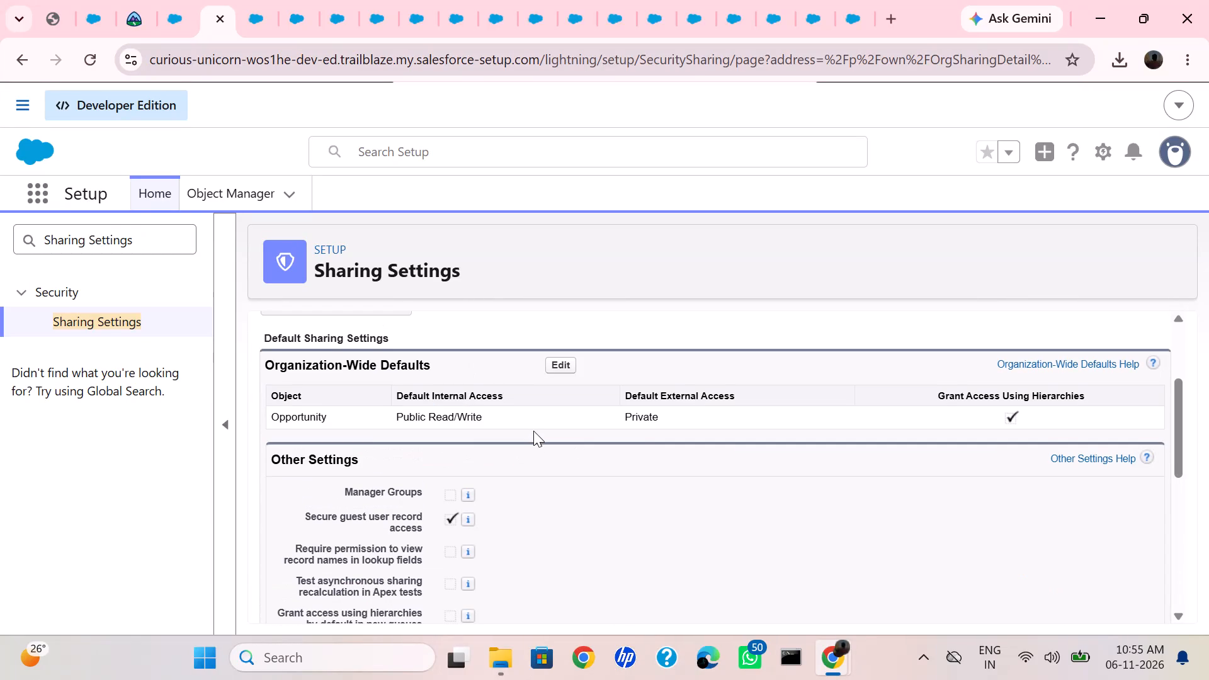
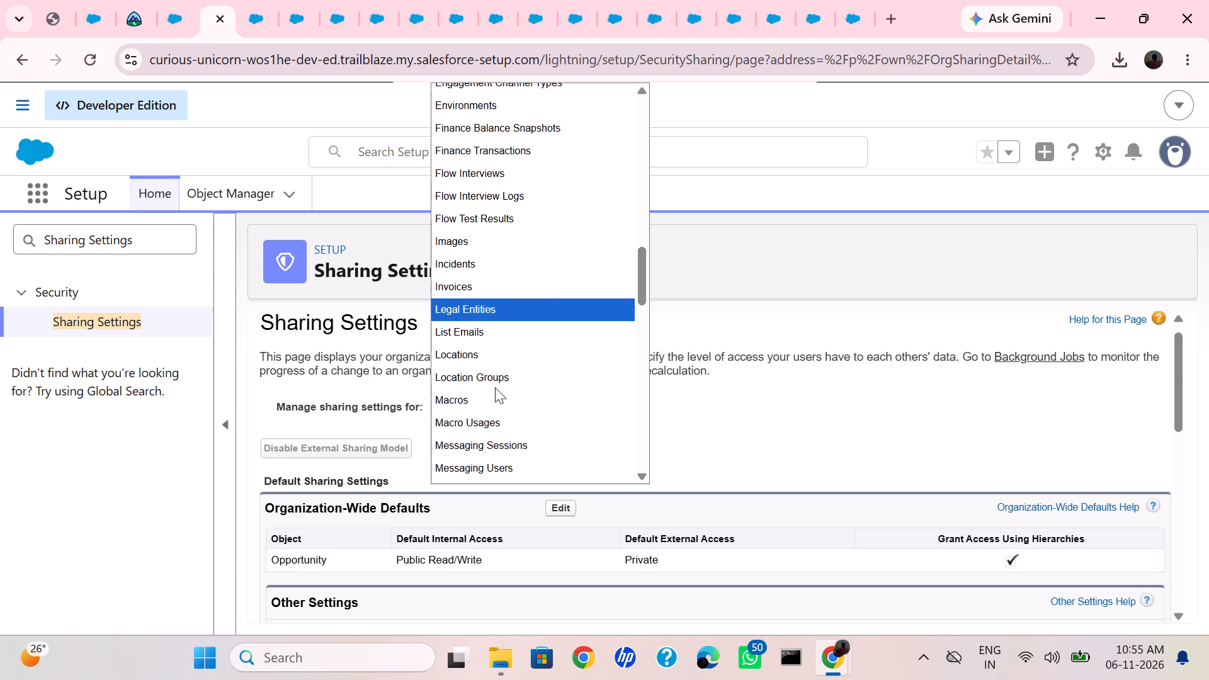
# Look through the remaining objects that sharing settings can be managed for, down to the end of the list.
pyautogui.scroll(-3, 495, 387)
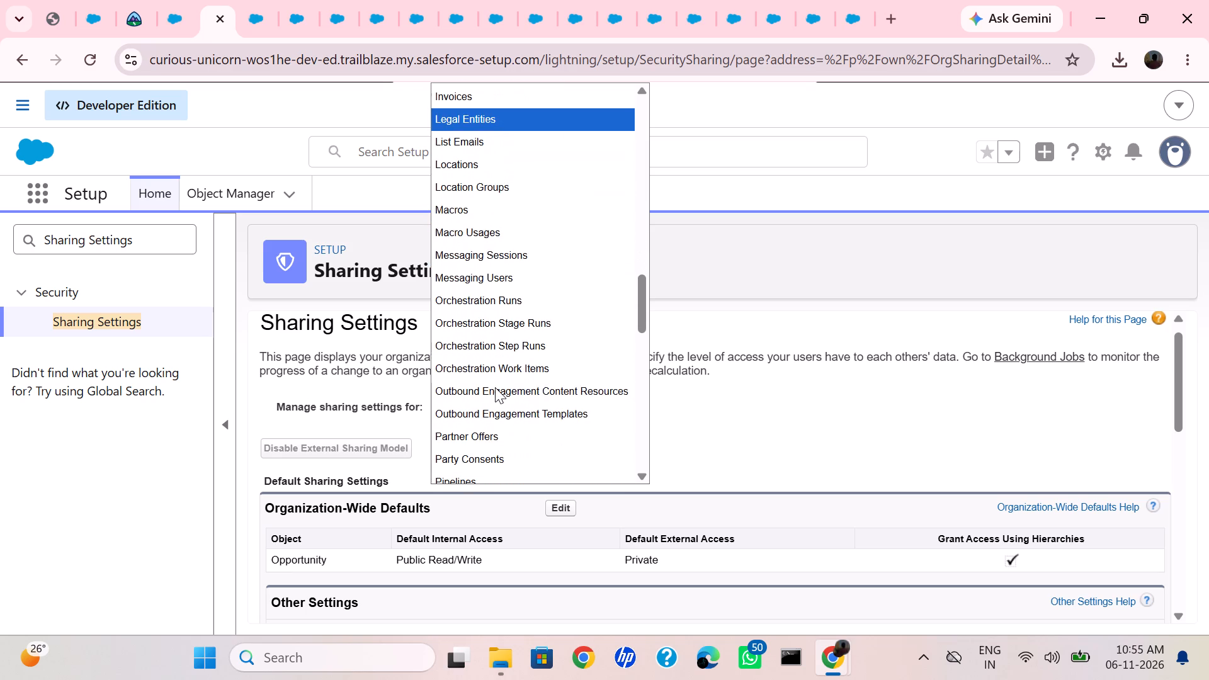
pyautogui.scroll(-4, 495, 387)
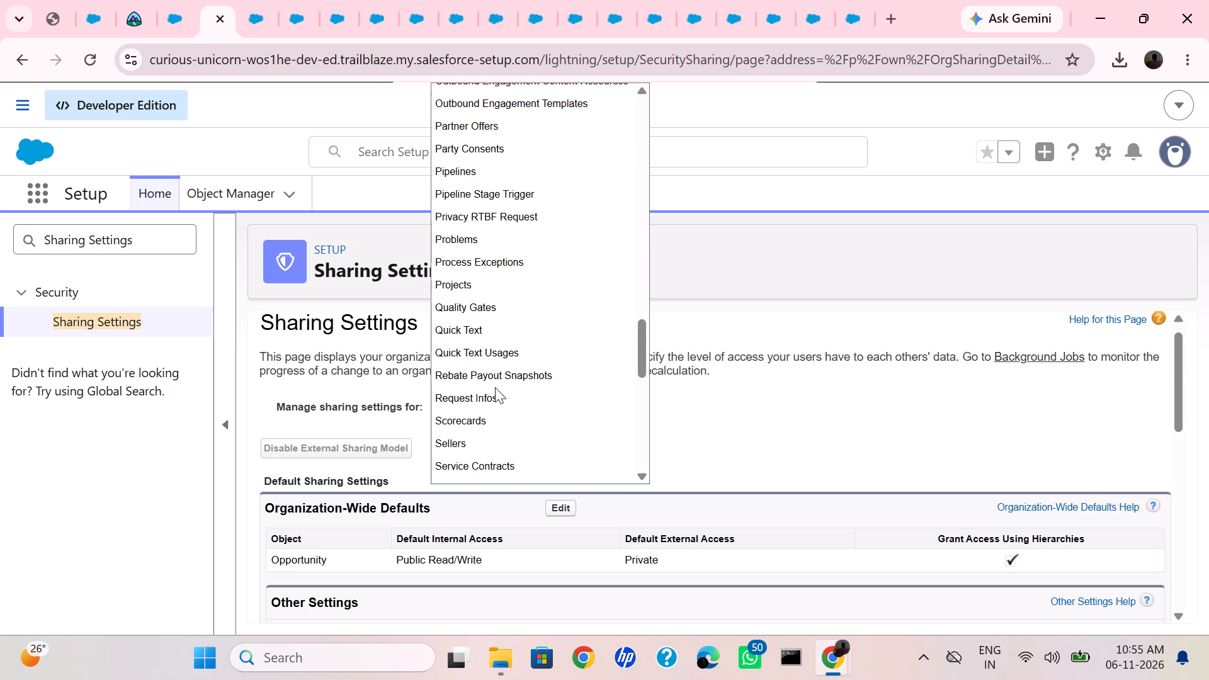
pyautogui.scroll(-3, 495, 387)
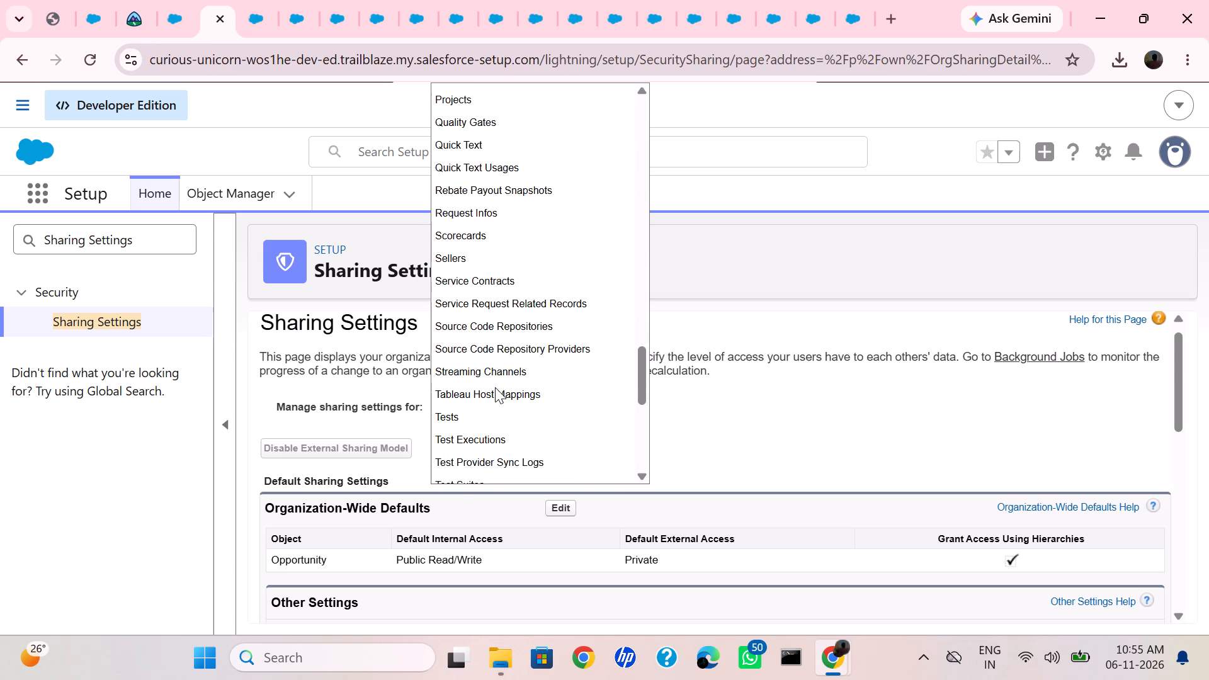
pyautogui.scroll(-3, 495, 387)
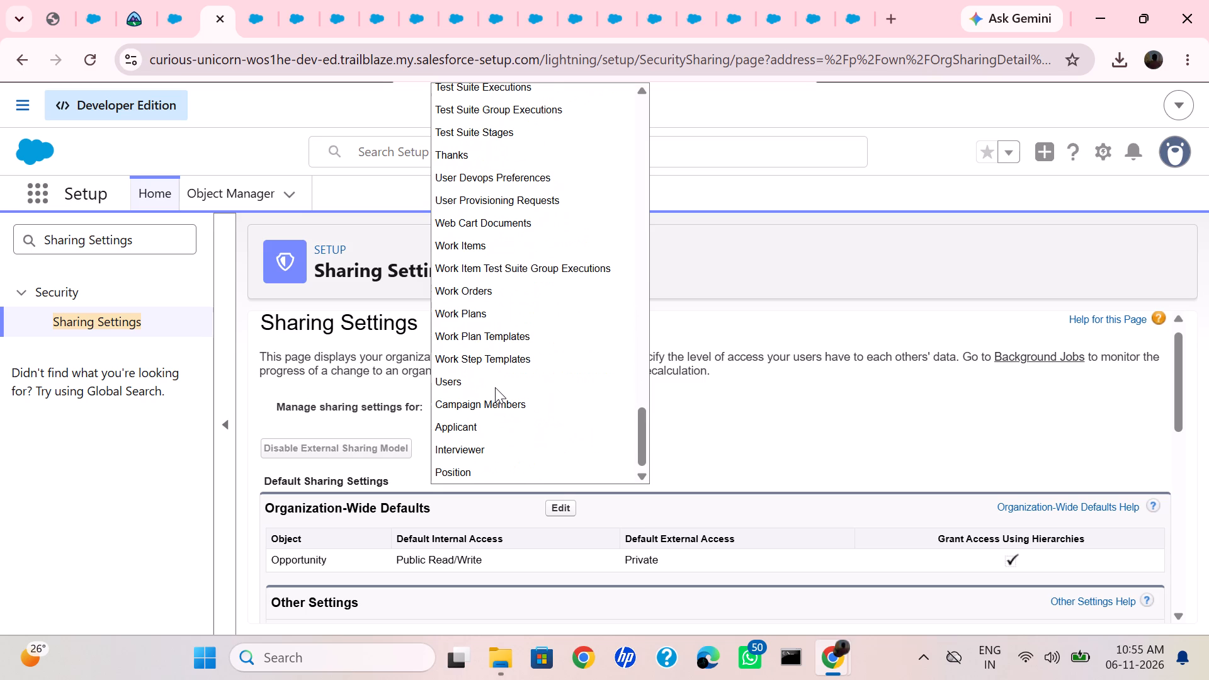
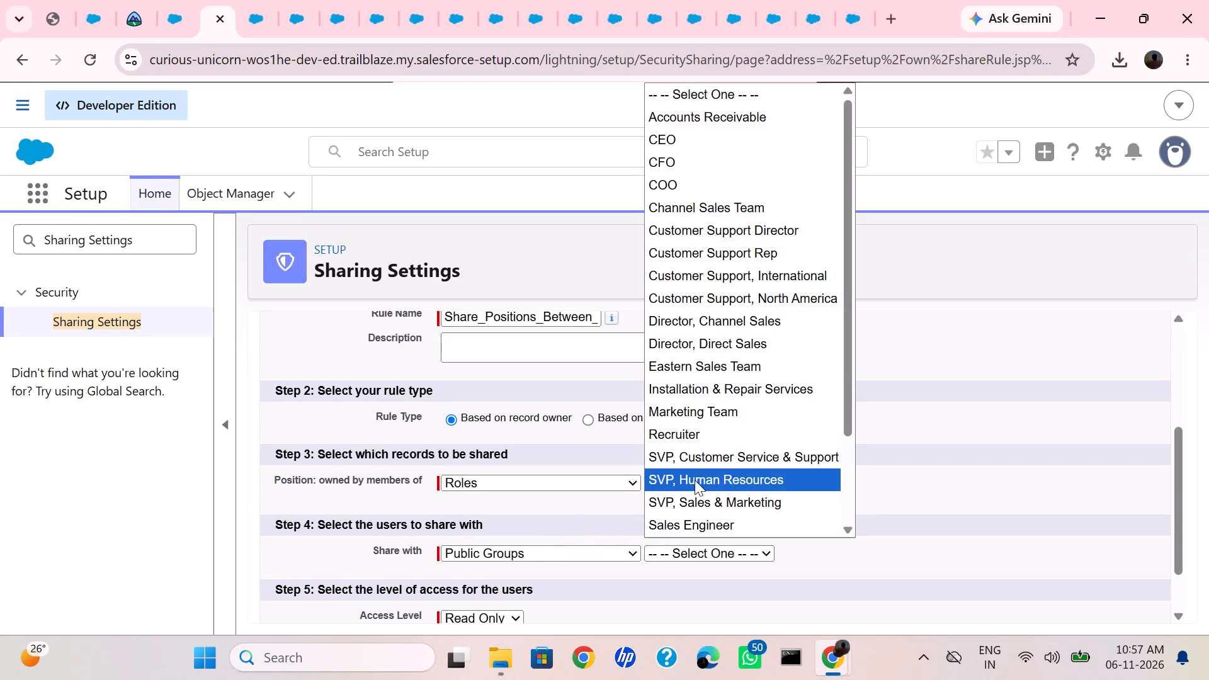
# Set the Position sharing rule to share records owned by members of the Recruiter role.
pyautogui.click(705, 441)
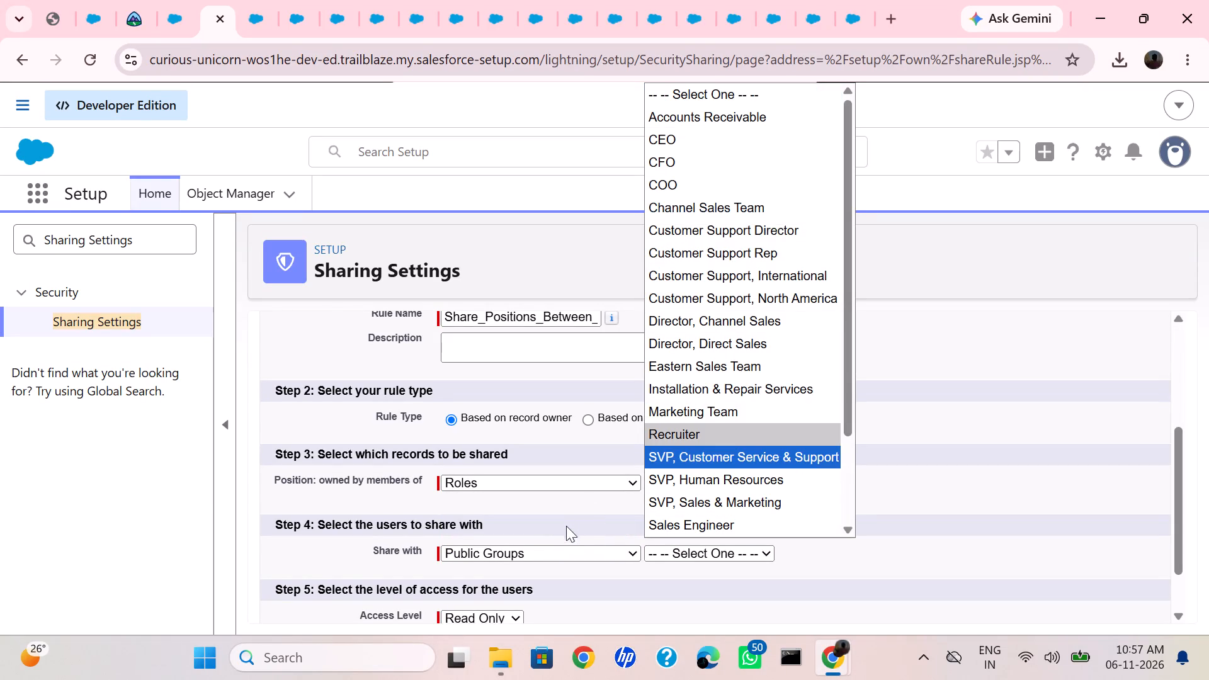
pyautogui.click(707, 437)
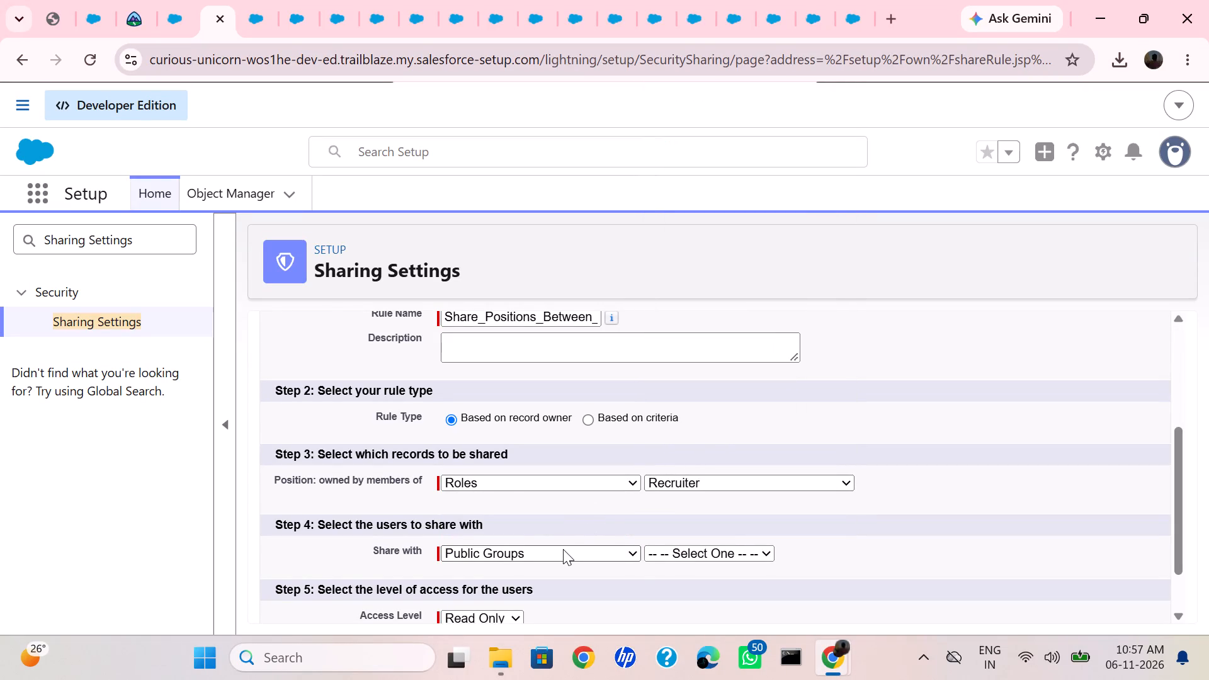
# Set the Position rule's share-with category to Roles and bring up the choice of roles to share with.
pyautogui.click(563, 549)
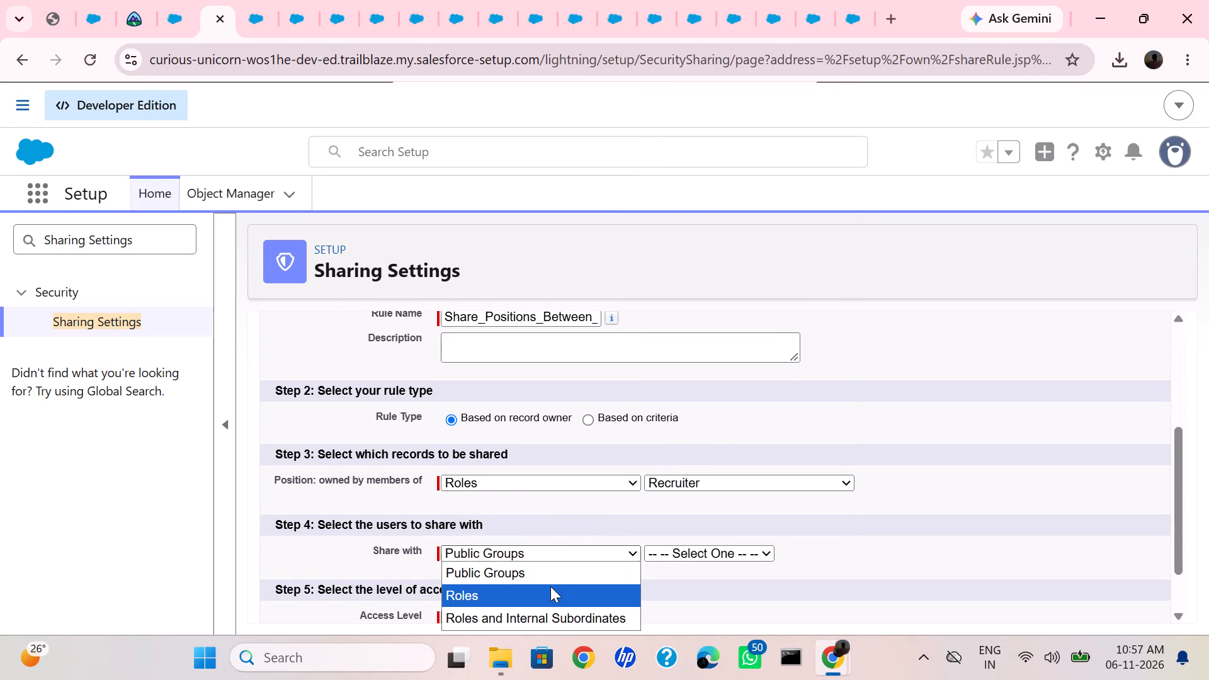
pyautogui.click(550, 586)
pyautogui.click(674, 555)
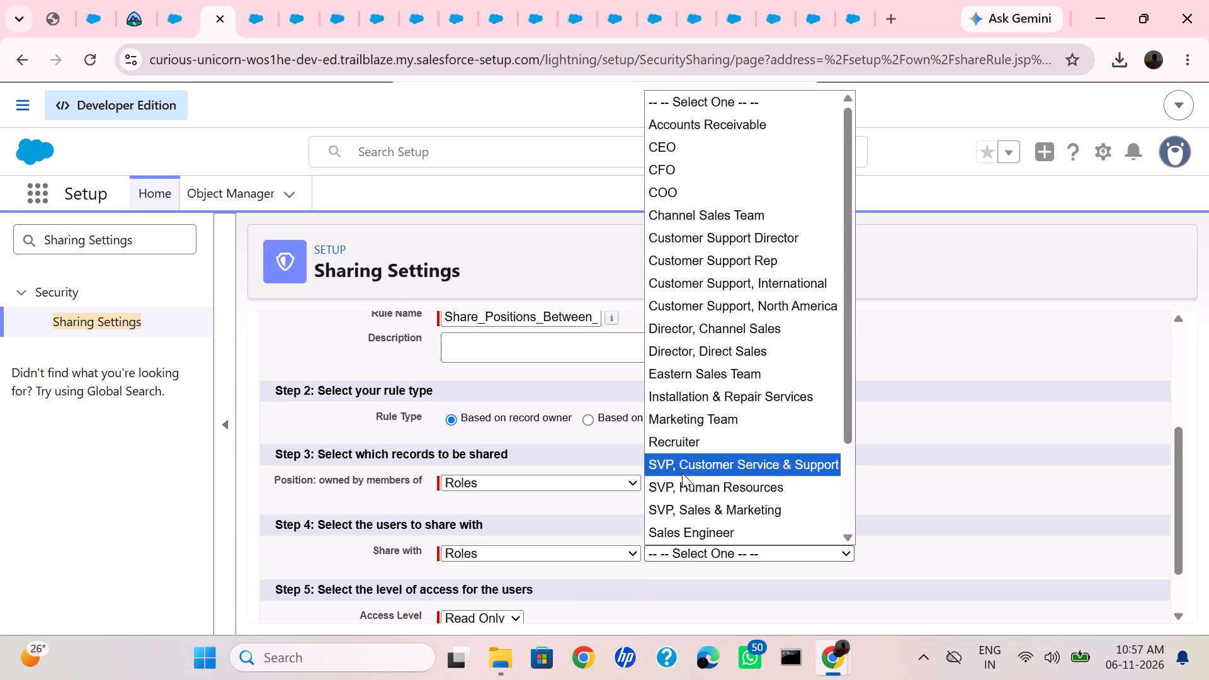
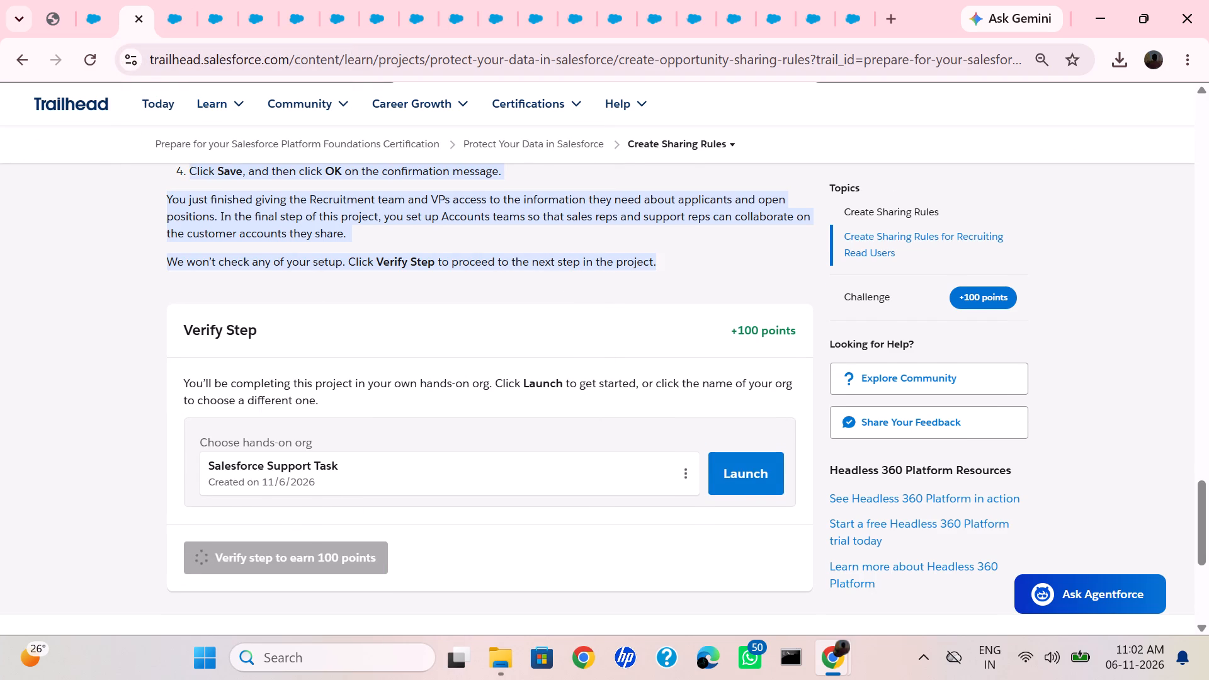
# Review the public group and Position sharing rule instructions in the Create Sharing Rules unit while the step verification runs.
pyautogui.scroll(1, 455, 389)
pyautogui.click(470, 360)
pyautogui.scroll(1, 470, 360)
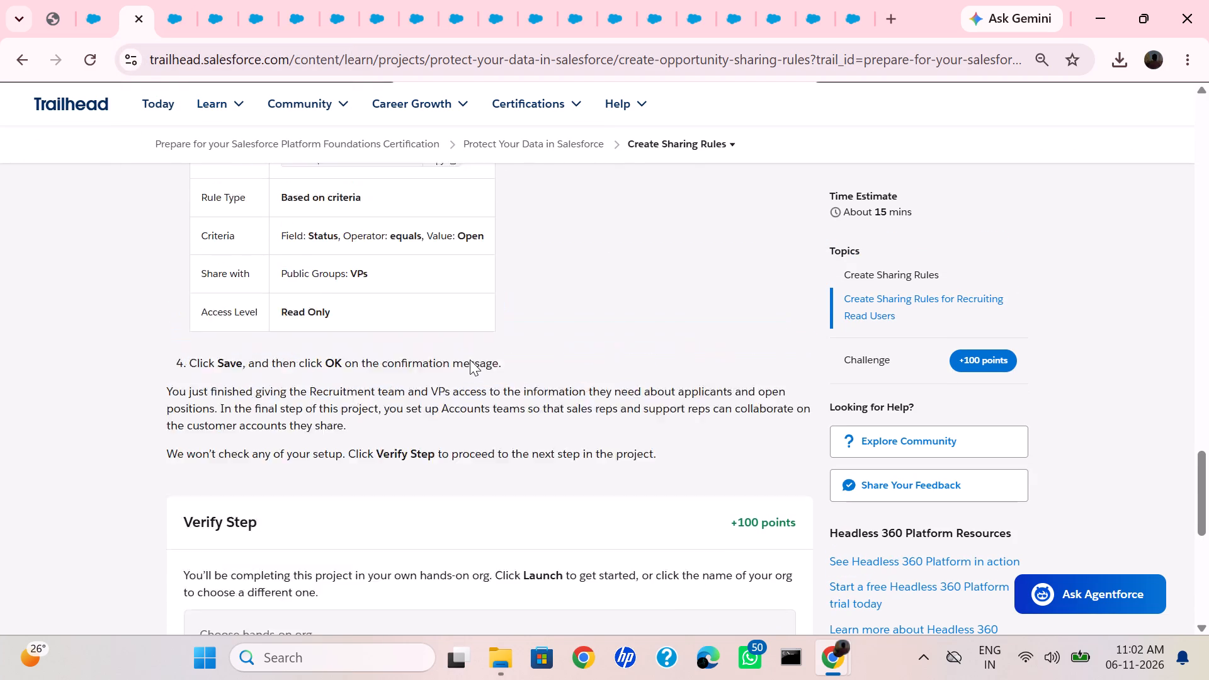
pyautogui.scroll(1, 470, 360)
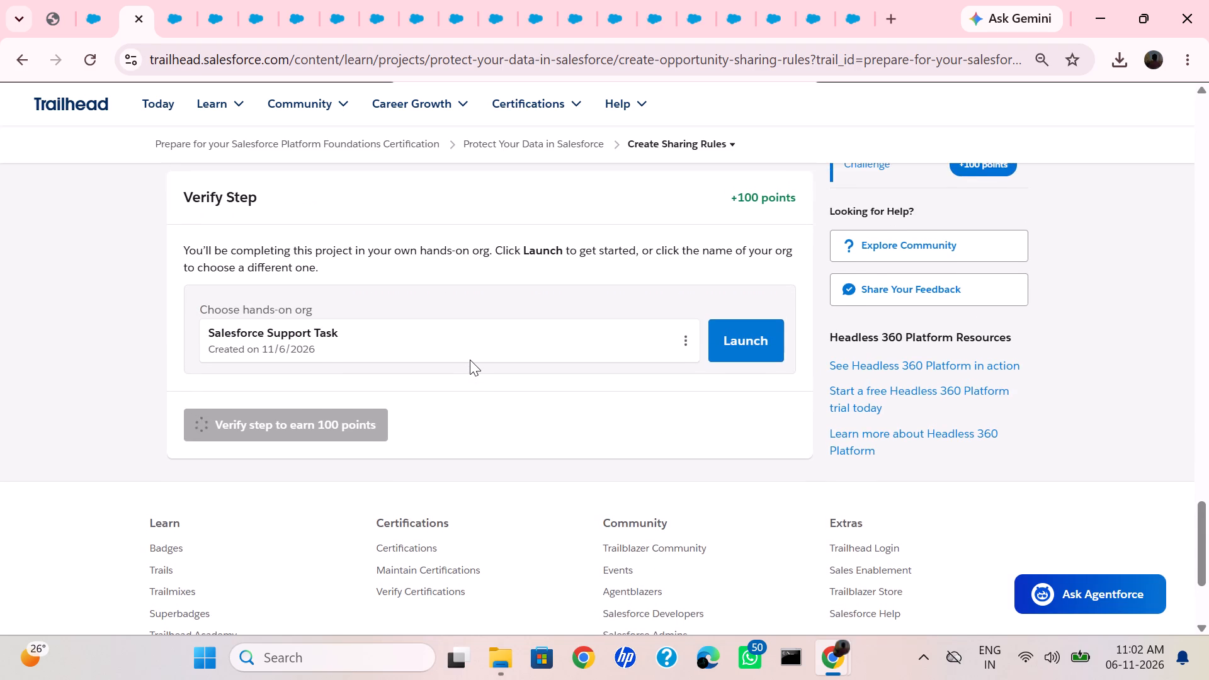
pyautogui.scroll(2, 470, 360)
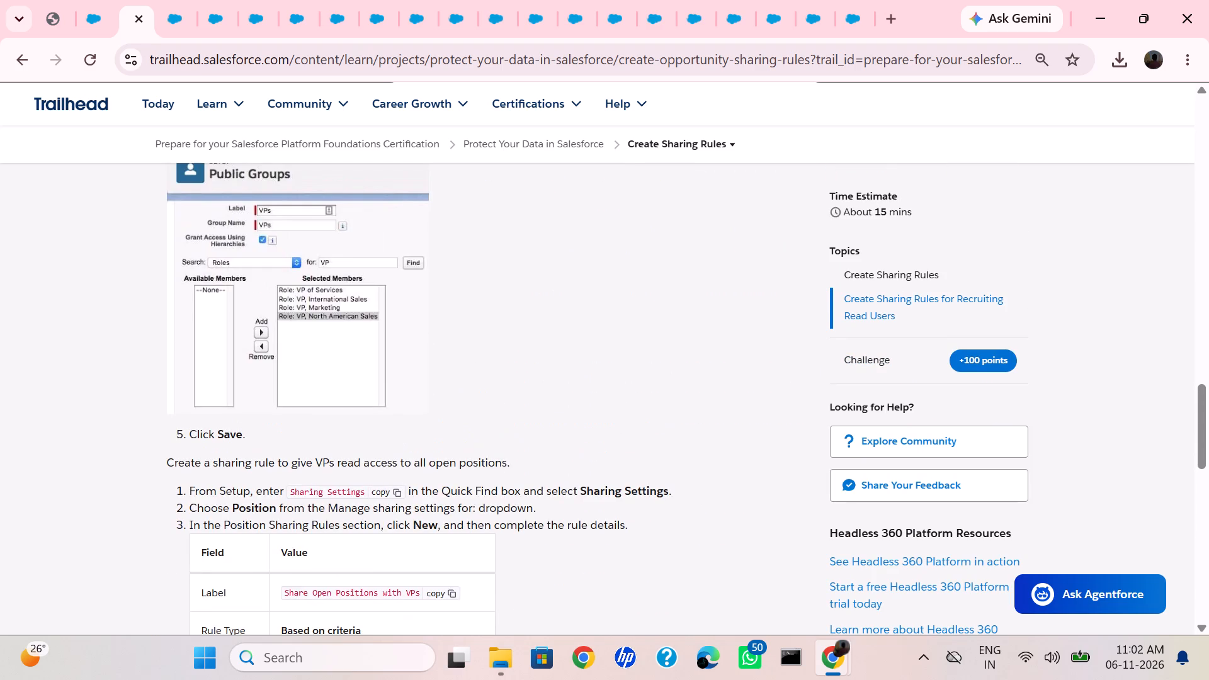
pyautogui.scroll(1, 470, 360)
pyautogui.scroll(-1, 470, 360)
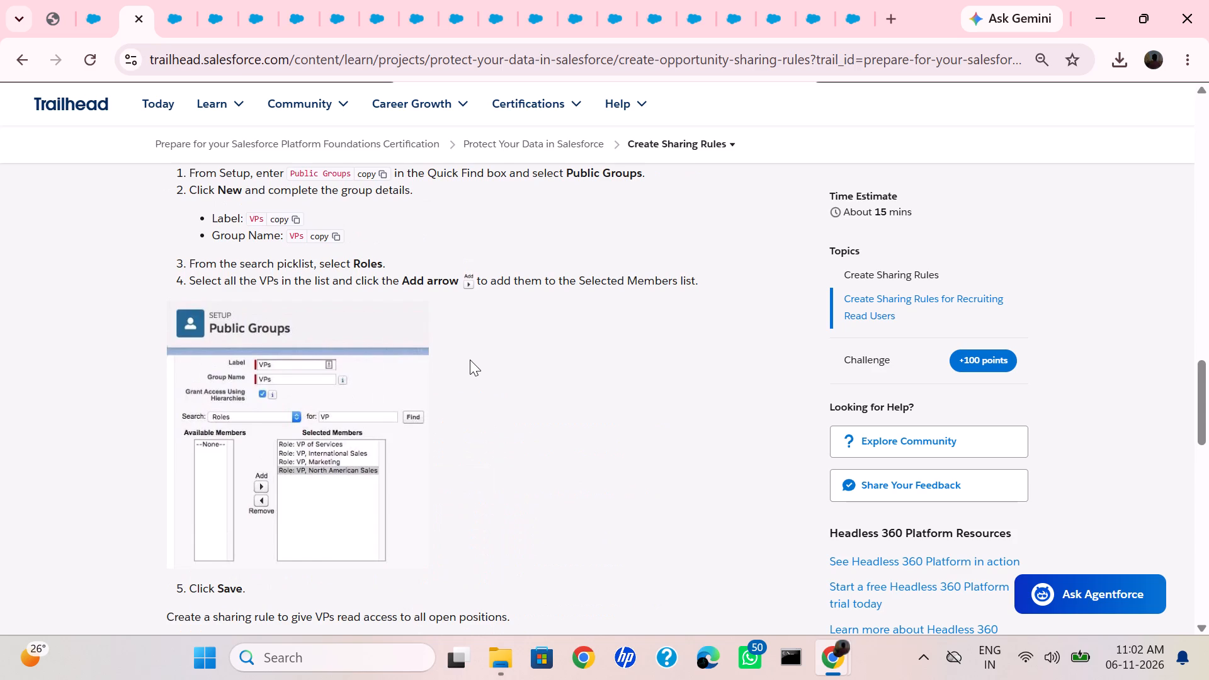
pyautogui.scroll(-1, 470, 360)
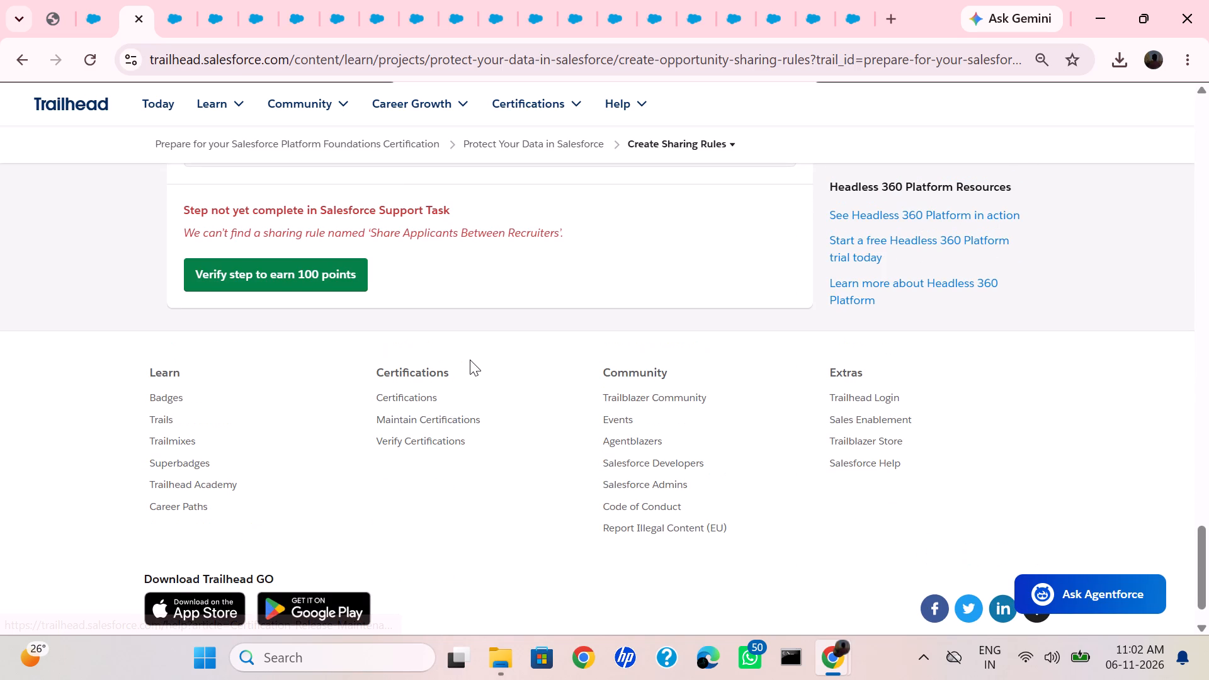
# Capture a screen snip of the Verify Step section, including the hands-on org and the verification feedback.
pyautogui.scroll(1, 470, 360)
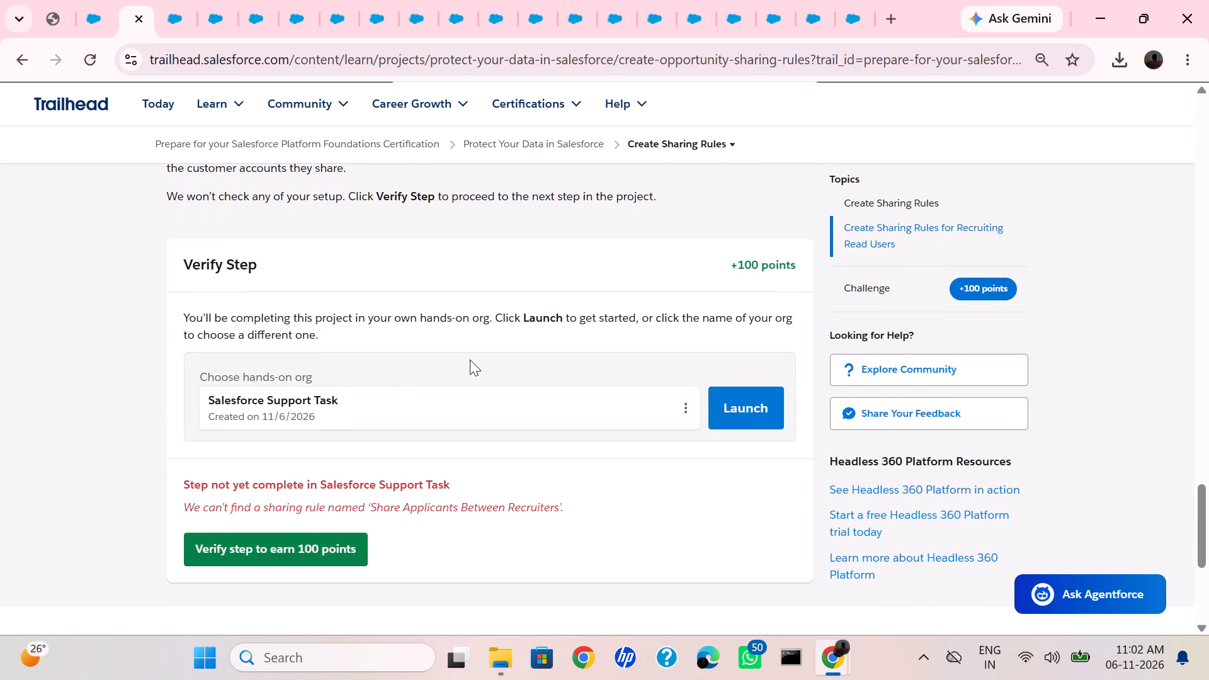
pyautogui.press('Print')
pyautogui.moveTo(140, 207); pyautogui.dragTo(776, 596)
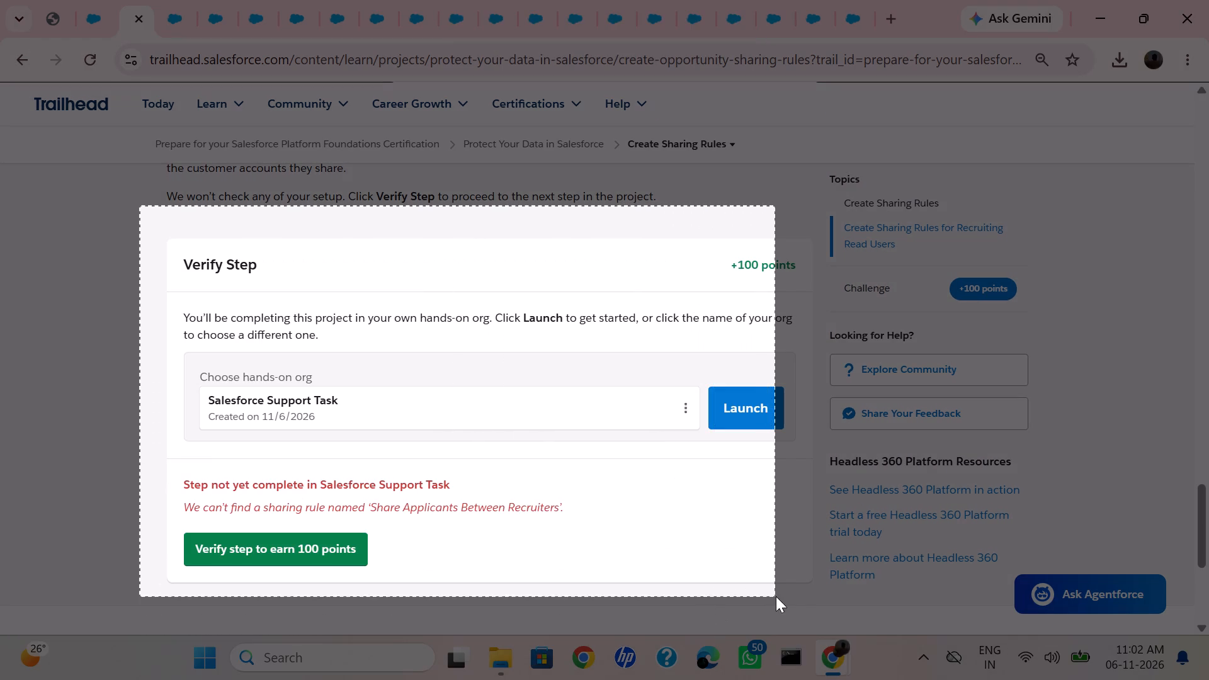
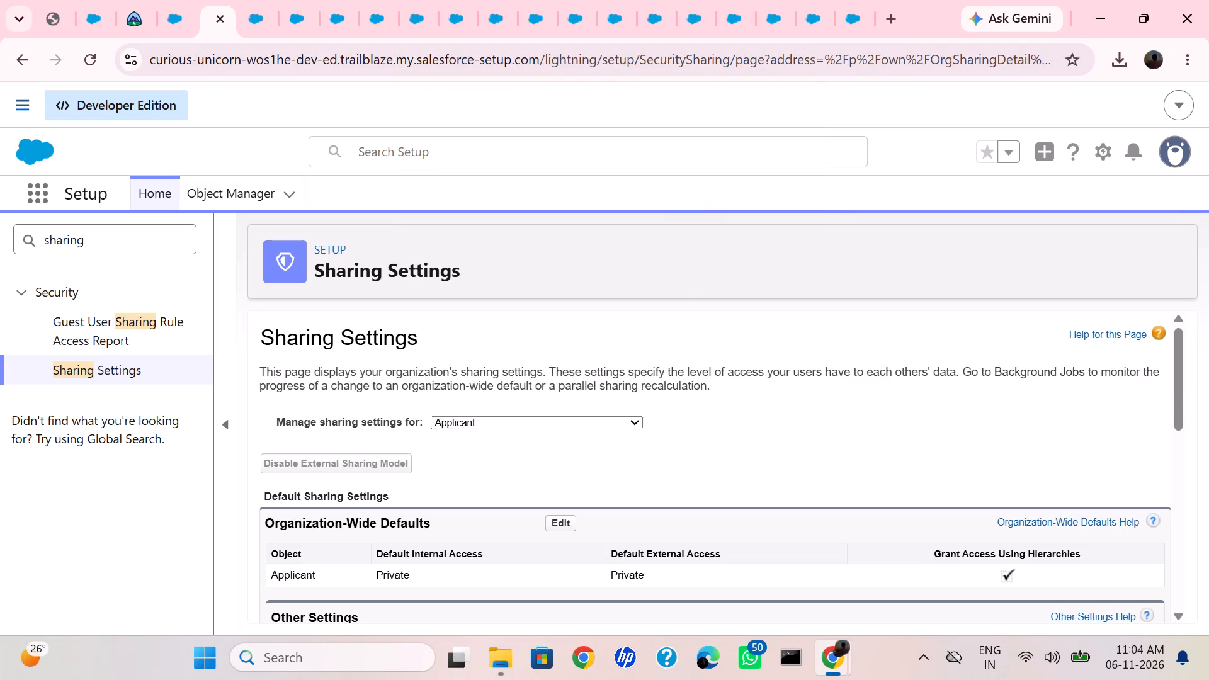
# Review the Applicant sharing rules in Sharing Settings, including their criteria, shared-with role and access level.
pyautogui.scroll(-2, 645, 390)
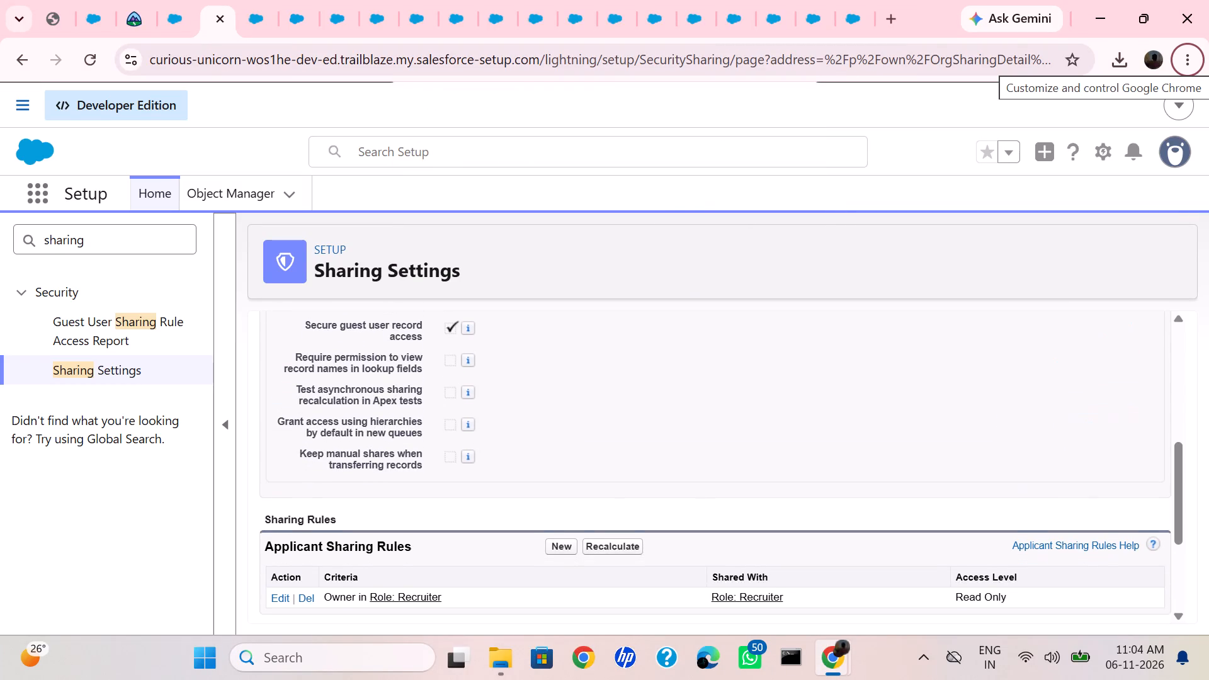
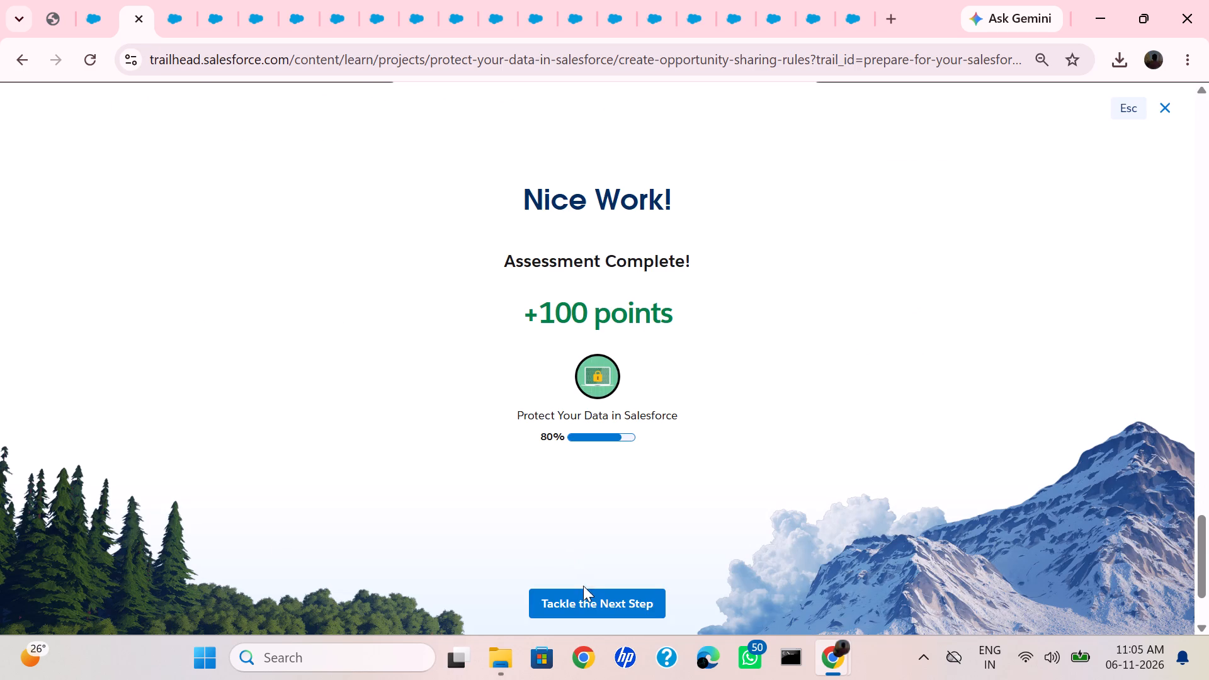
# Continue to the next project step, Set Up Account Teams.
pyautogui.click(580, 605)
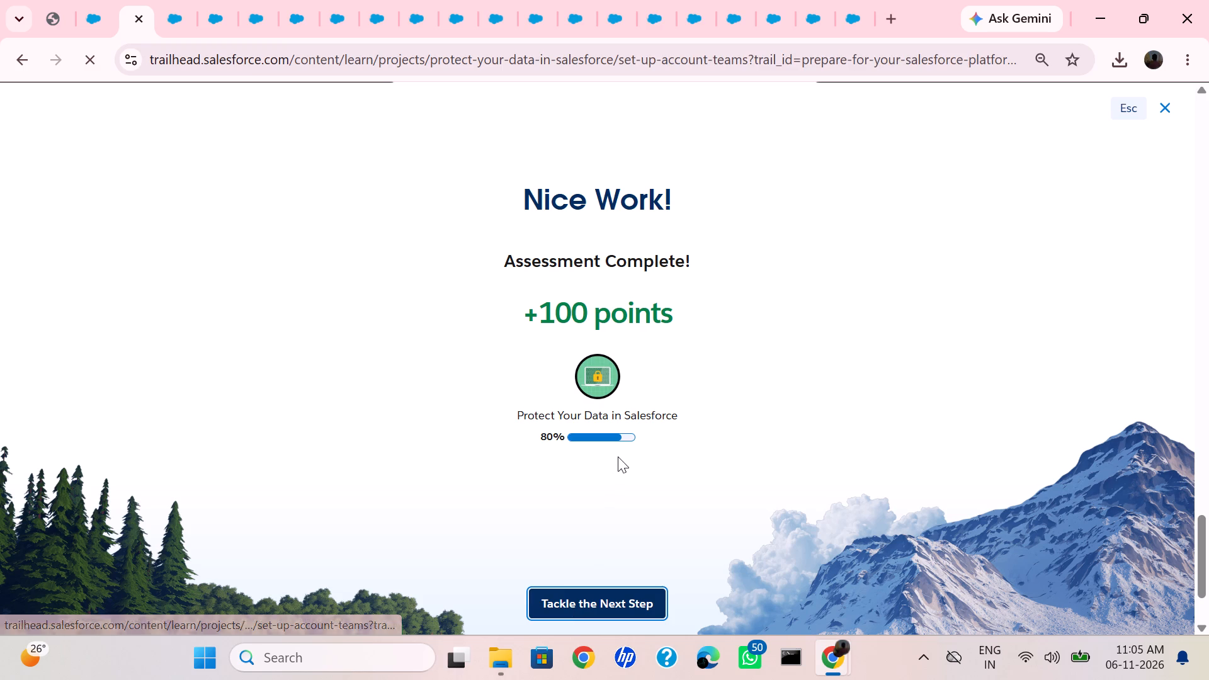
# Read through the Set Up Account Teams instructions, including enabling teams, team roles, default team members and the Edge Communications account.
pyautogui.scroll(-7, 545, 383)
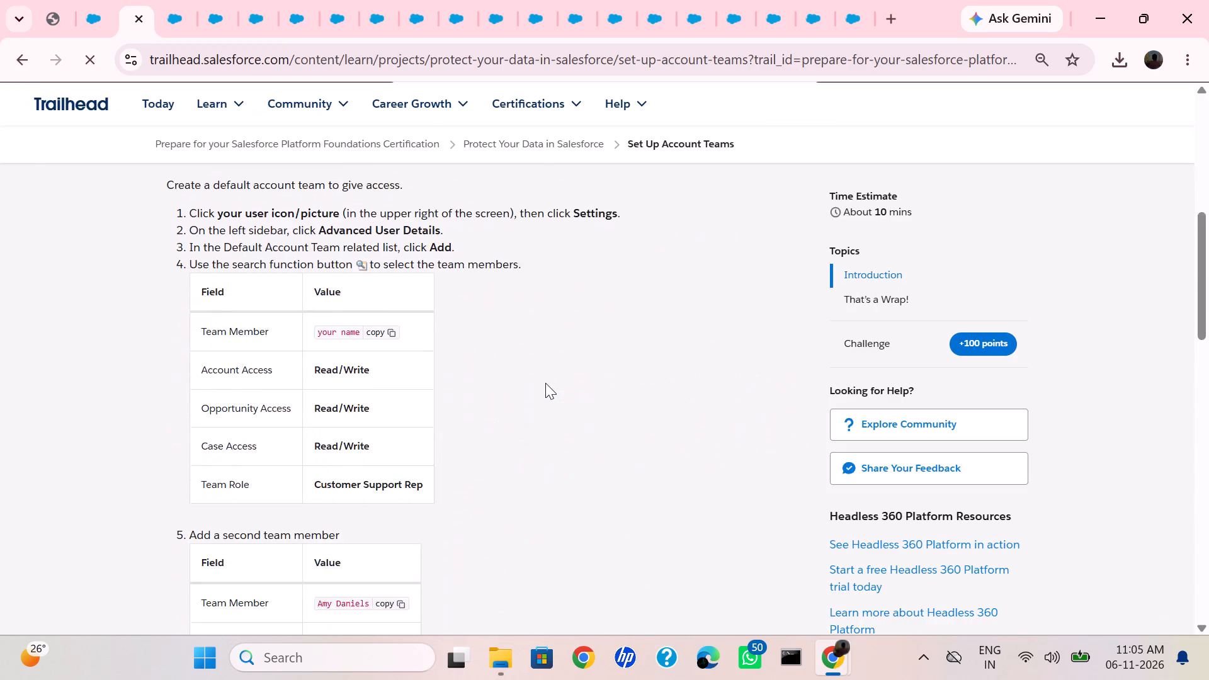
pyautogui.scroll(-5, 545, 383)
pyautogui.scroll(3, 545, 383)
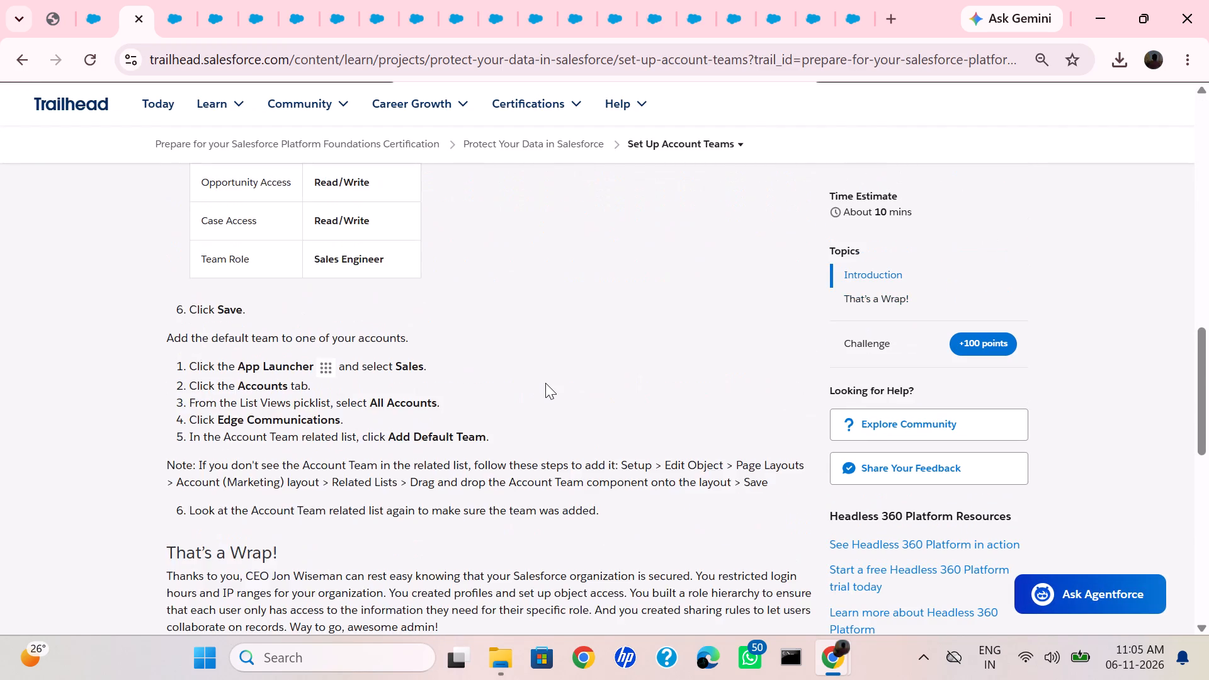
pyautogui.scroll(4, 545, 383)
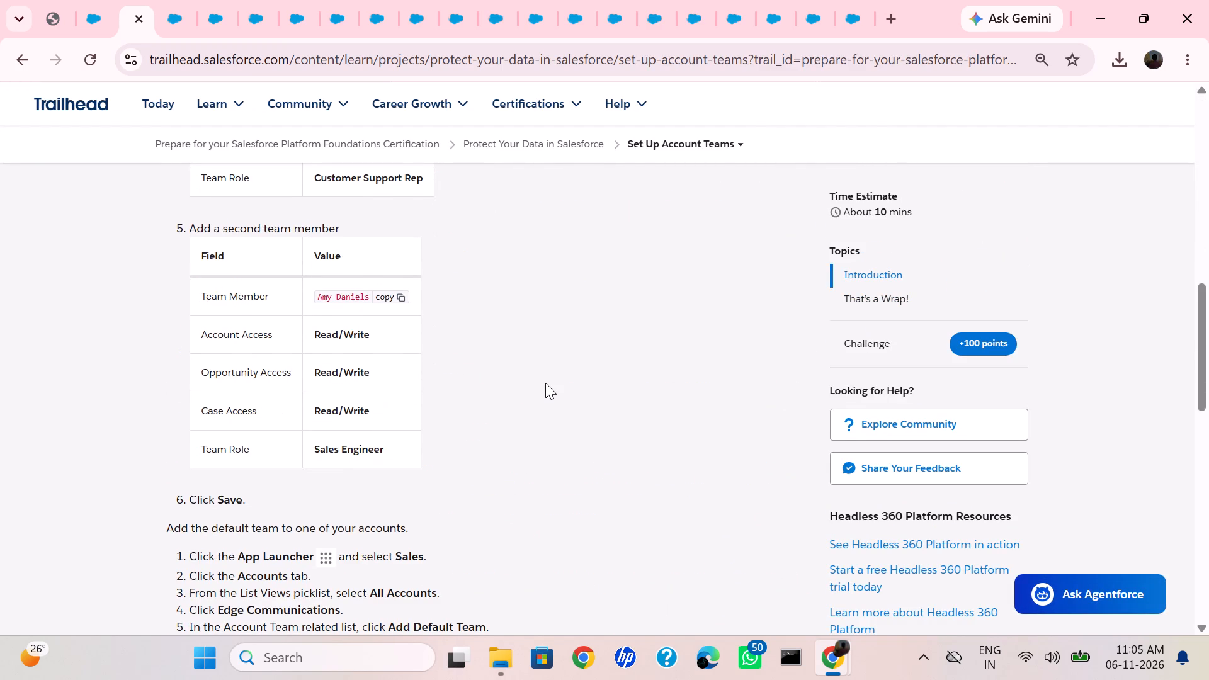
pyautogui.scroll(2, 545, 383)
pyautogui.rightClick(545, 383)
pyautogui.scroll(-2, 545, 383)
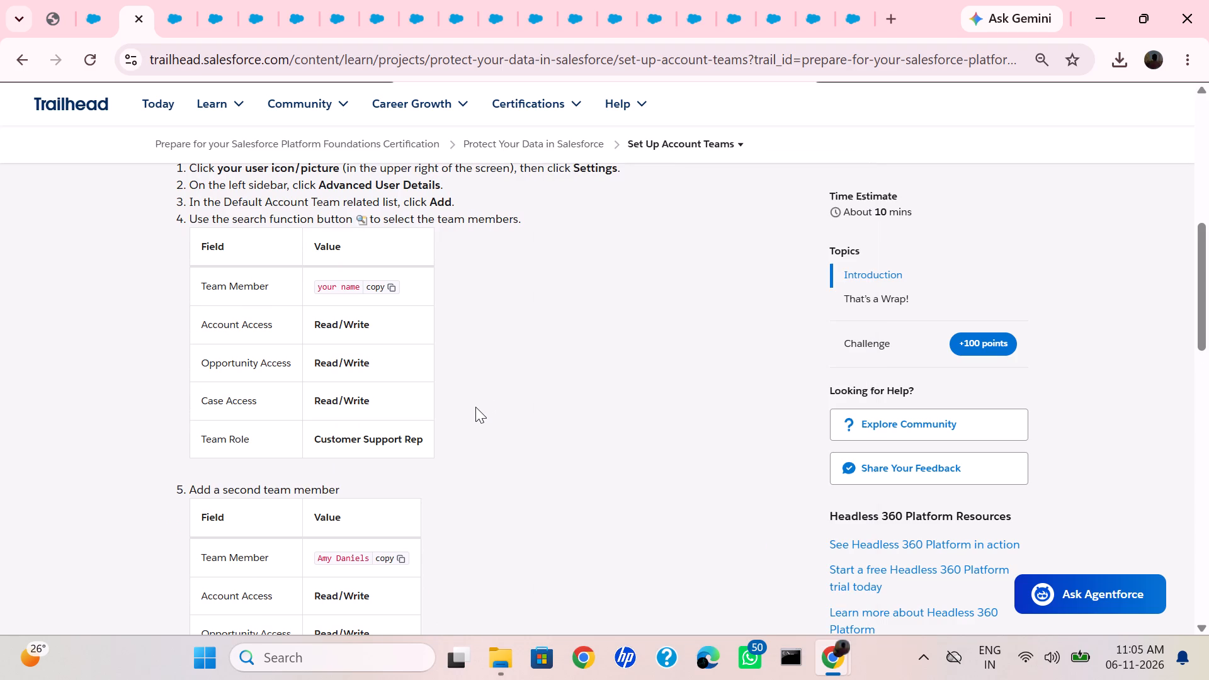
pyautogui.click(475, 407)
pyautogui.scroll(-1, 475, 407)
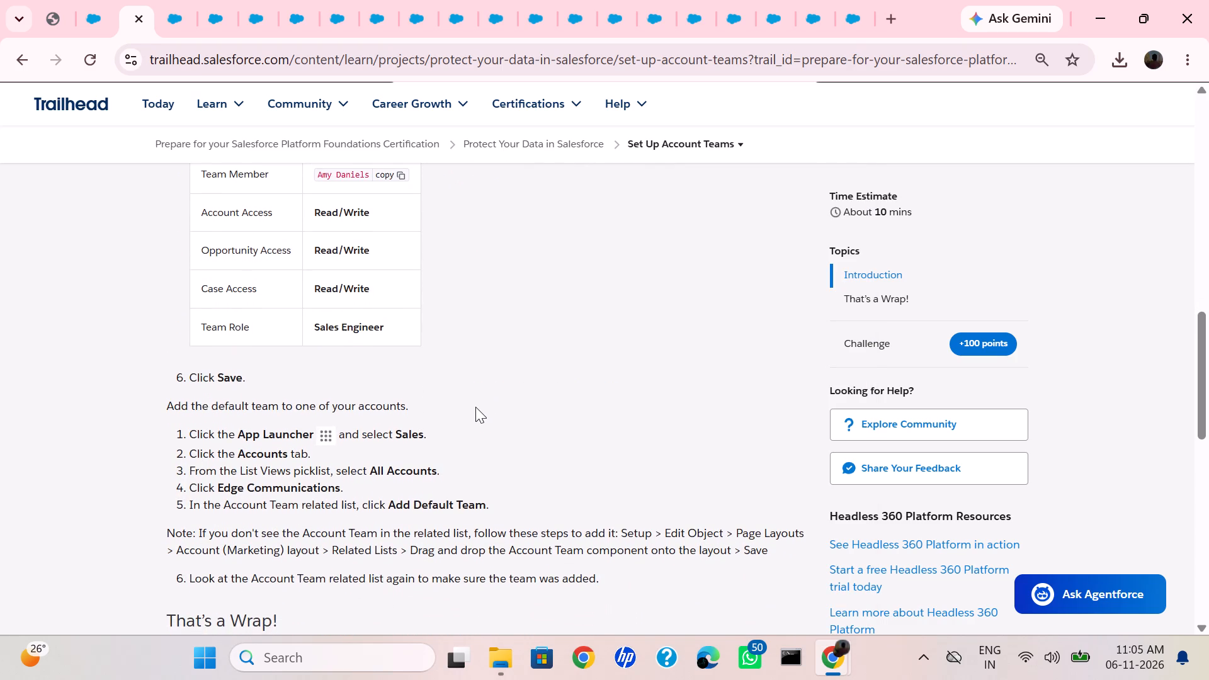
pyautogui.scroll(1, 475, 407)
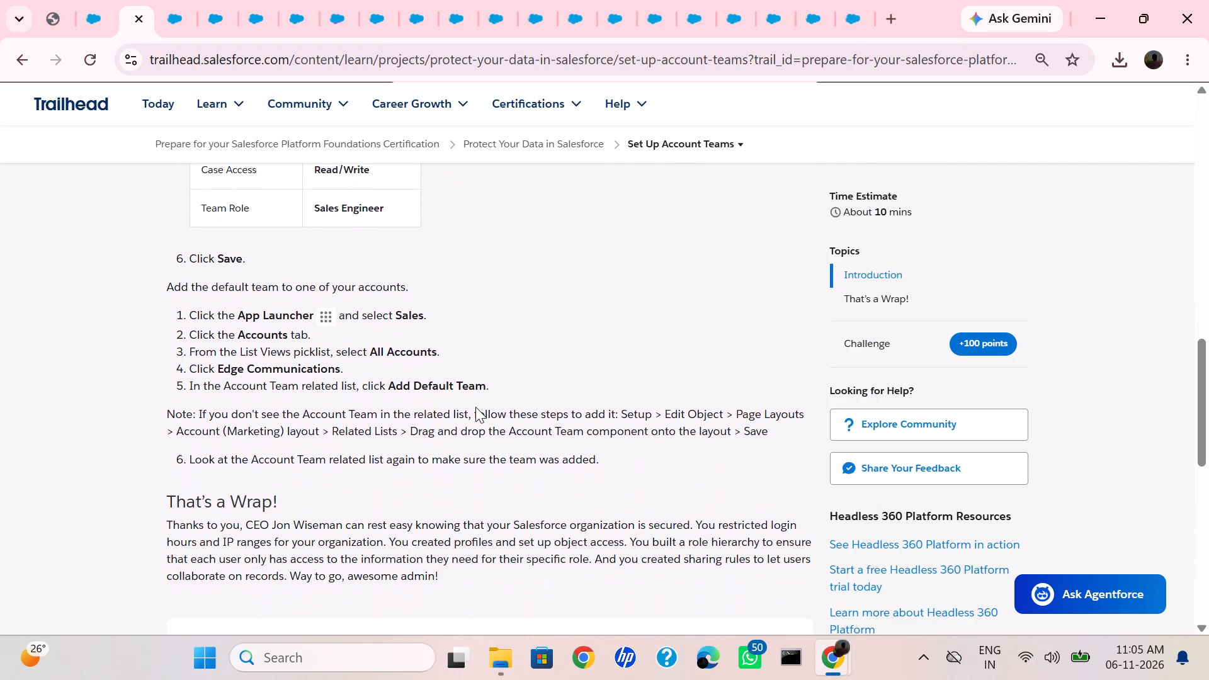
pyautogui.scroll(3, 475, 407)
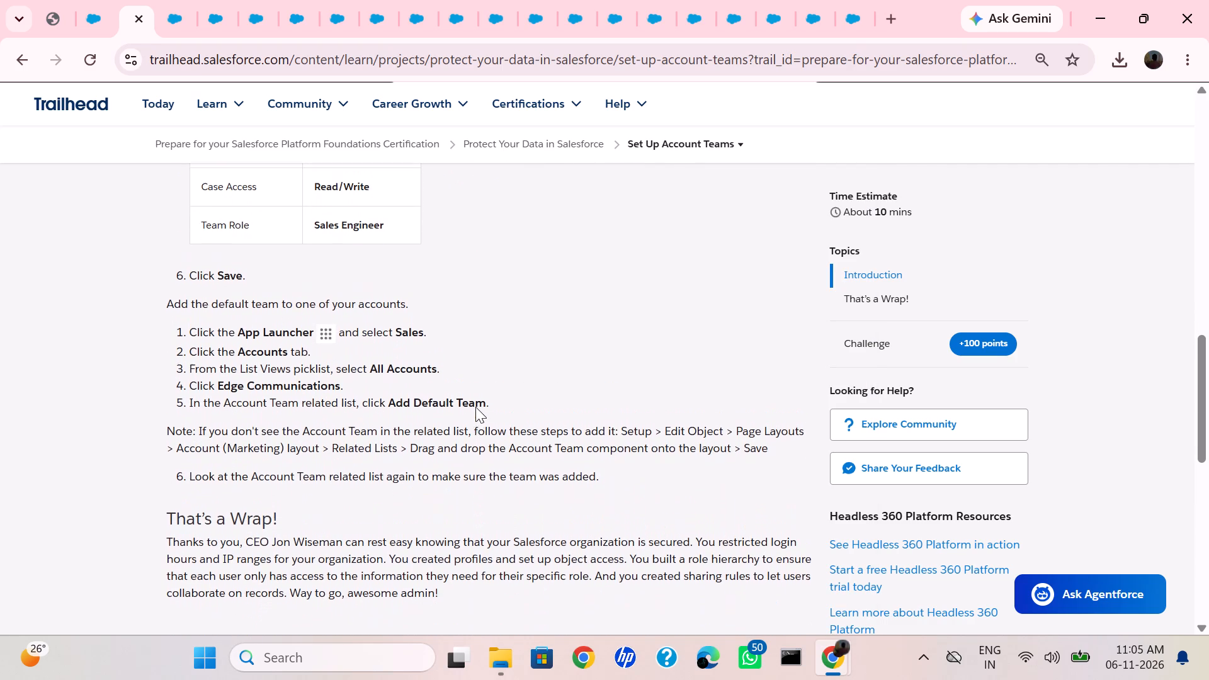
pyautogui.scroll(4, 475, 407)
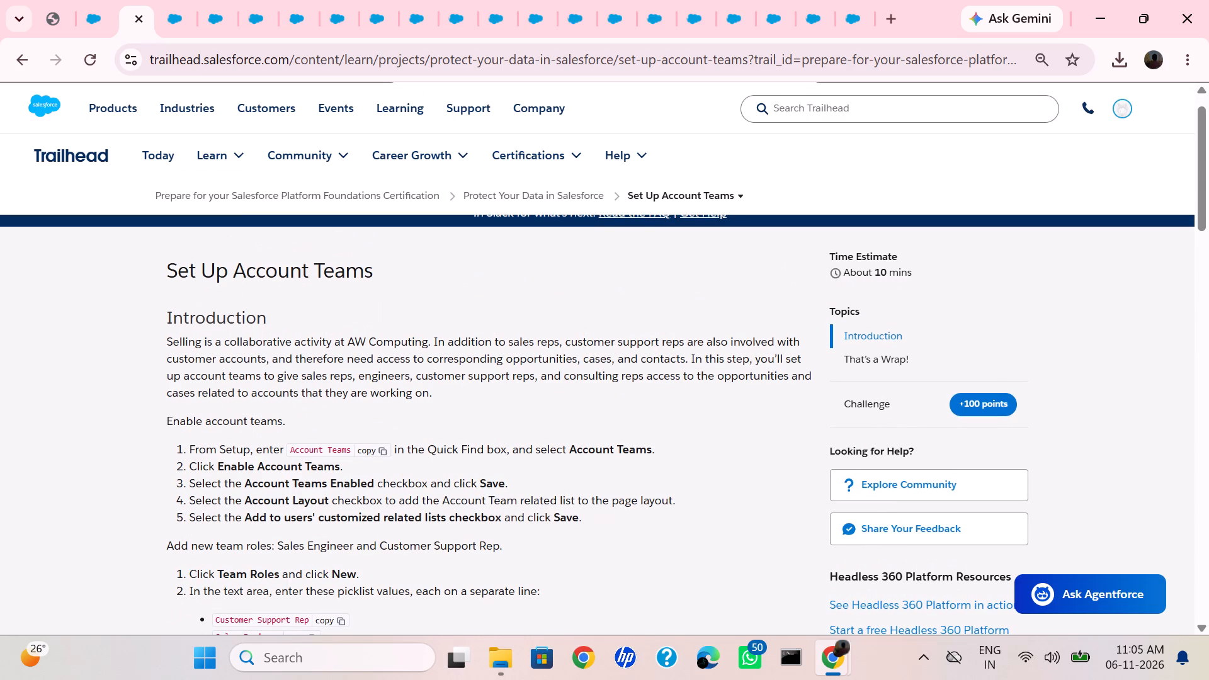
# Select the Set Up Account Teams instruction text from the Introduction heading through the hands-on challenge section.
pyautogui.moveTo(168, 317); pyautogui.dragTo(343, 166)
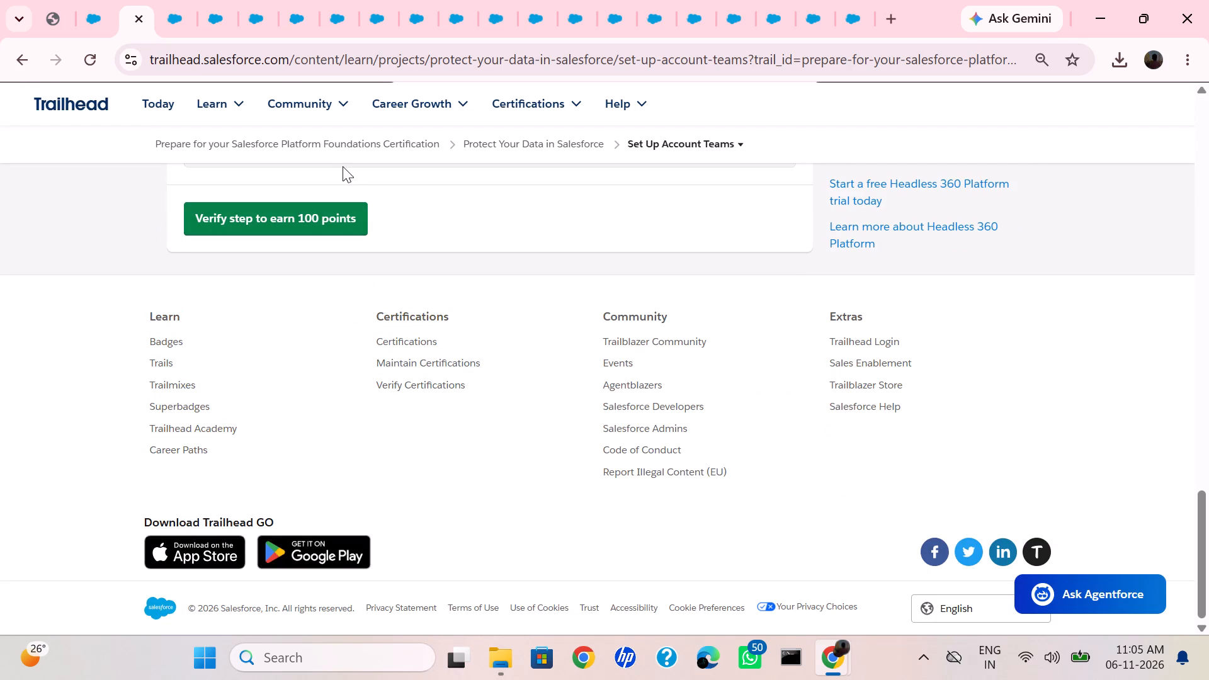
pyautogui.moveTo(343, 166); pyautogui.dragTo(451, 229)
pyautogui.scroll(1, 451, 229)
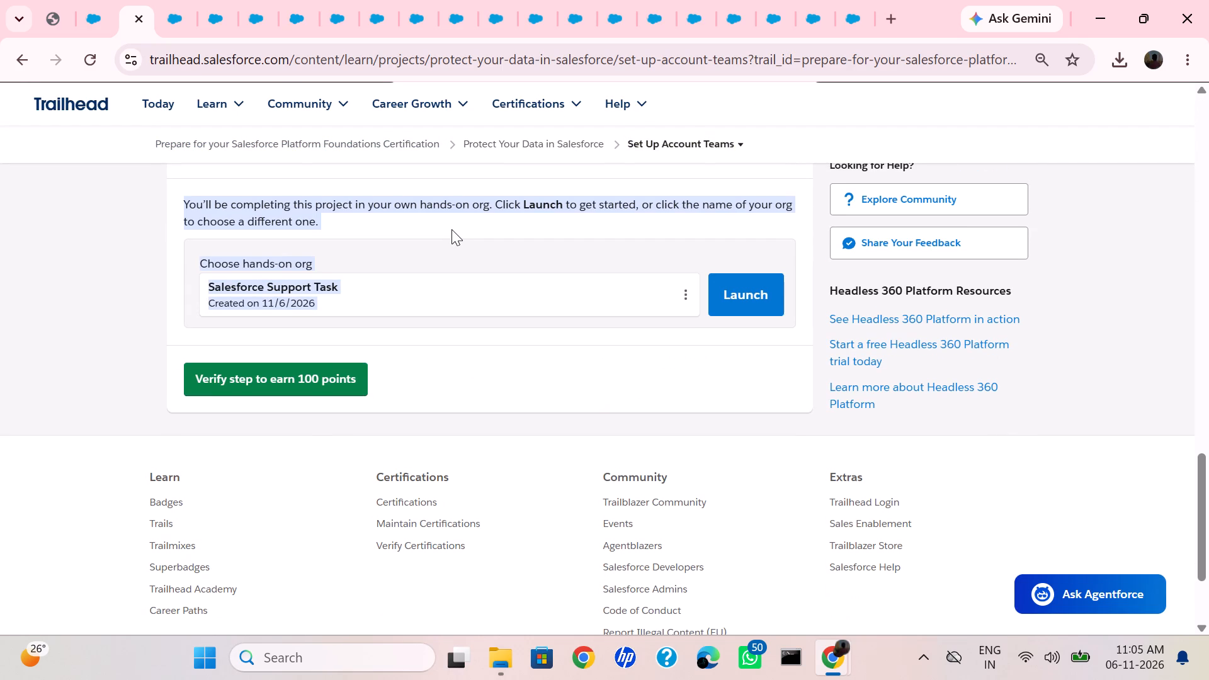
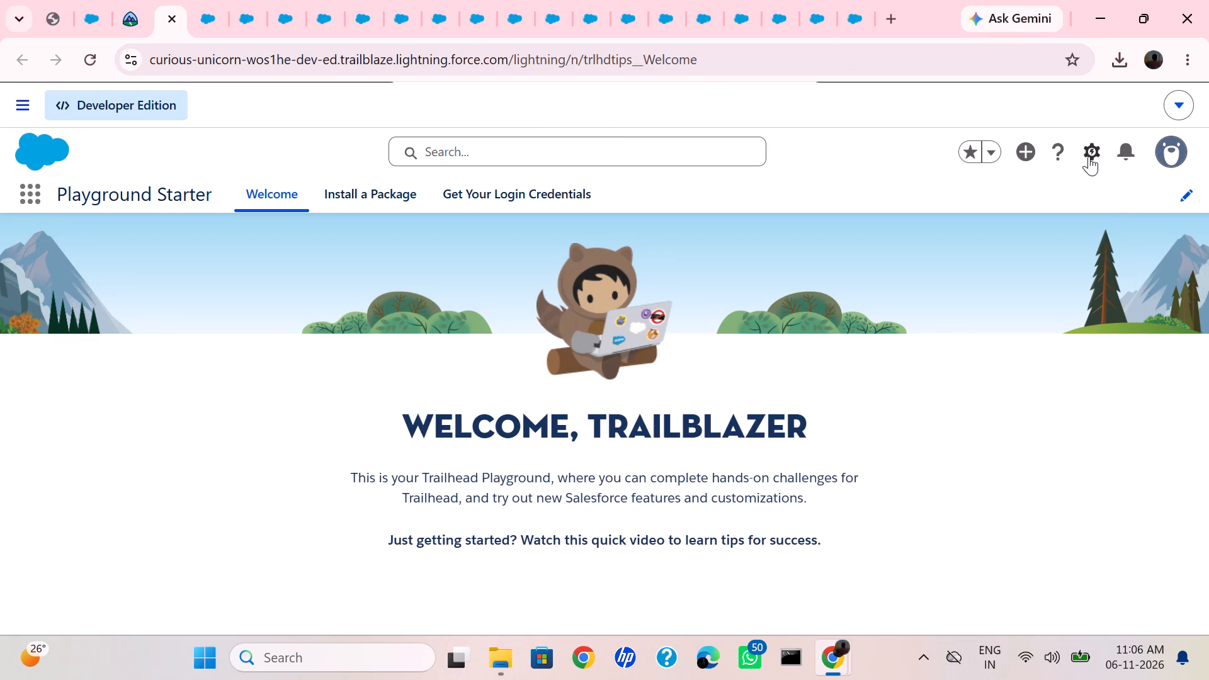
# Open Setup for the Trailhead Playground org.
pyautogui.click(1089, 156)
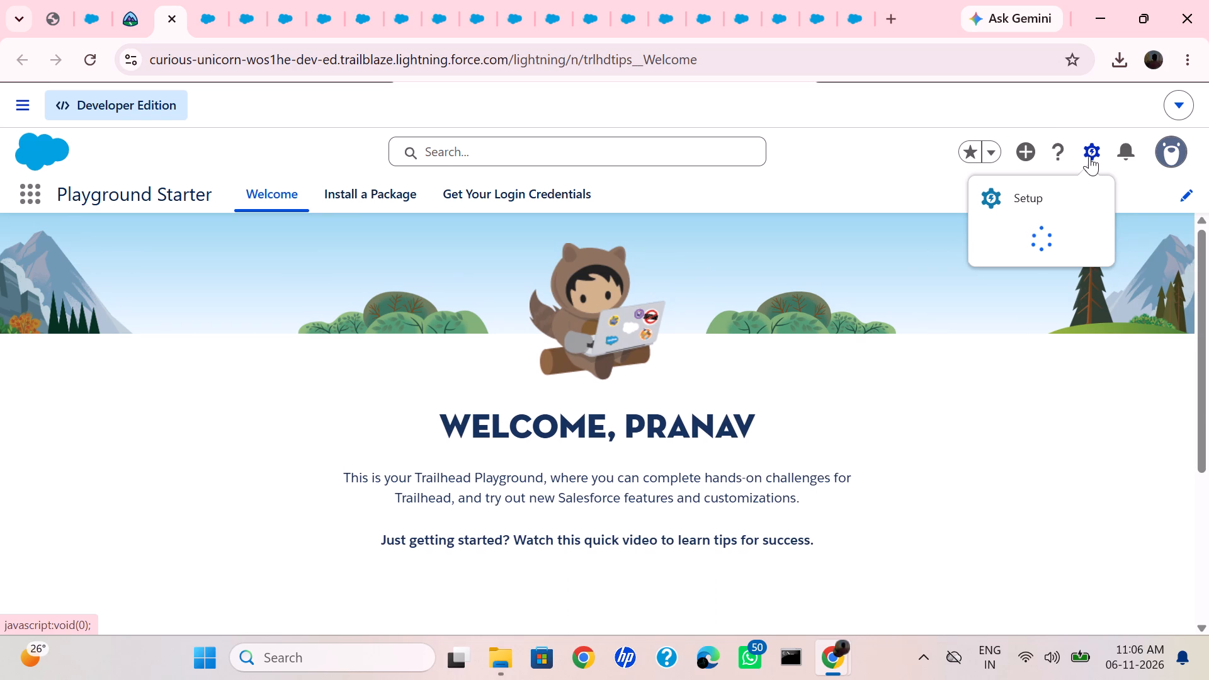
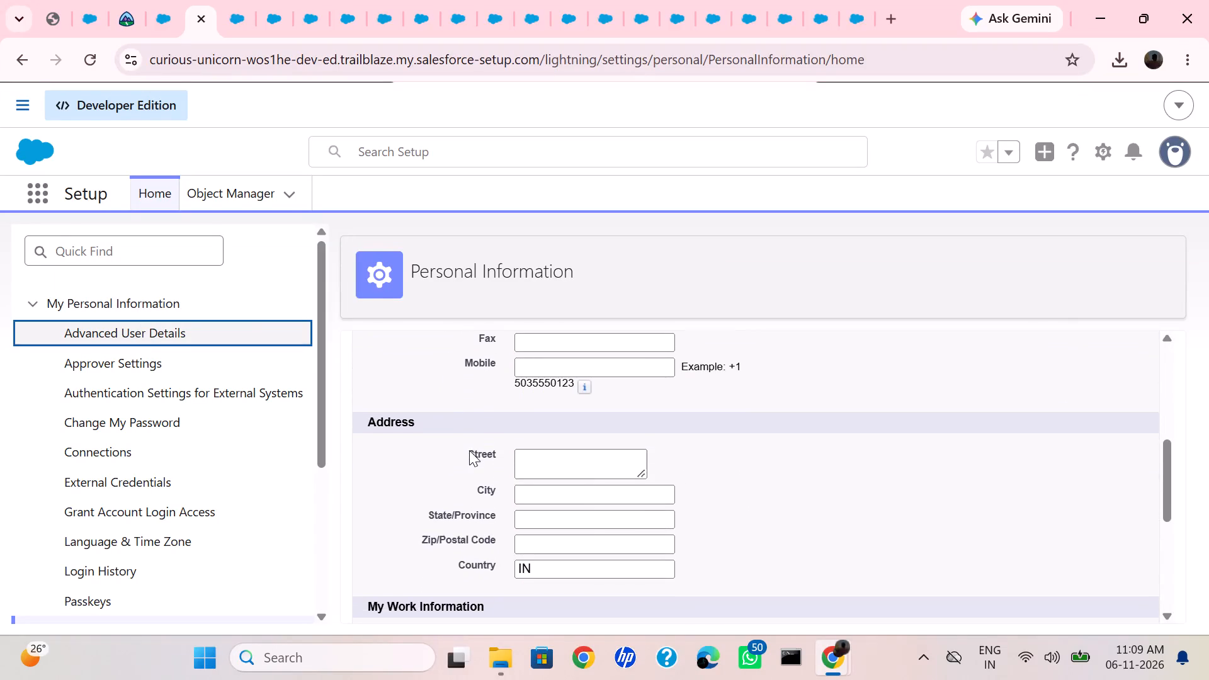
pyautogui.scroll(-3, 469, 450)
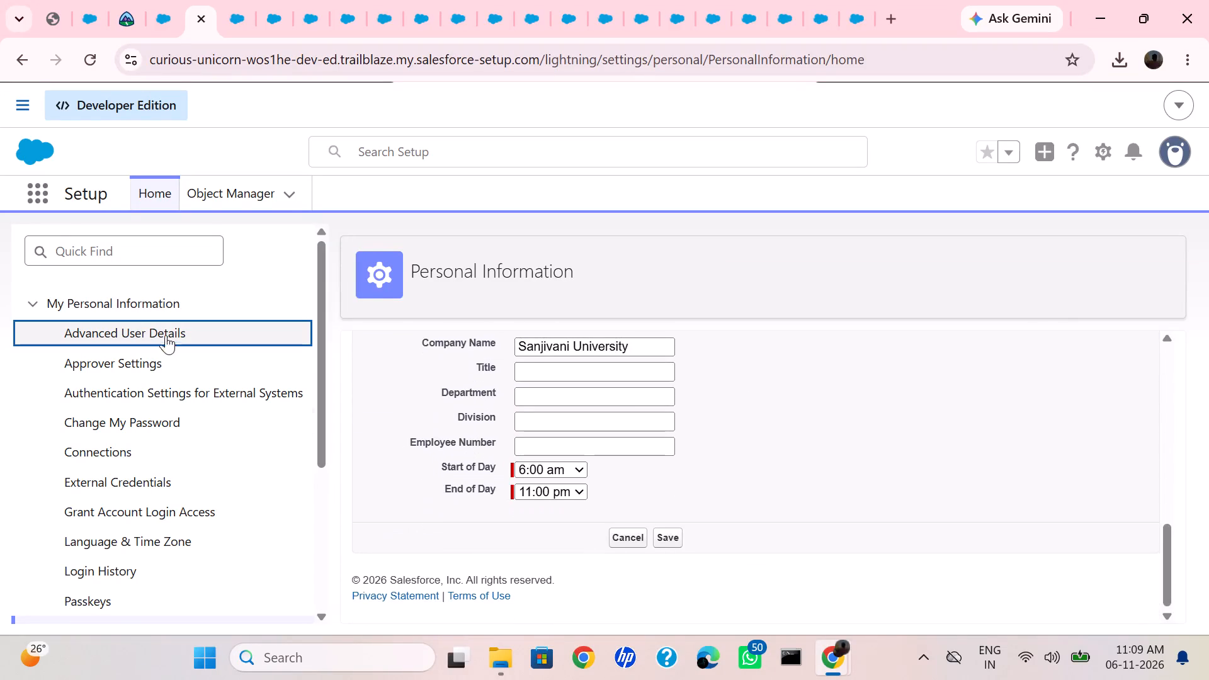
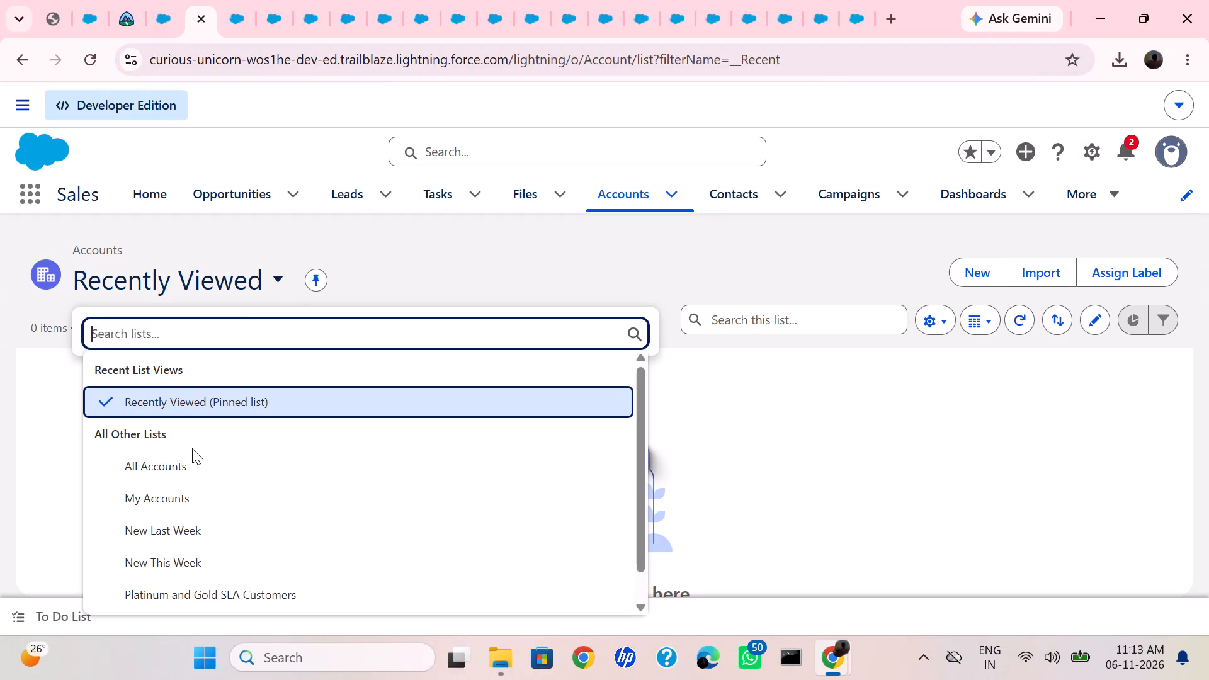
# Switch the Accounts list view to All Accounts.
pyautogui.doubleClick(192, 459)
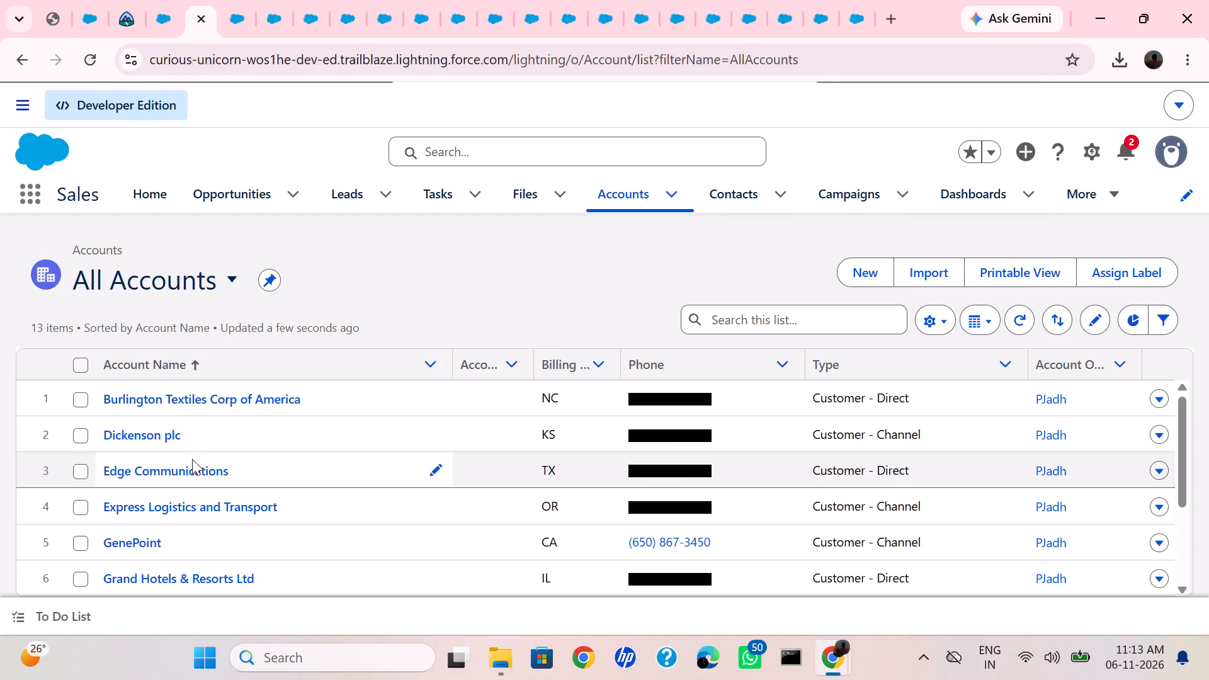
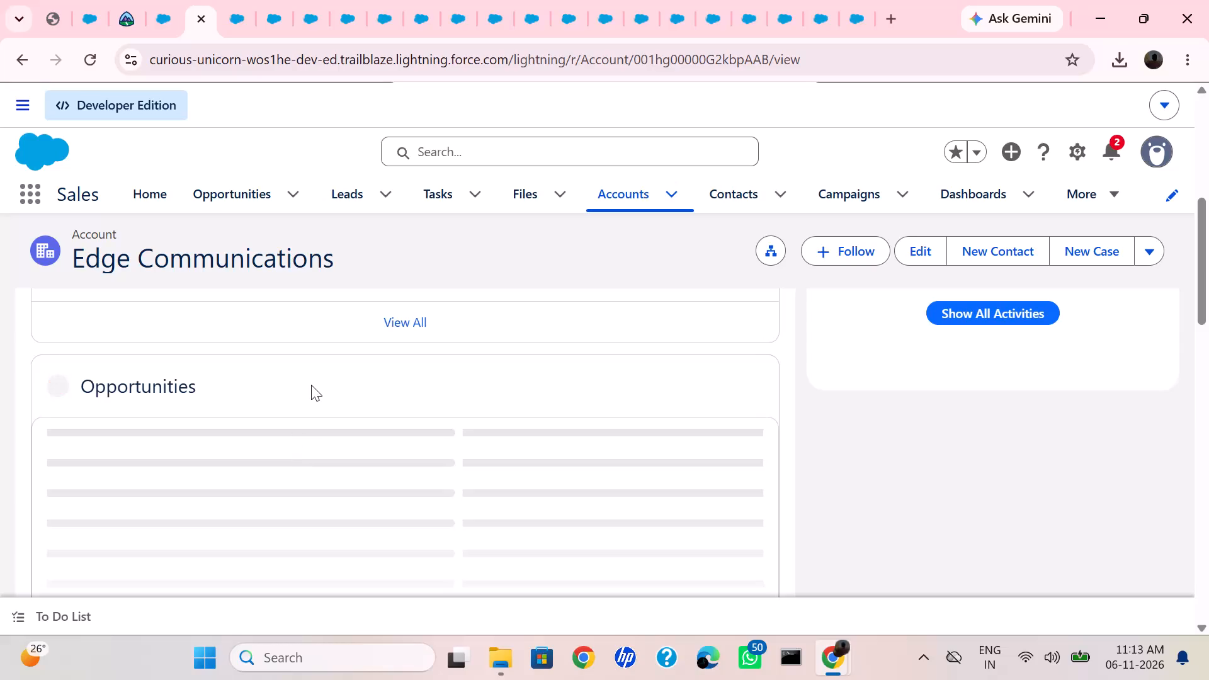
# Look through the related lists on the Edge Communications account record to find the Account Team section.
pyautogui.scroll(-4, 312, 383)
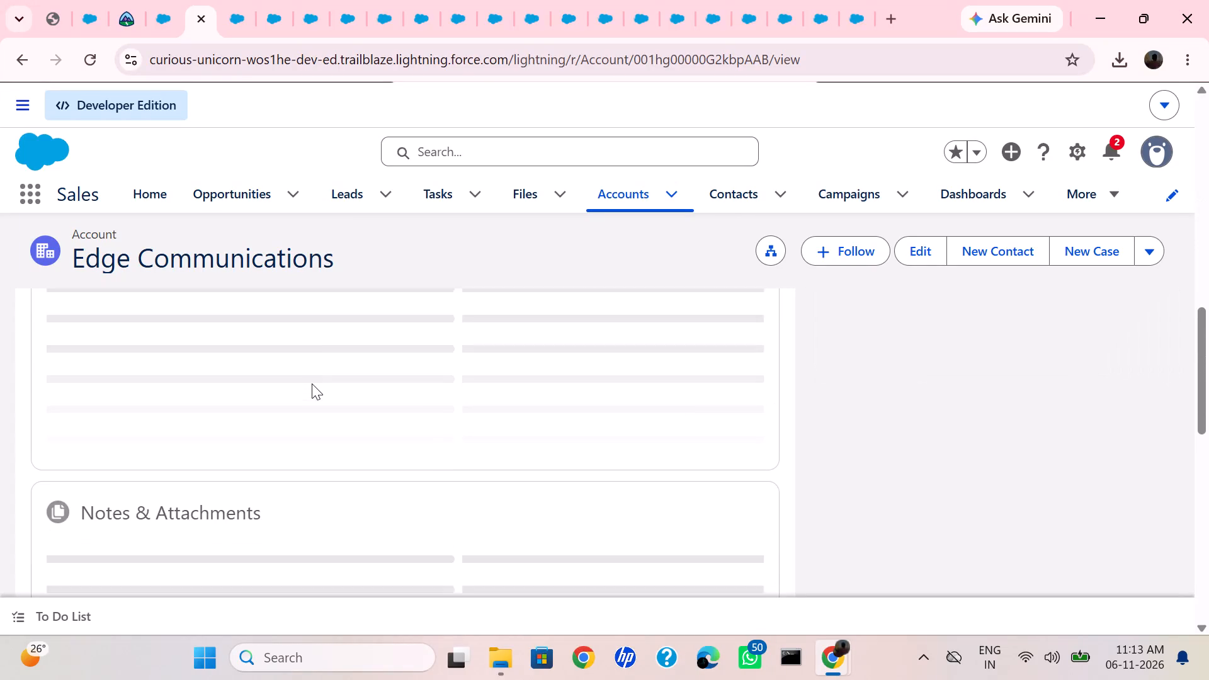
pyautogui.scroll(-5, 312, 383)
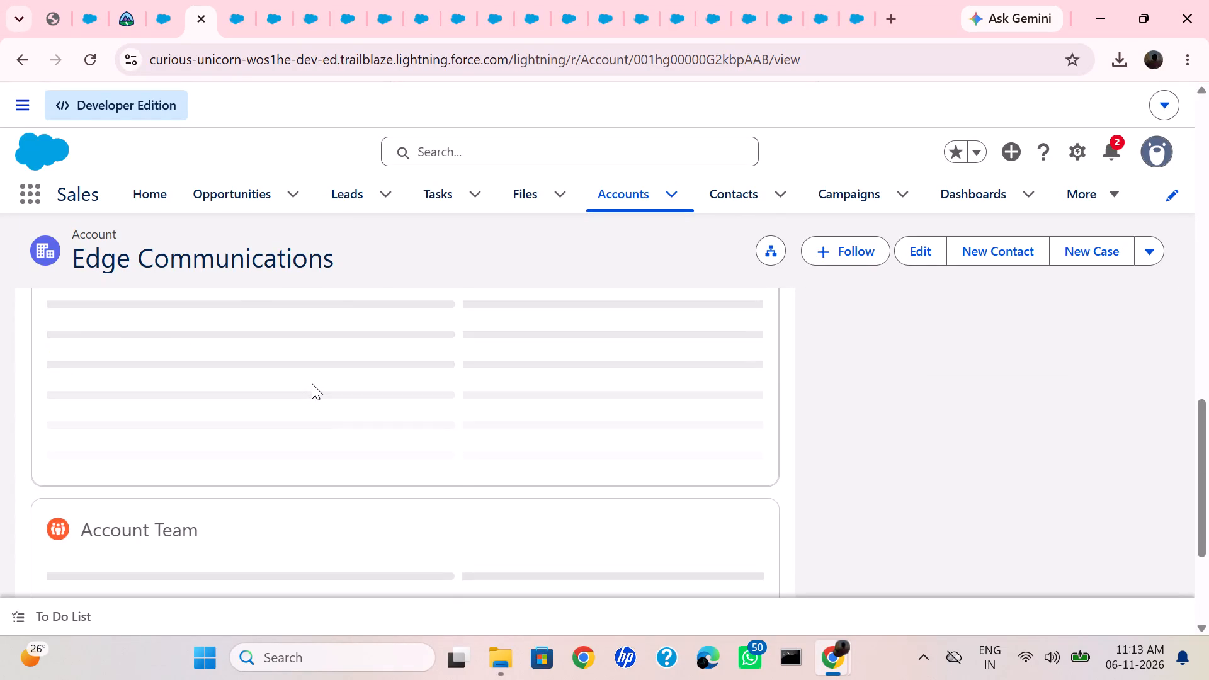
pyautogui.scroll(-1, 312, 383)
pyautogui.scroll(2, 312, 383)
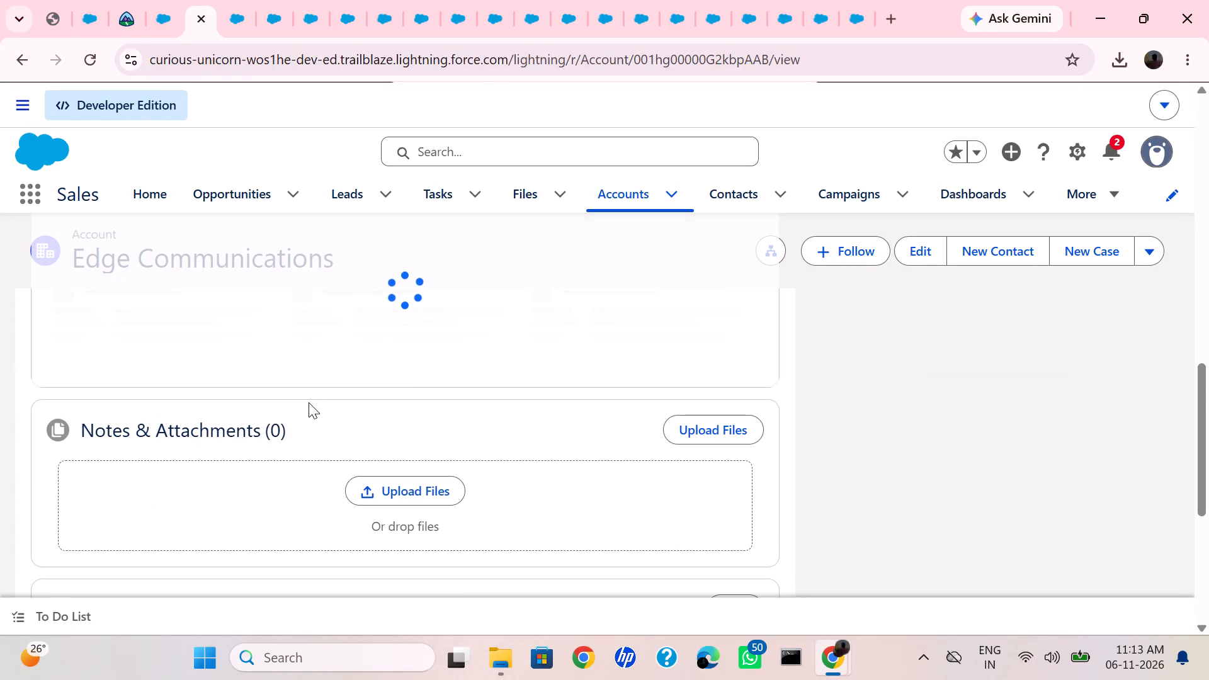
pyautogui.scroll(4, 309, 402)
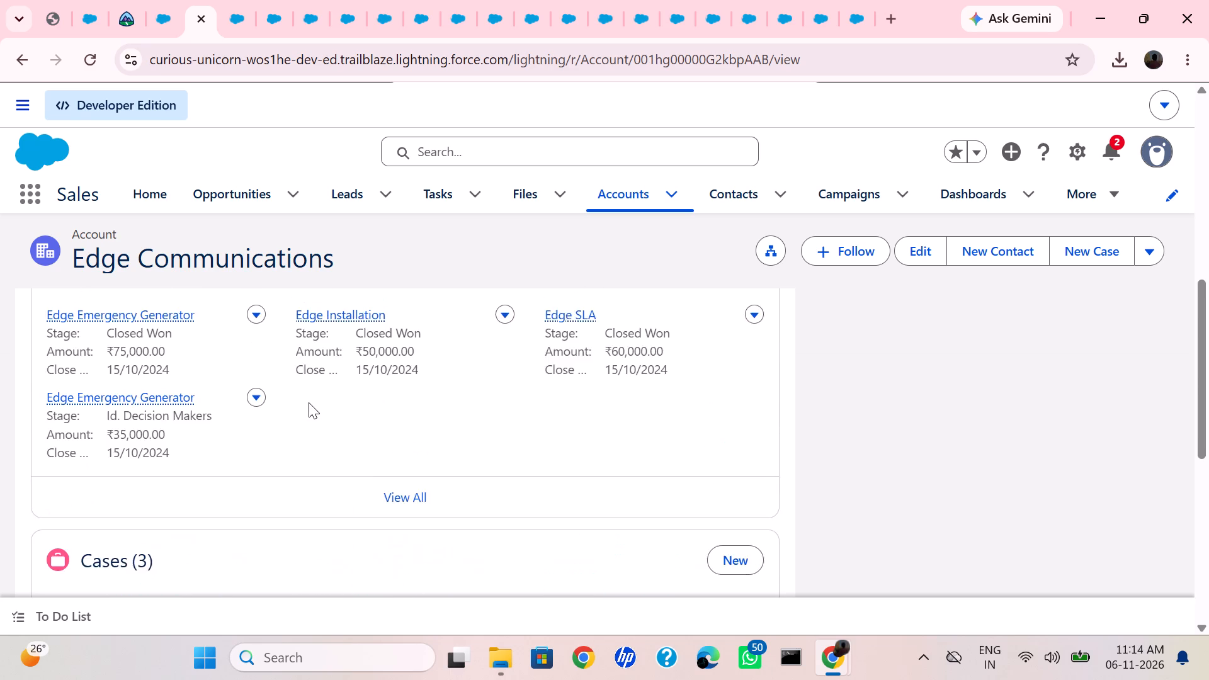
pyautogui.scroll(-3, 309, 402)
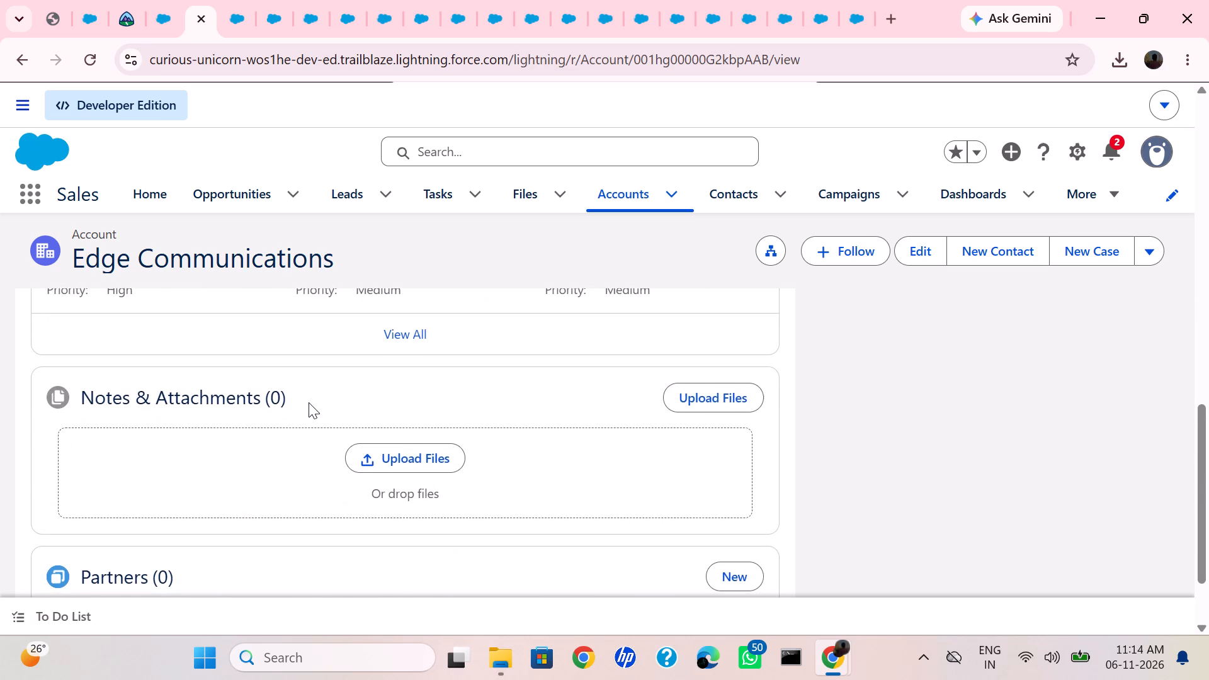